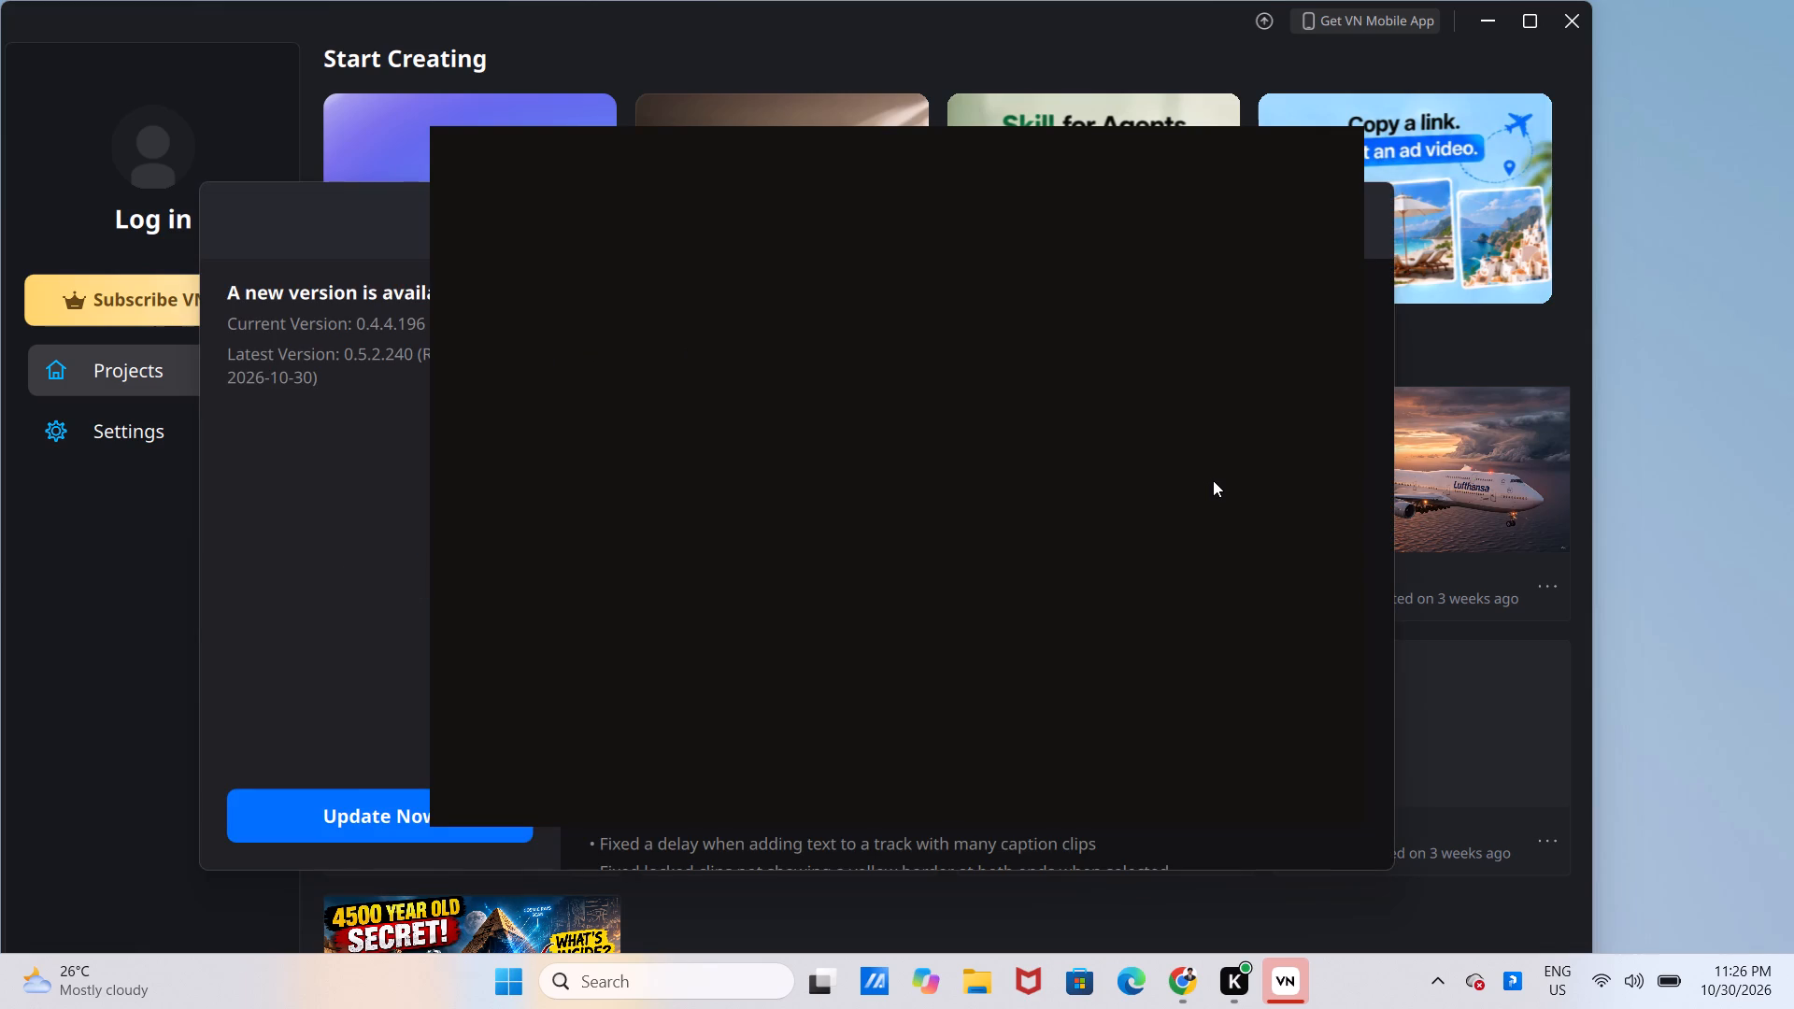
Dismiss the version update notice and start a new project.
left_click(1423, 348)
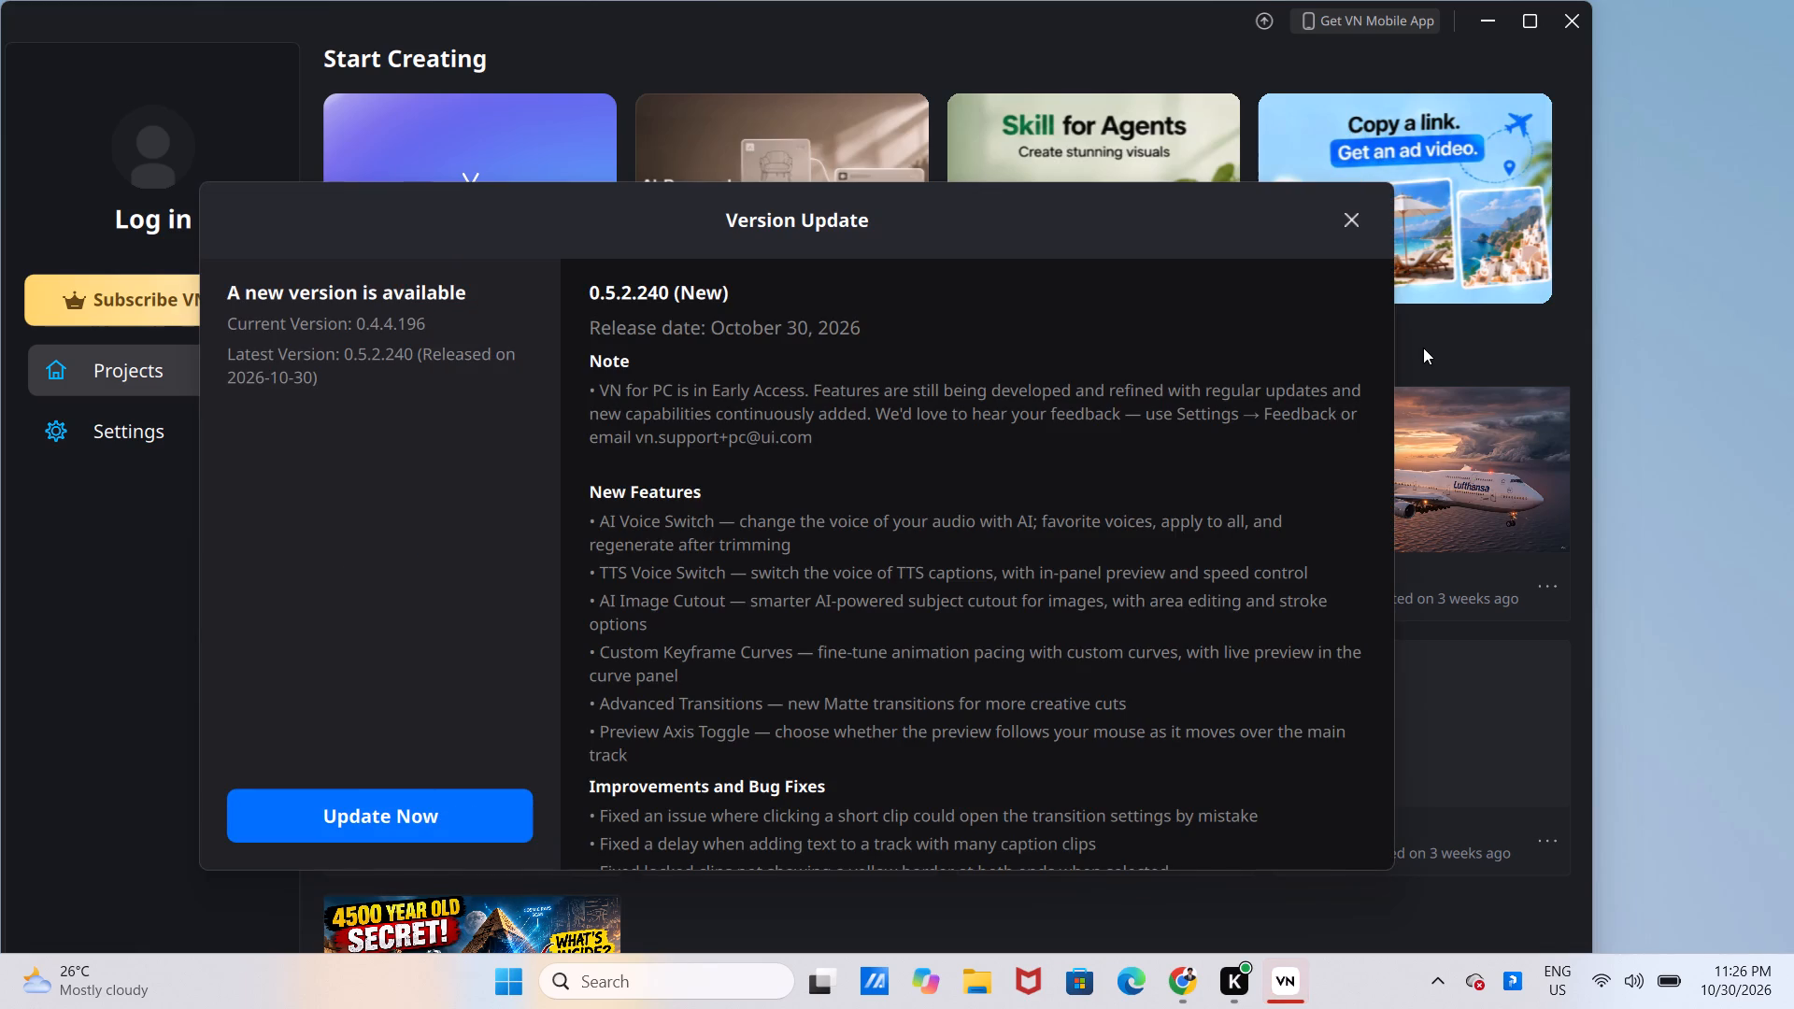
left_click(1359, 225)
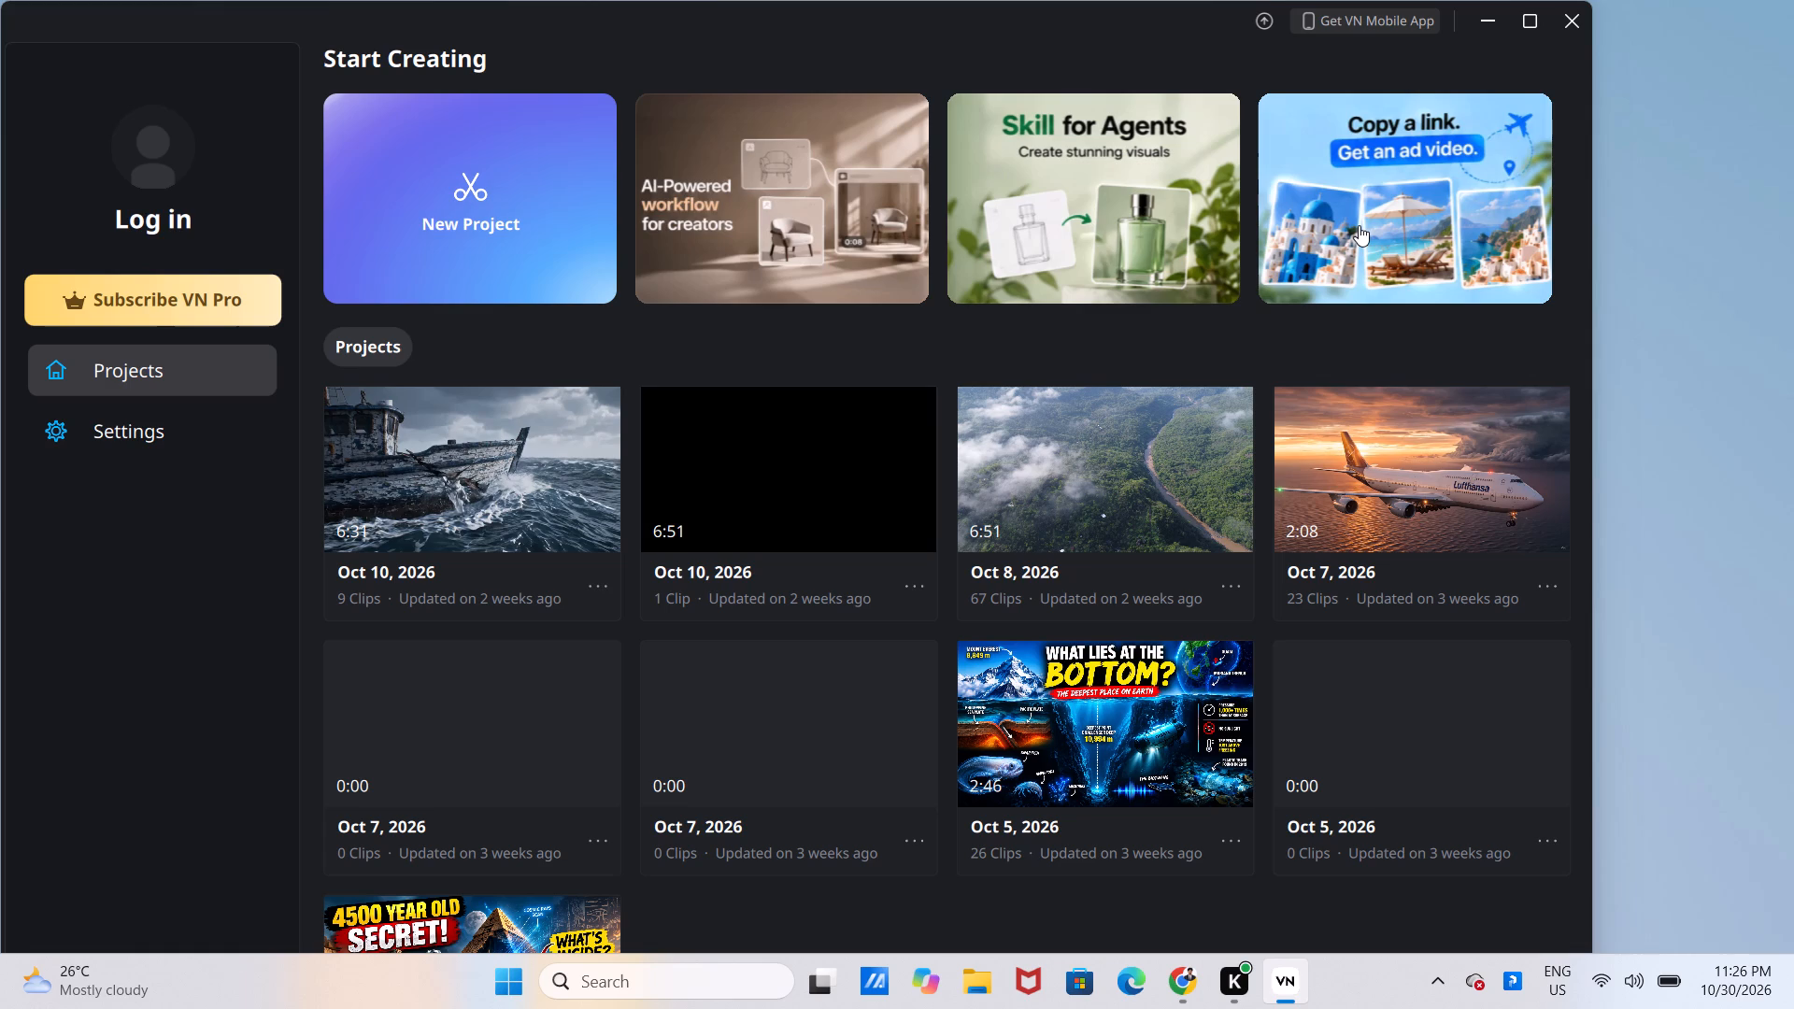
double_click(538, 133)
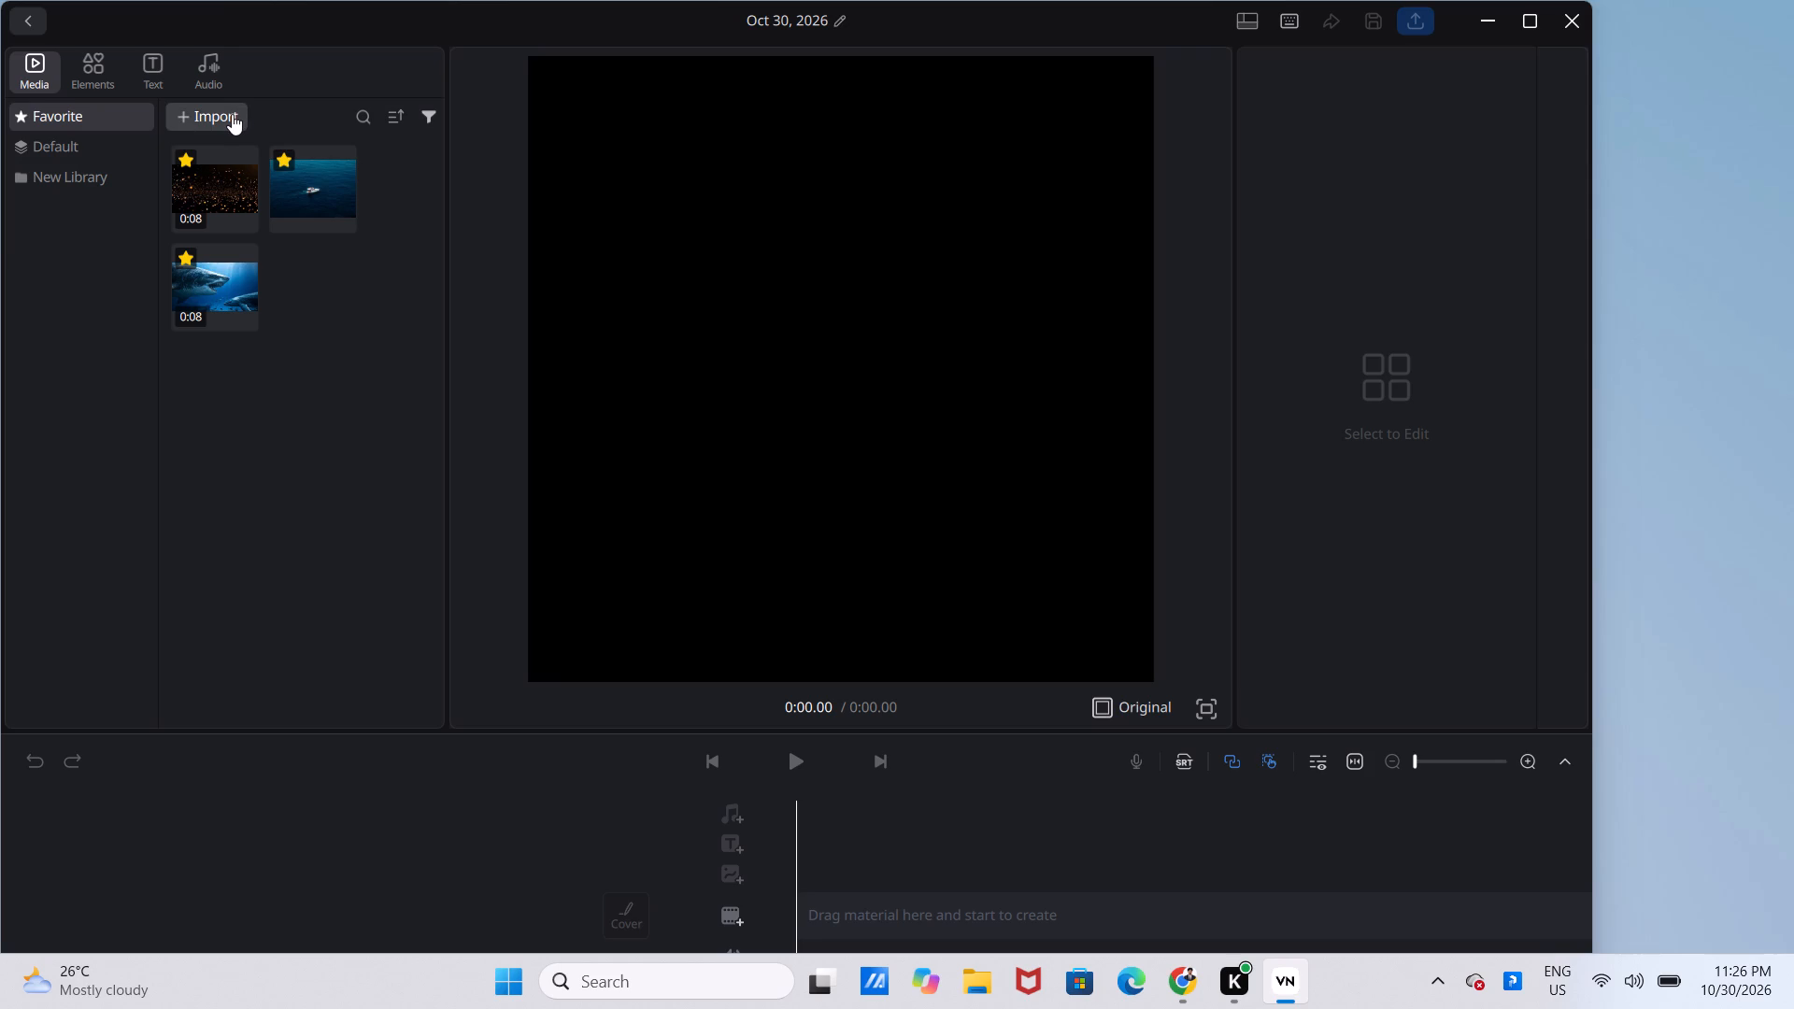
Start a media import and browse the Desktop and Downloads folders for a video or image file to add.
left_click(187, 108)
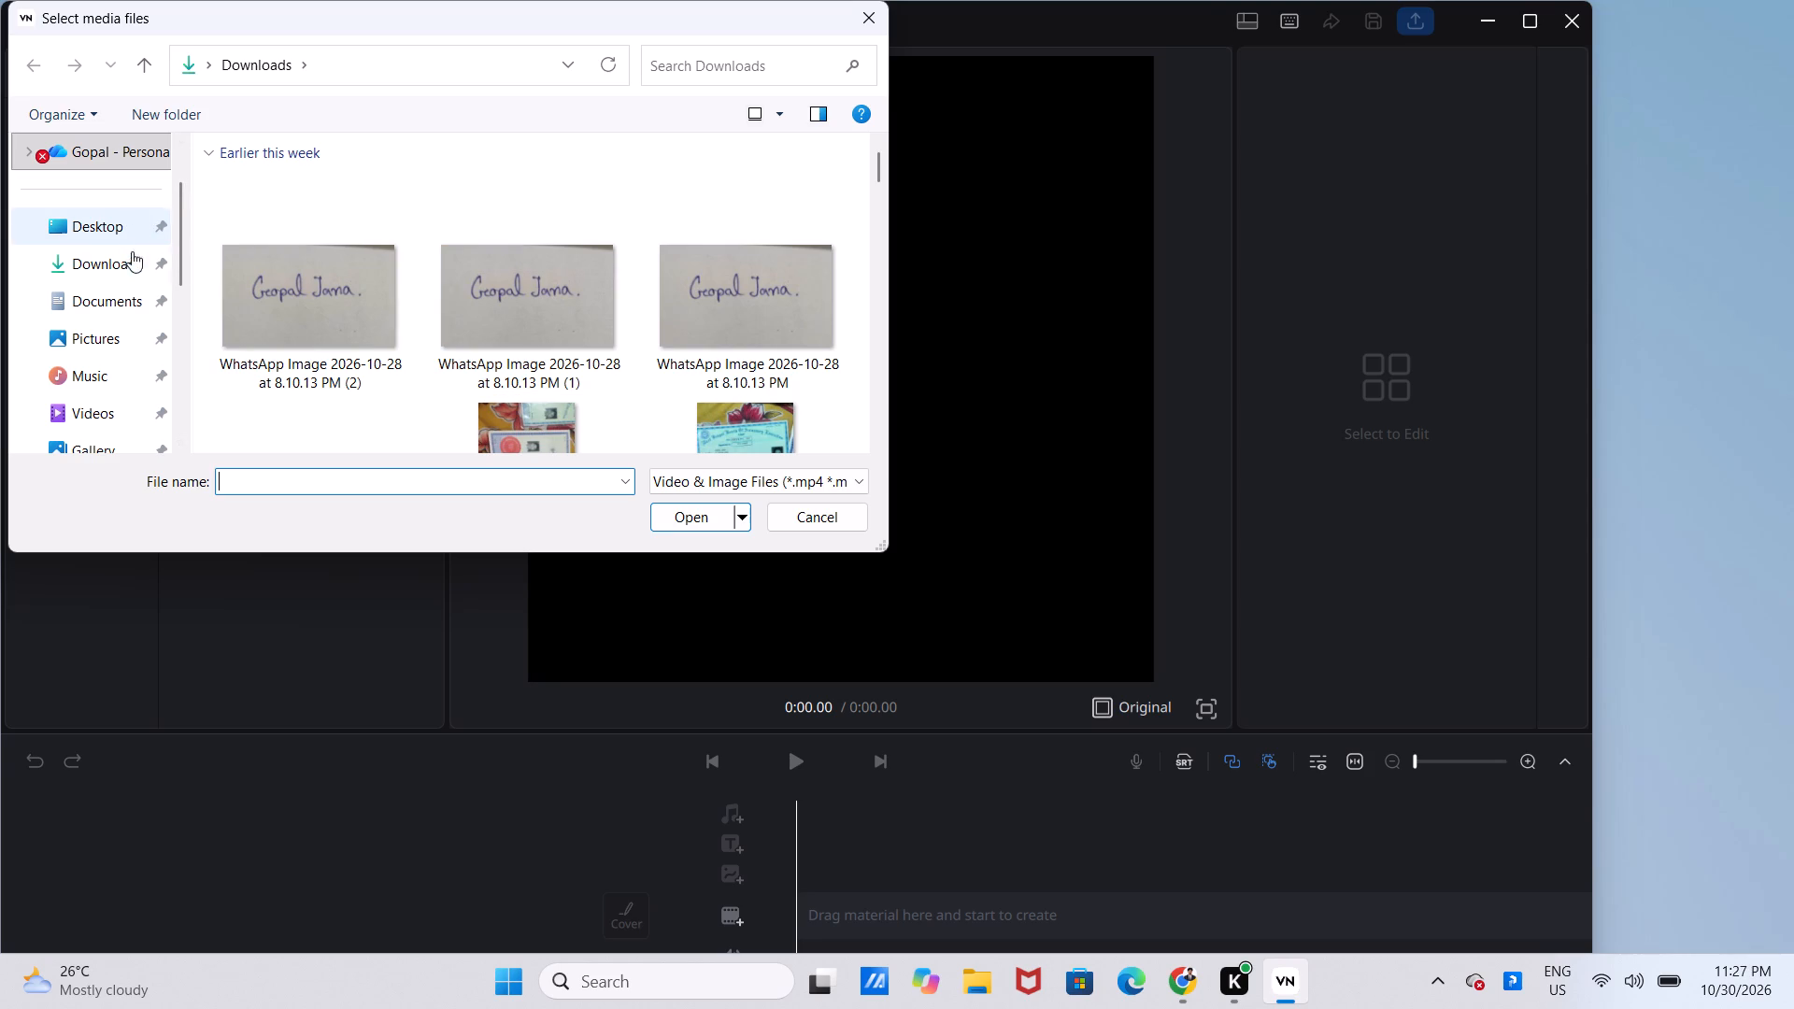
scroll(520, 156, "right", 1)
scroll(520, 156, "down", 1)
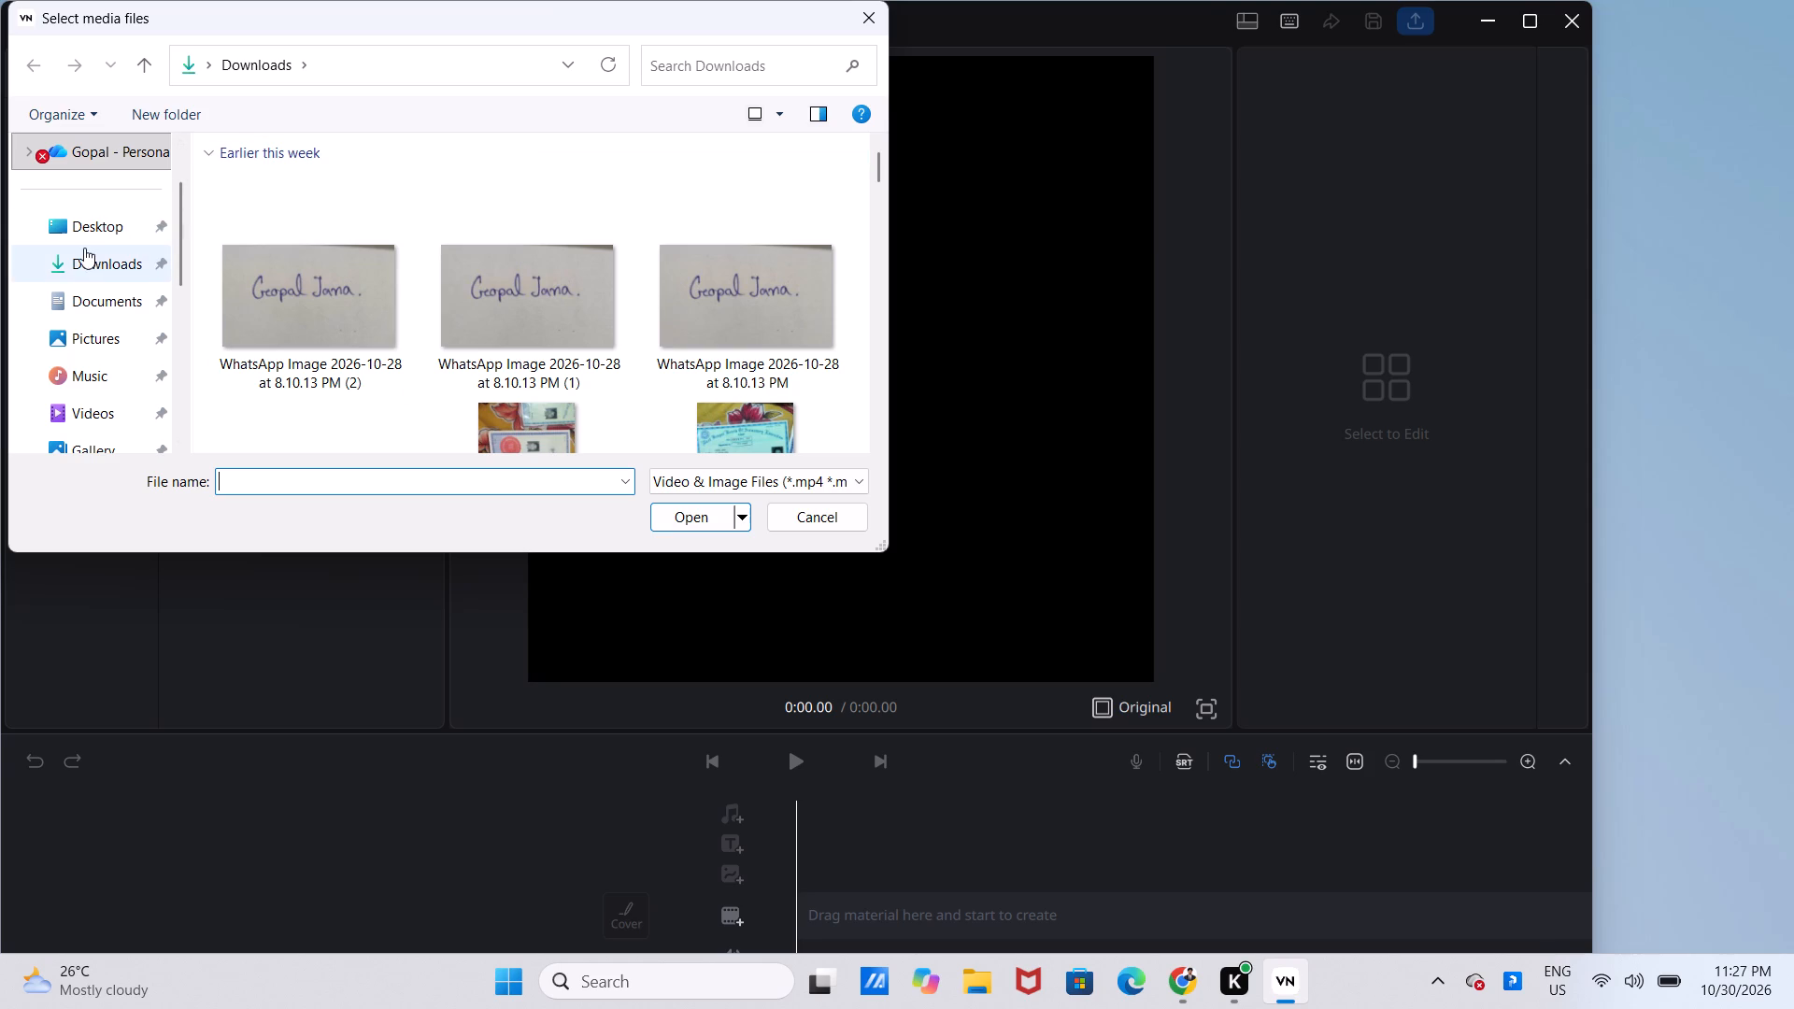
left_click(136, 226)
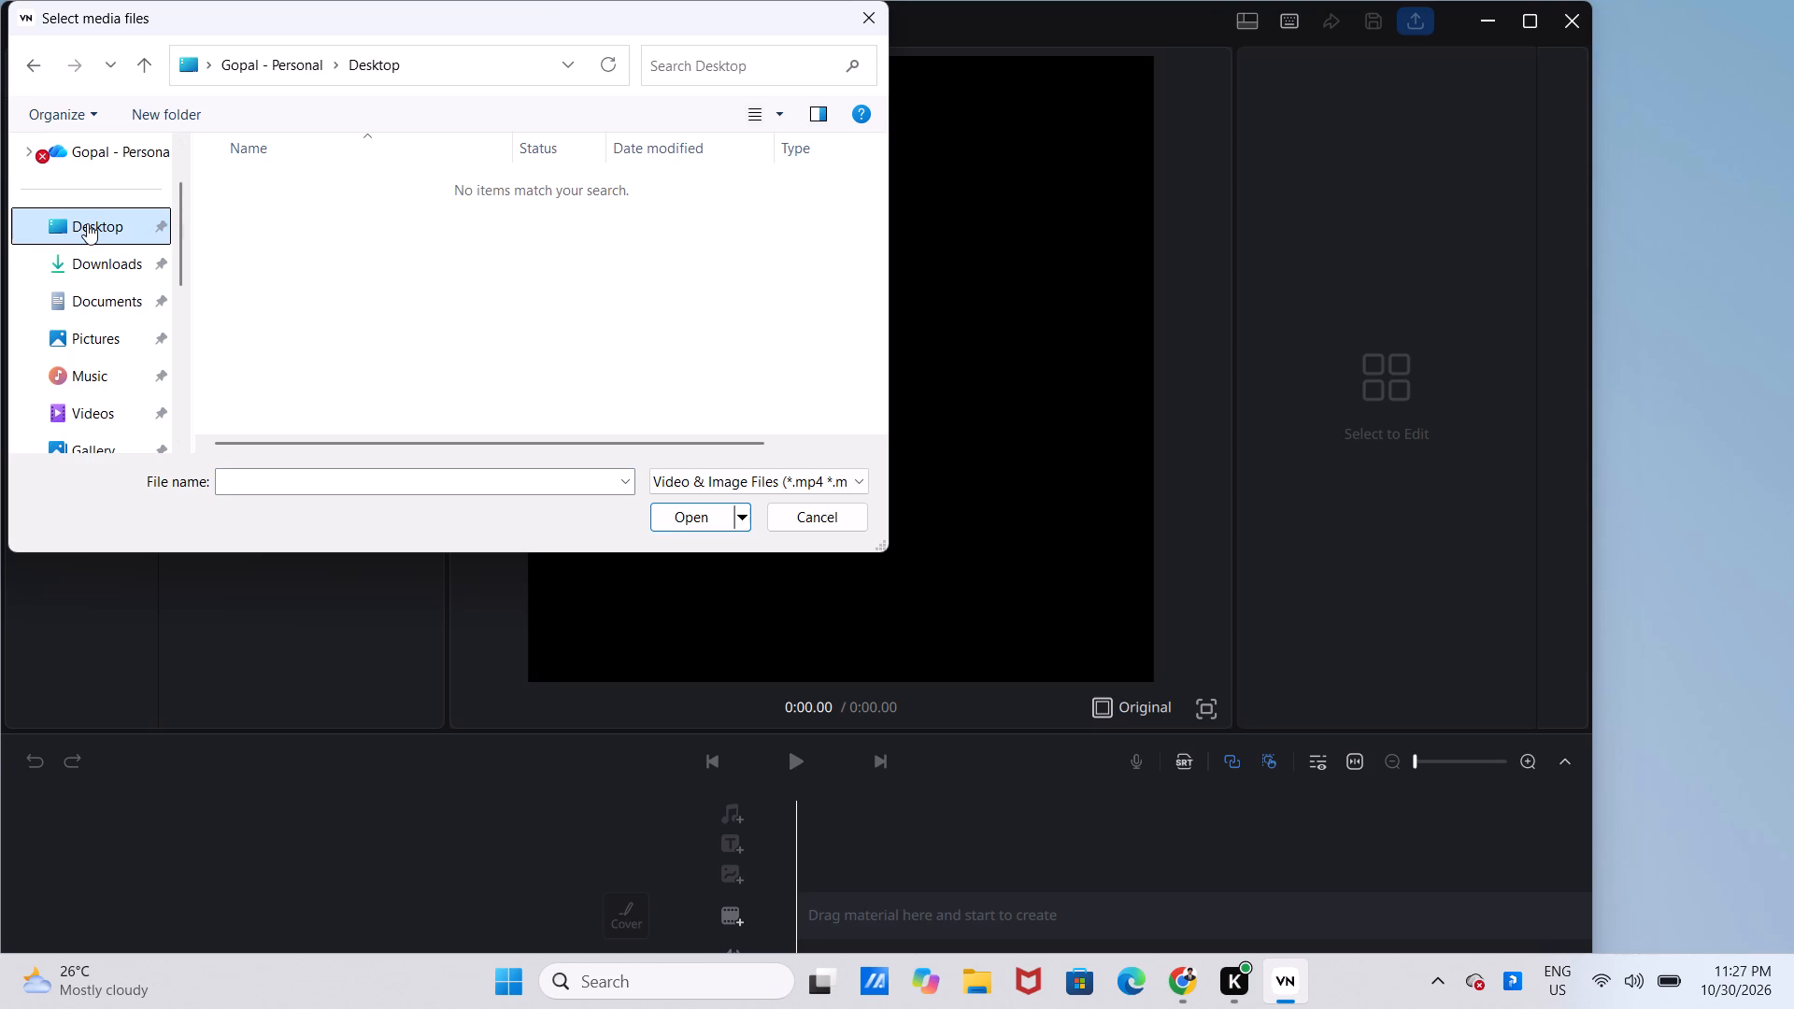
double_click(141, 262)
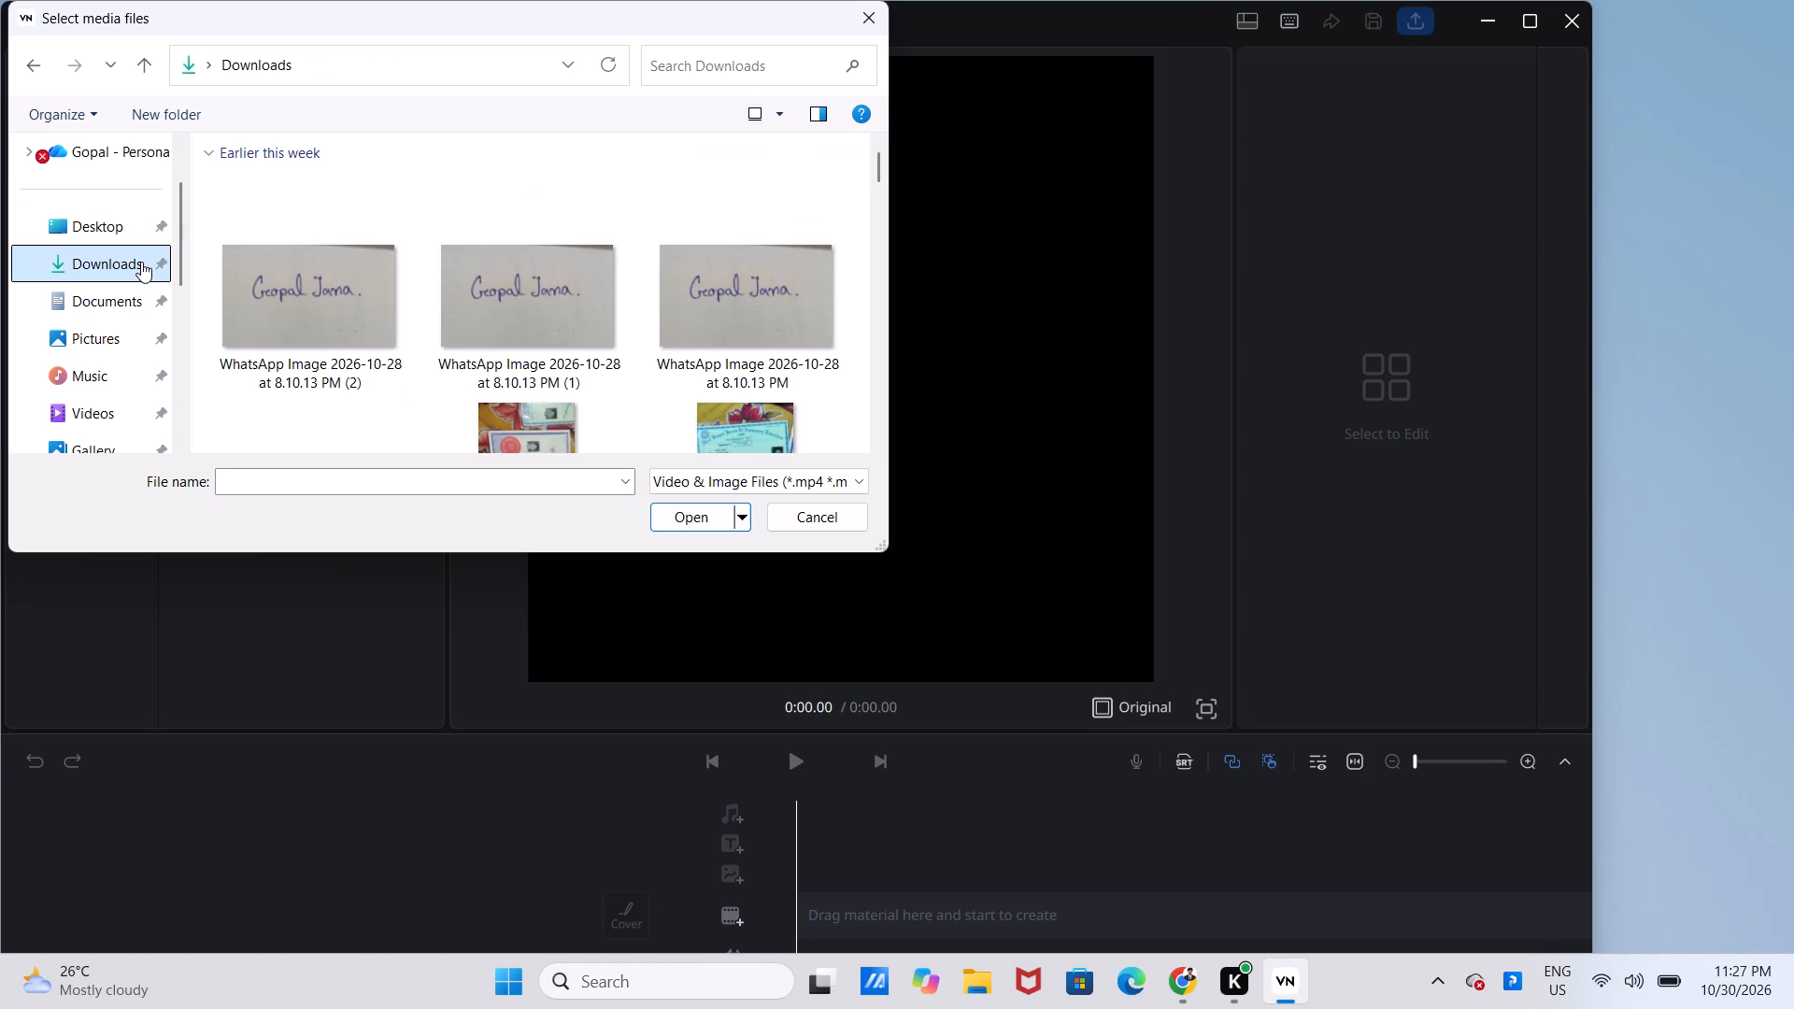
scroll(489, 275, "down", 1)
scroll(487, 279, "right", 1)
scroll(487, 279, "up", 1)
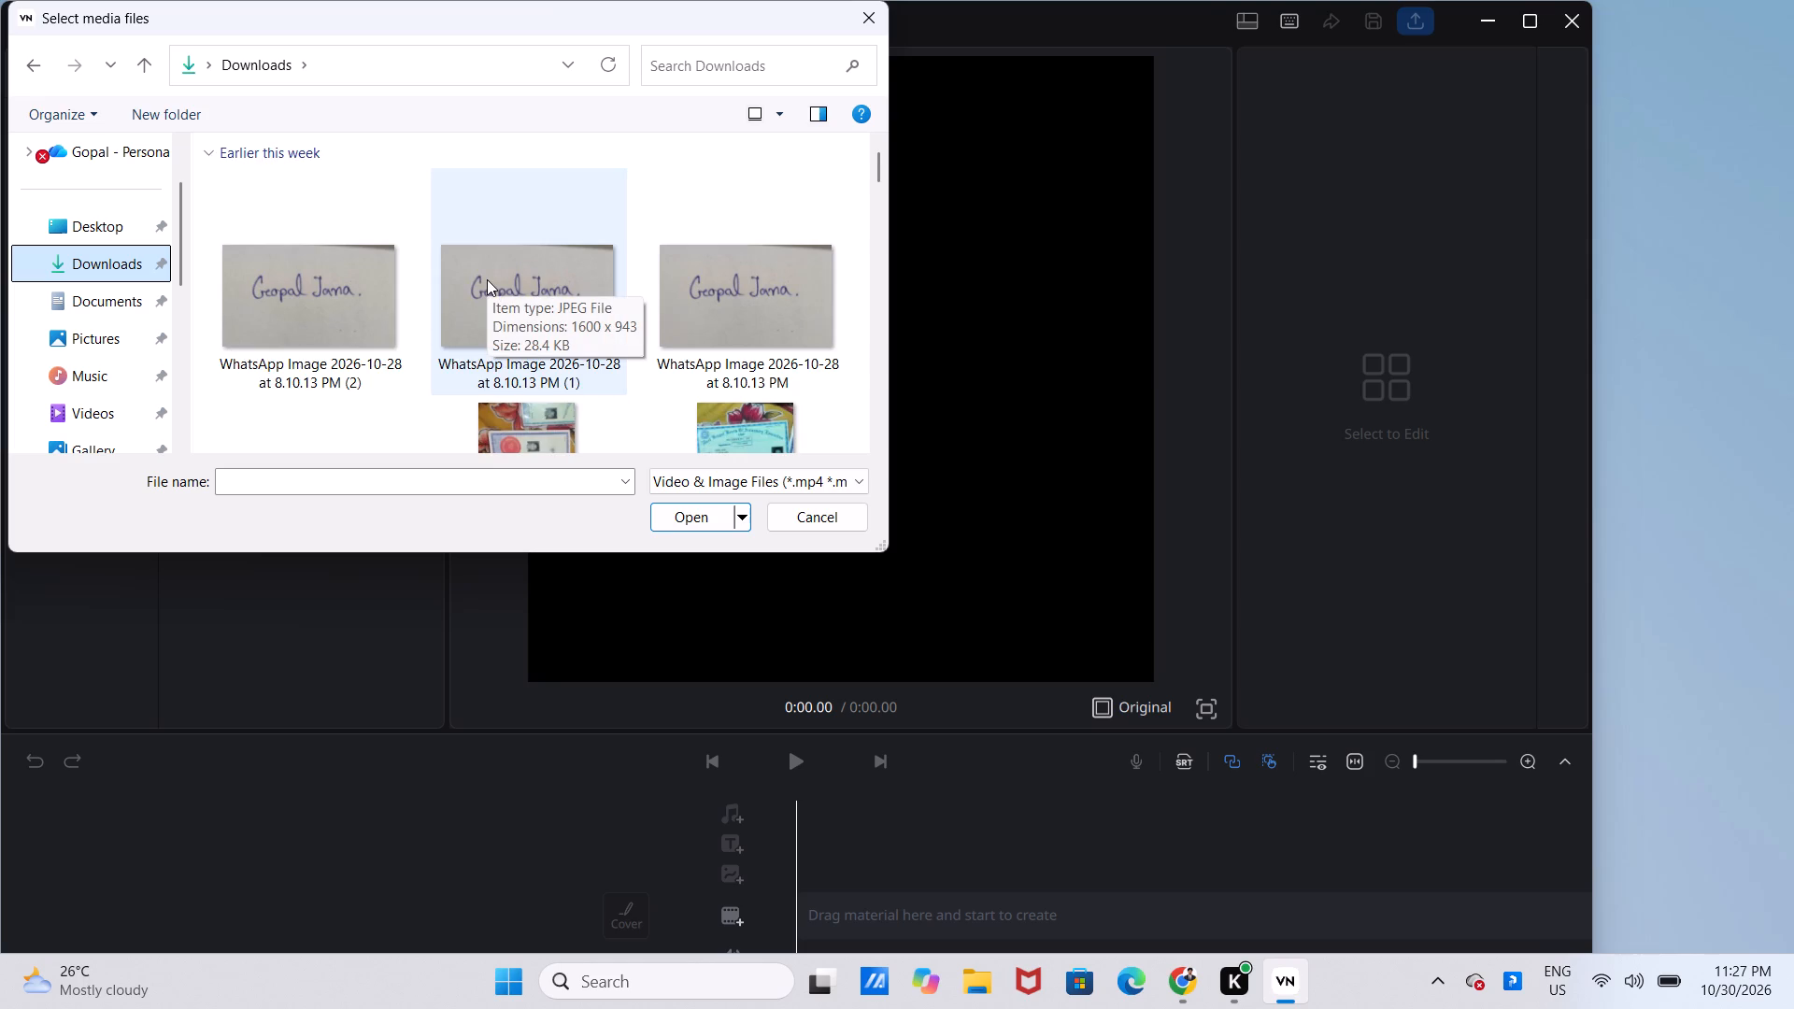
Browse the Downloads, Documents and Pictures folders for a media file to import.
scroll(487, 279, "down", 2)
scroll(487, 279, "up", 1)
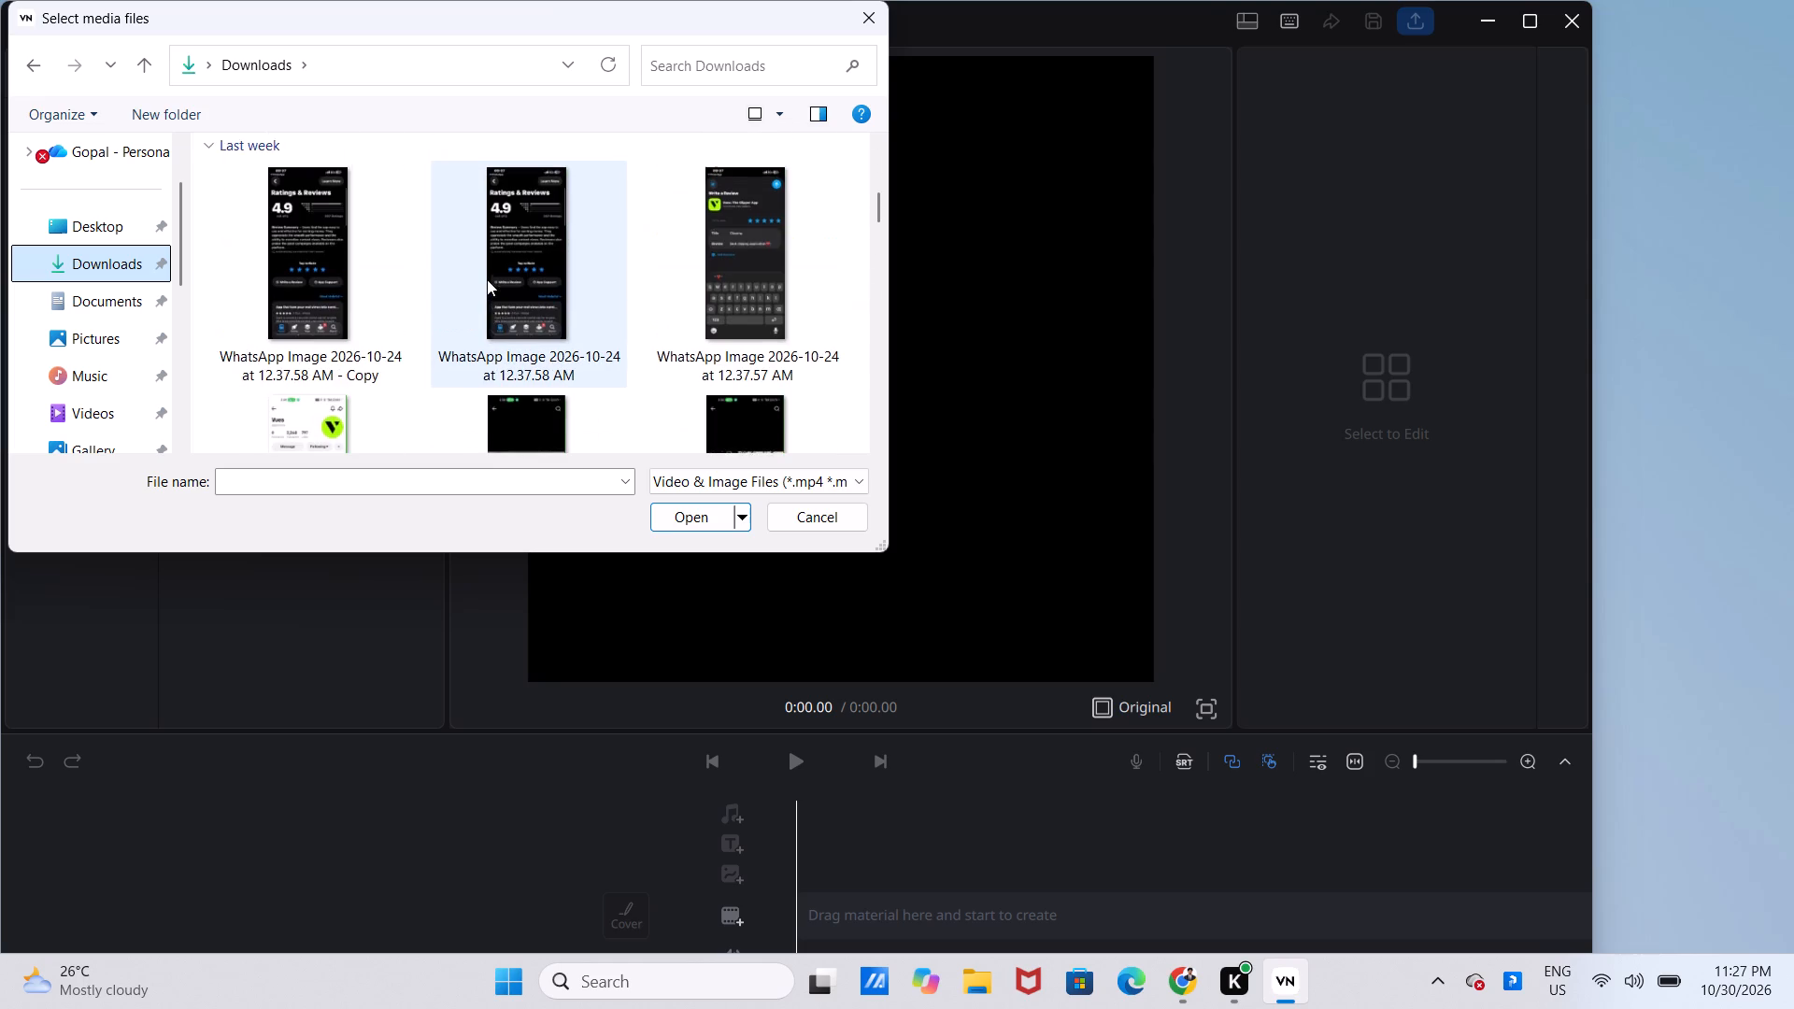
scroll(487, 279, "up", 1)
scroll(487, 279, "right", 1)
scroll(487, 279, "down", 1)
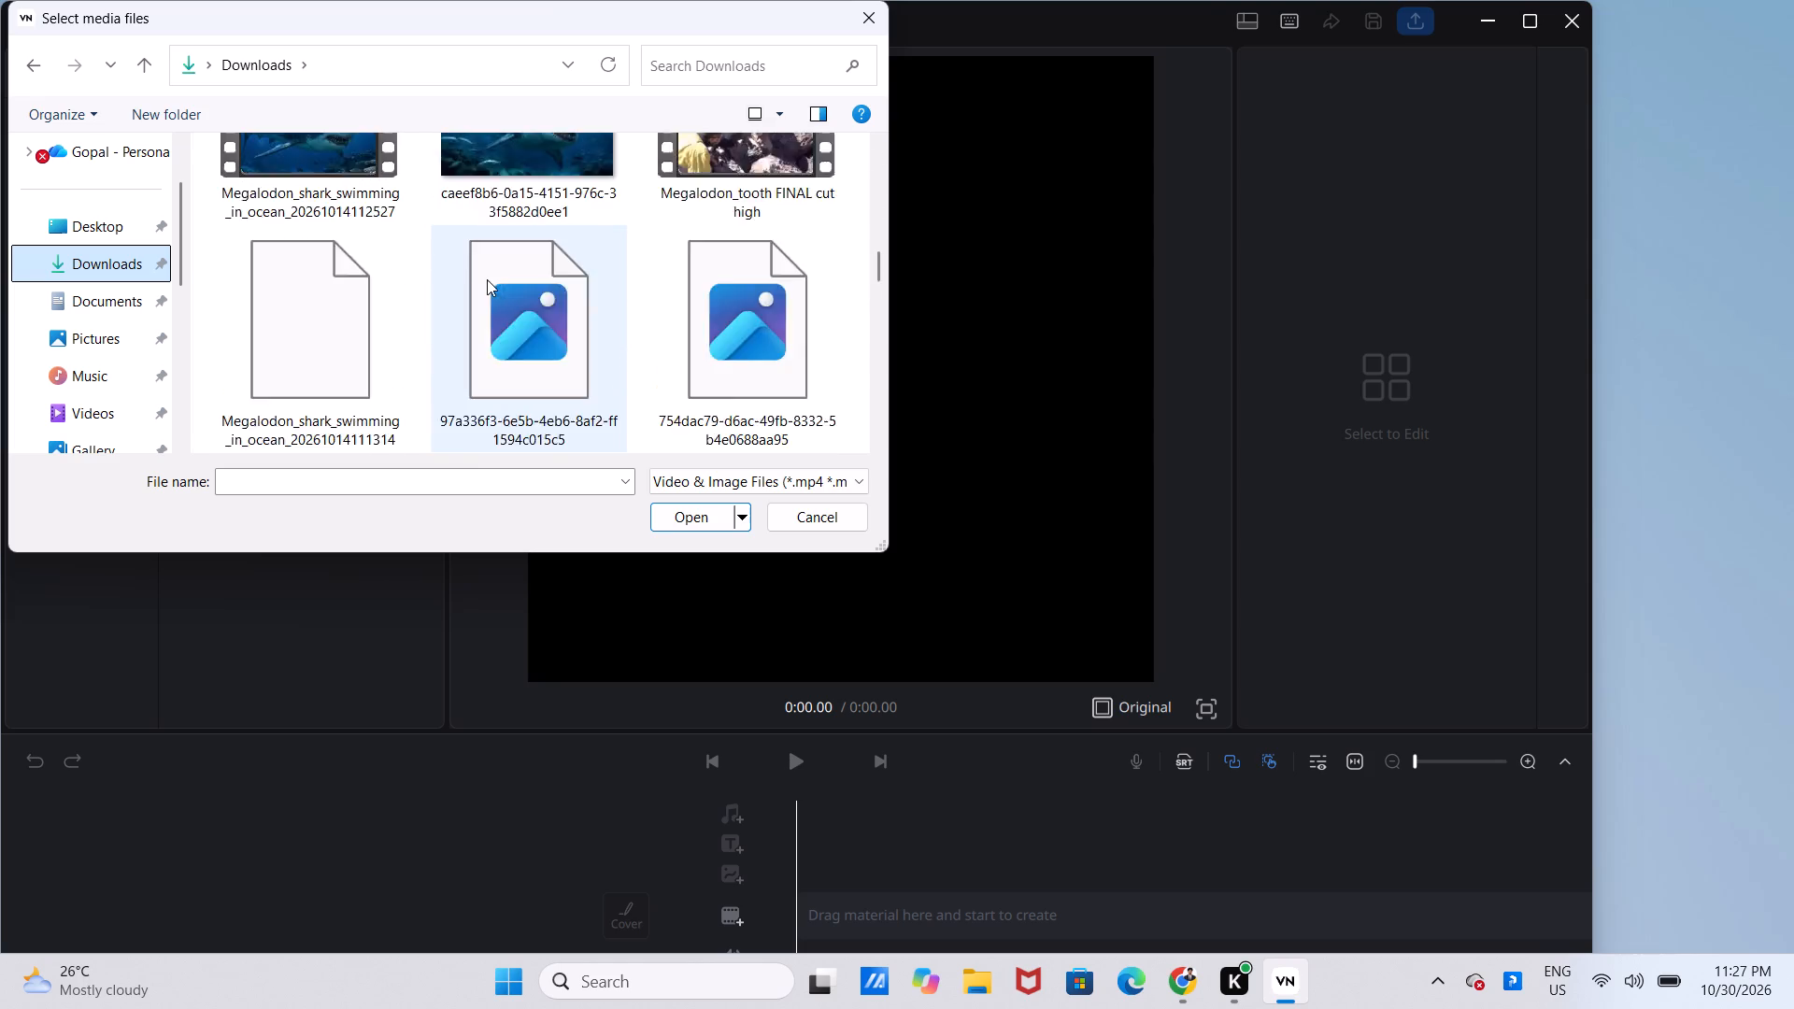
scroll(487, 279, "down", 1)
scroll(487, 279, "up", 2)
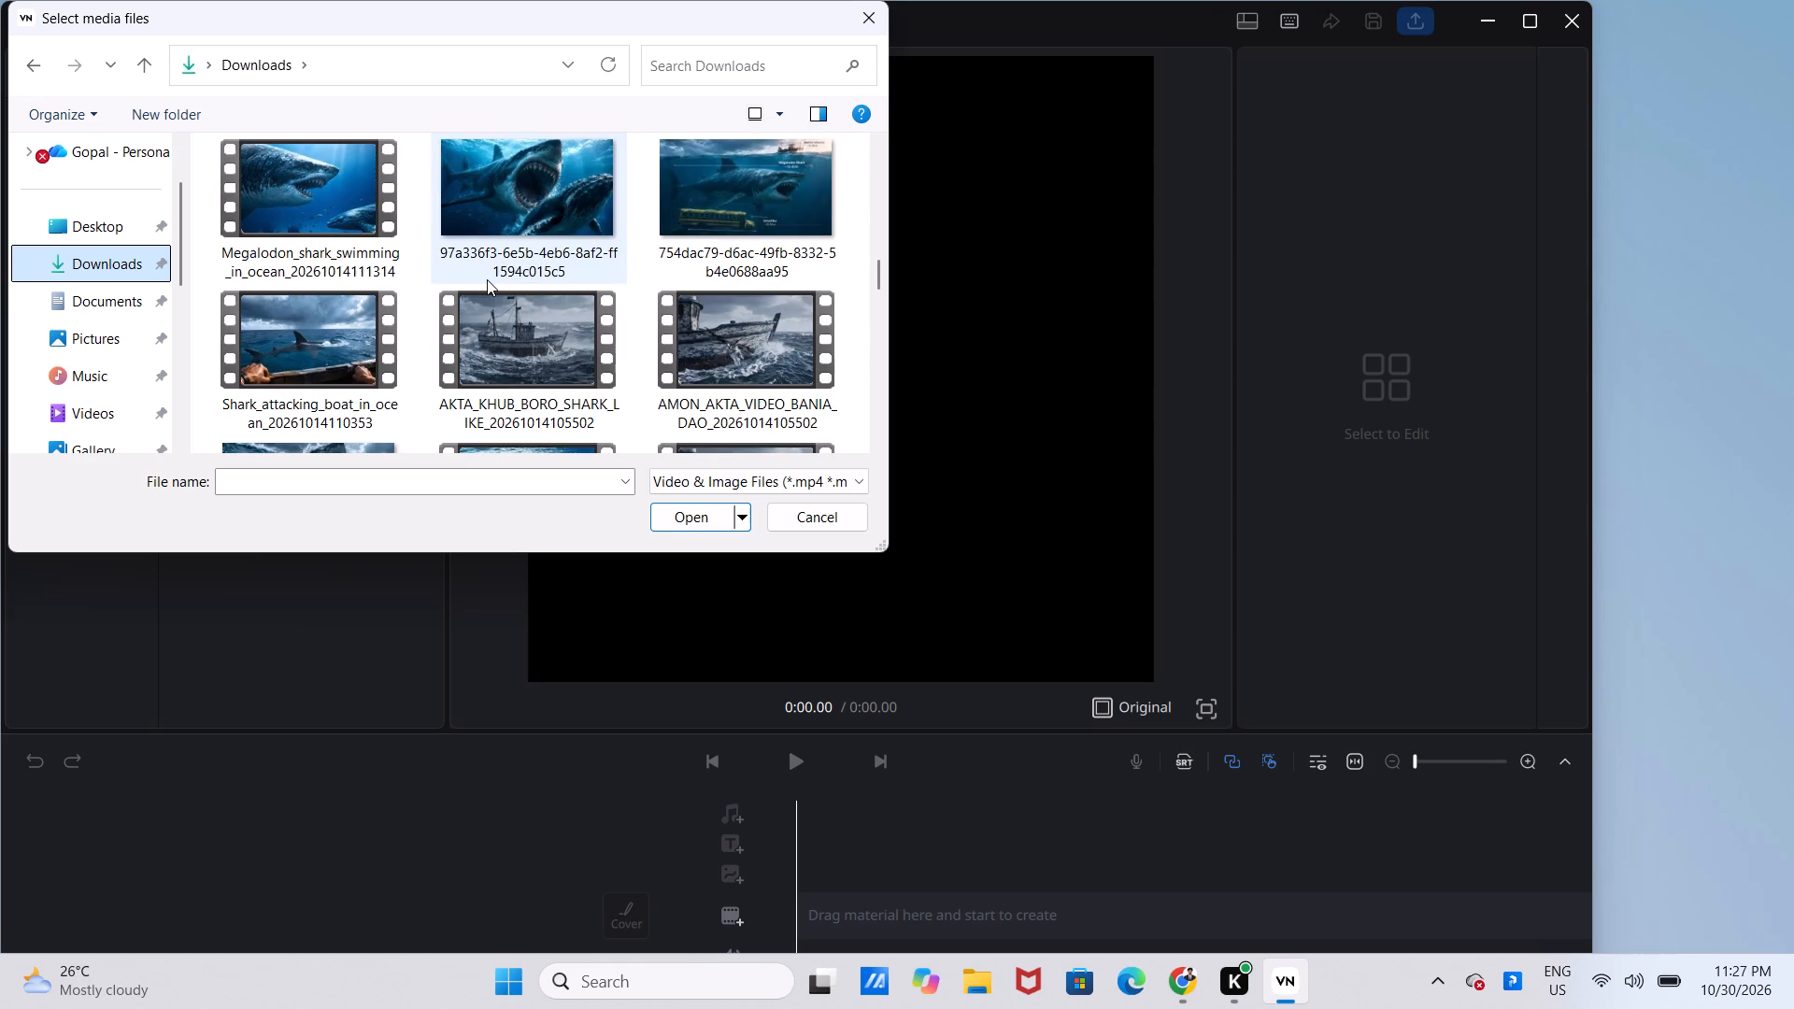
scroll(487, 279, "up", 1)
left_click(111, 318)
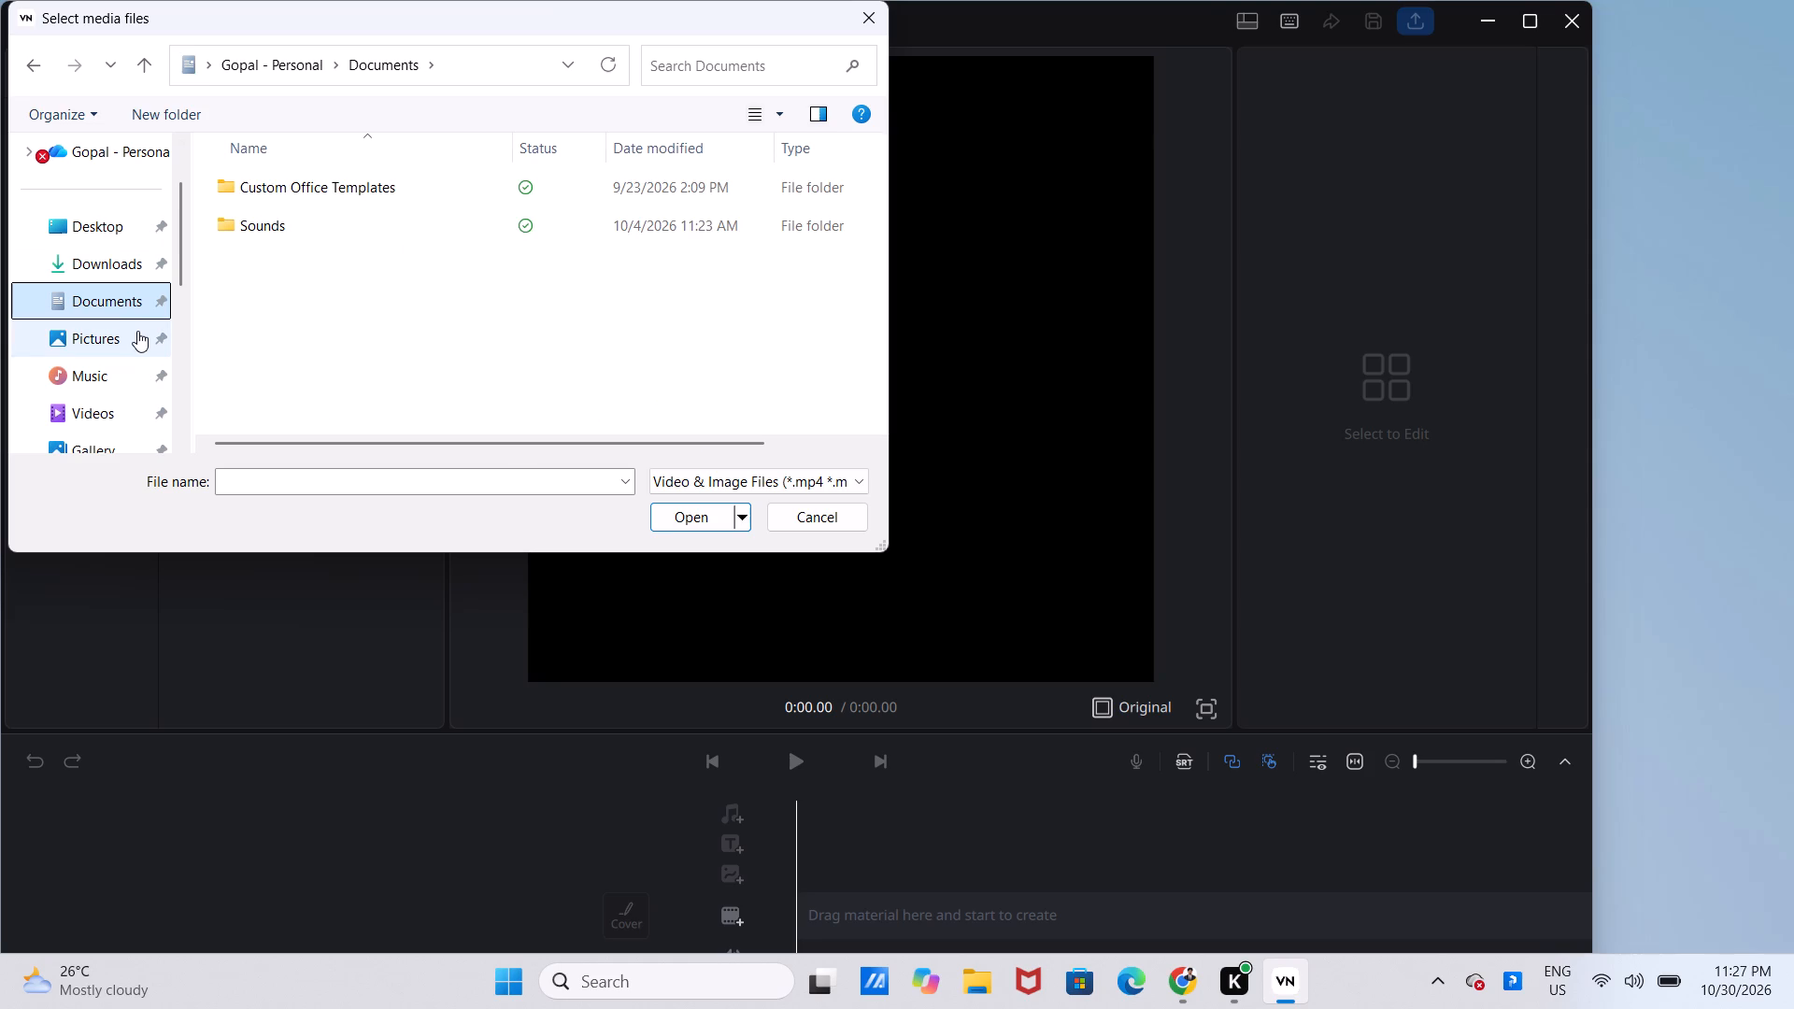
left_click(137, 331)
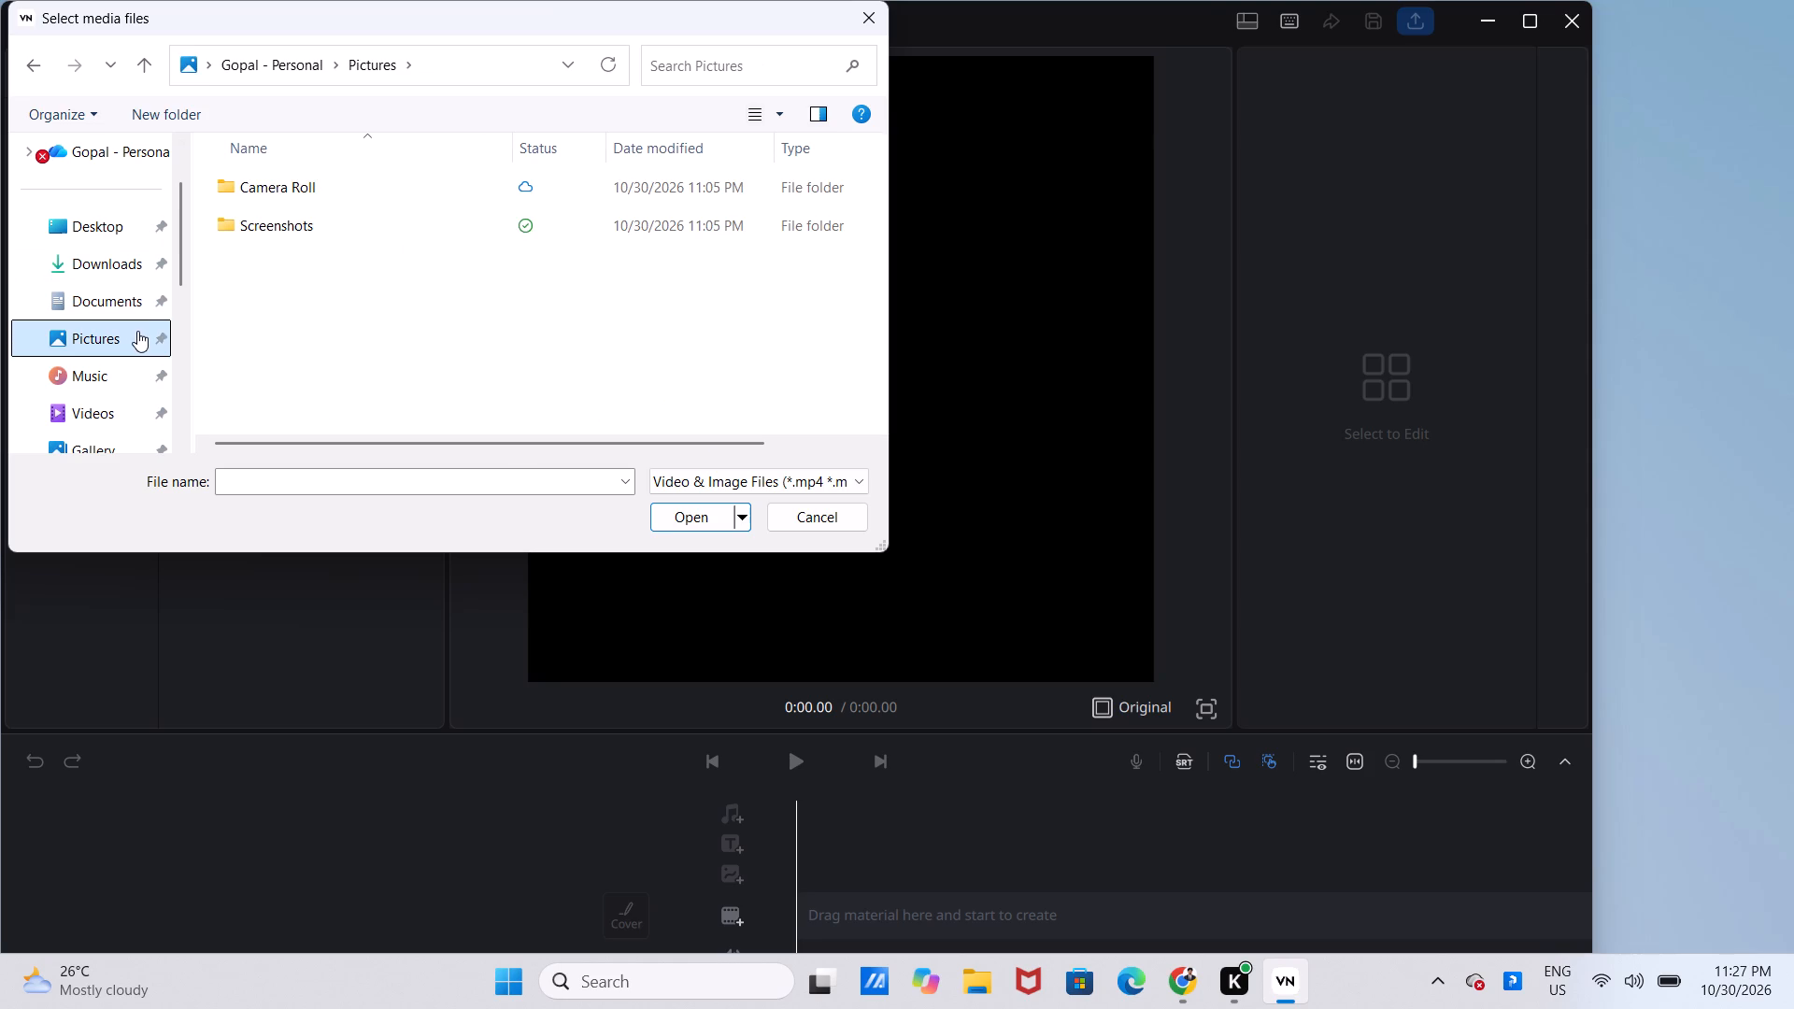
left_click(145, 303)
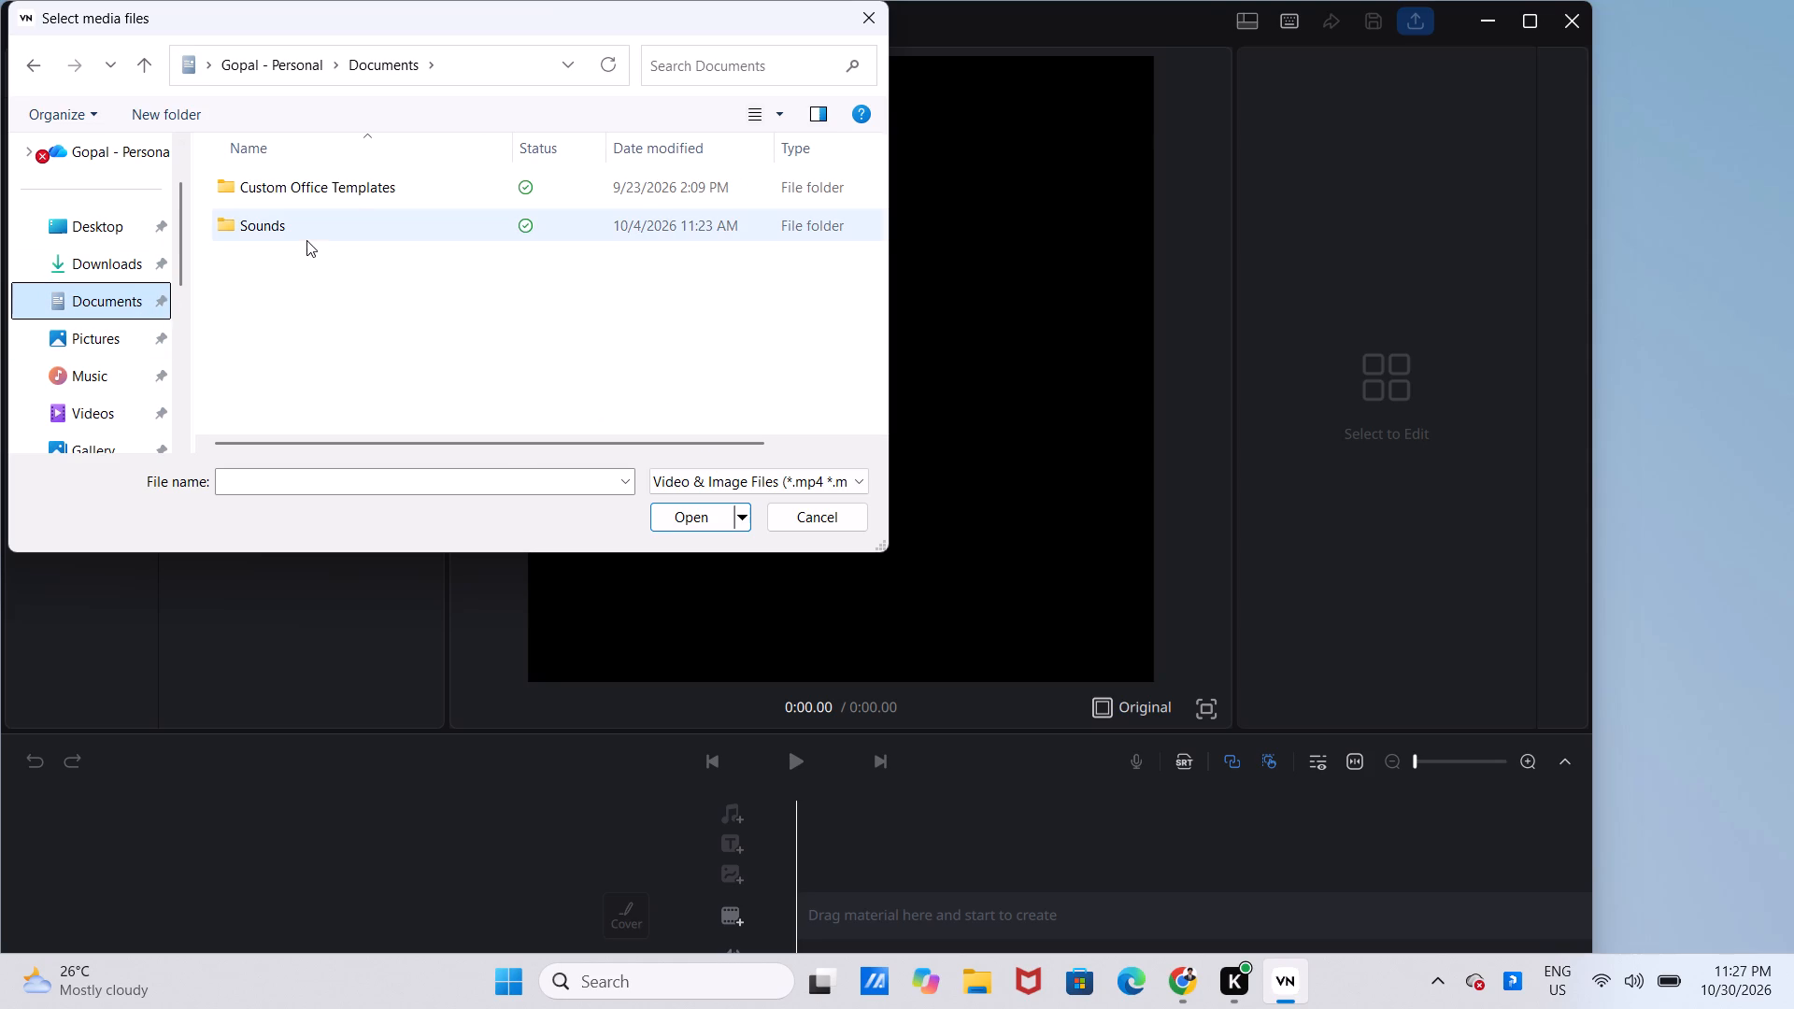
Import the MediaSilo - Modern Warfare 4 Release recording from the Captures folder in Videos.
left_click(88, 411)
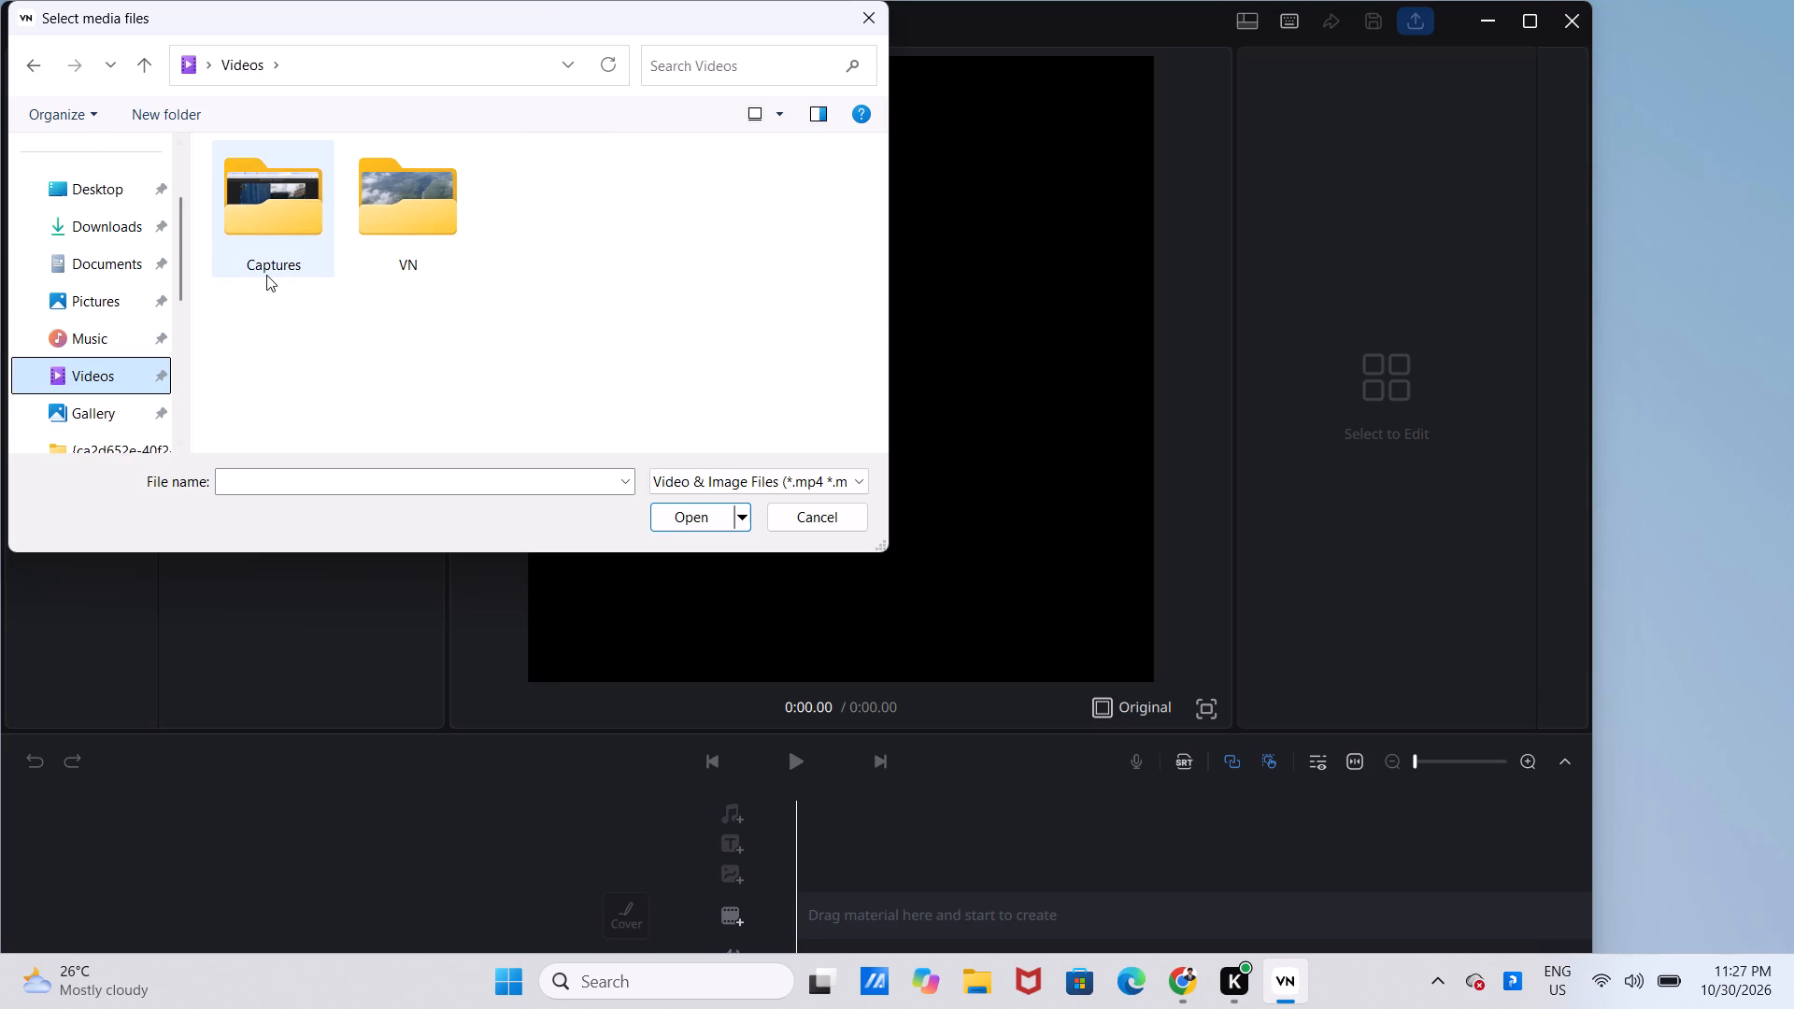
double_click(266, 275)
double_click(266, 275)
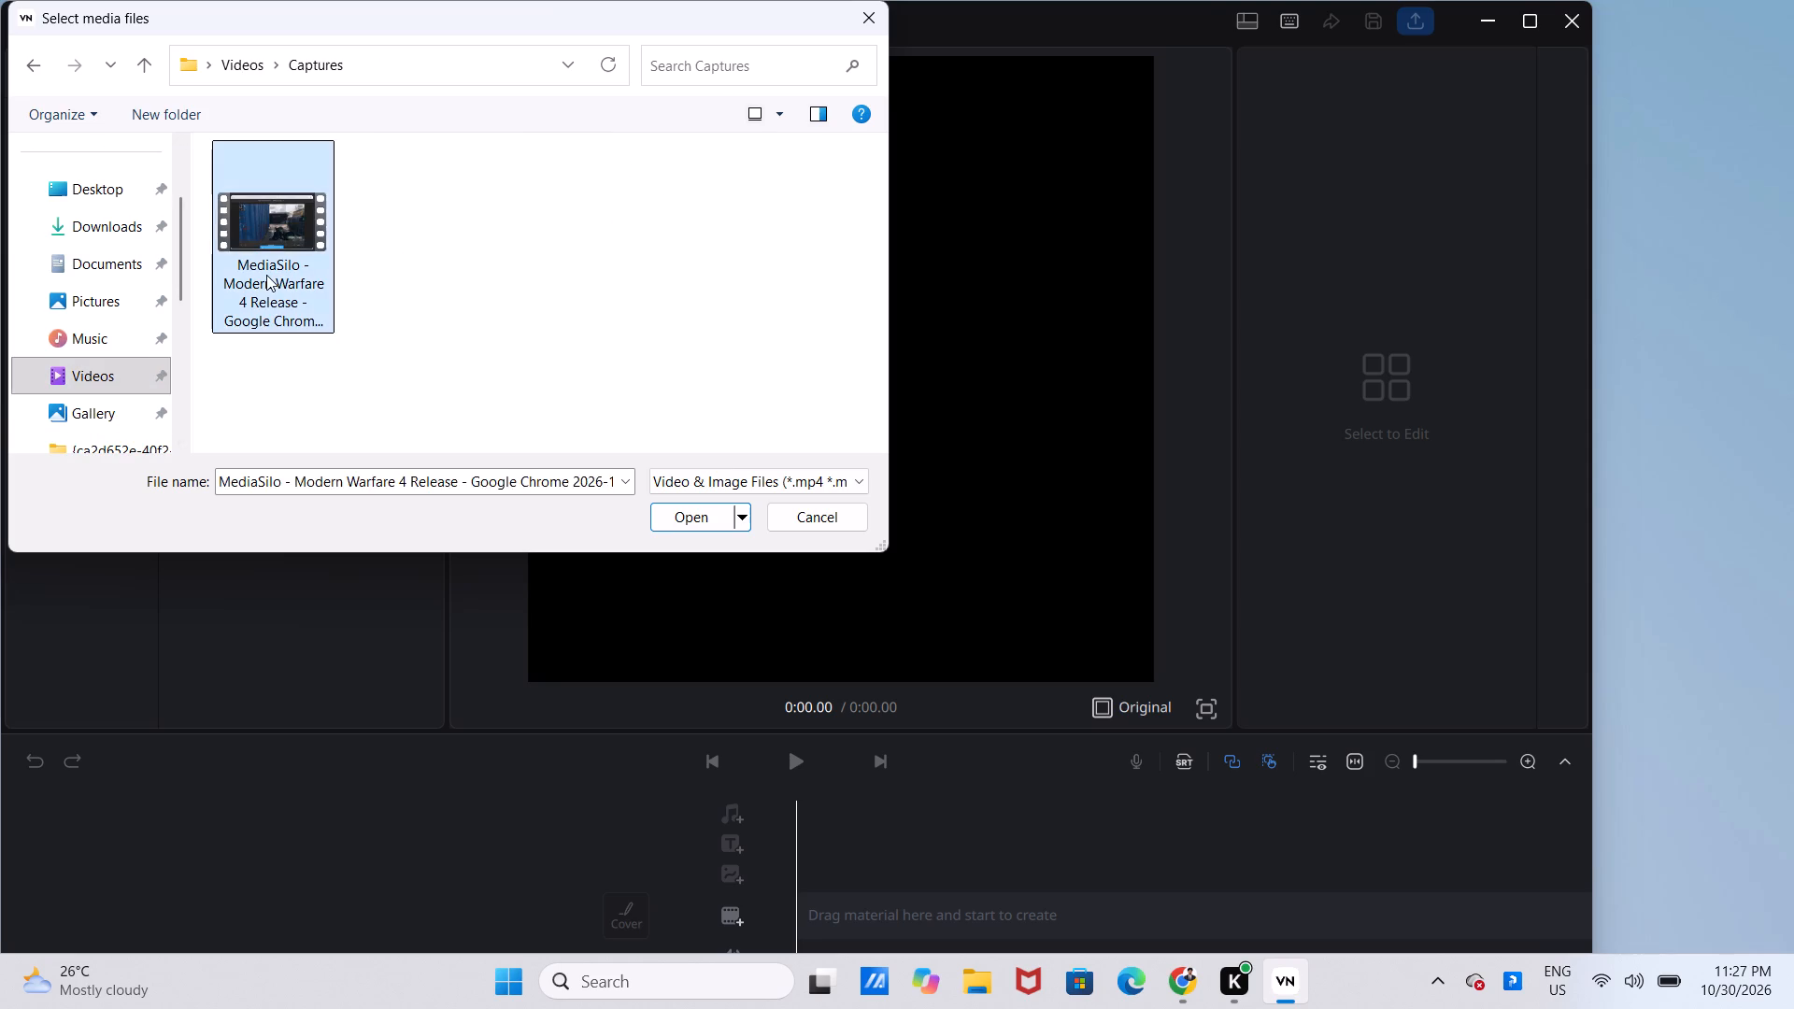
left_click(582, 404)
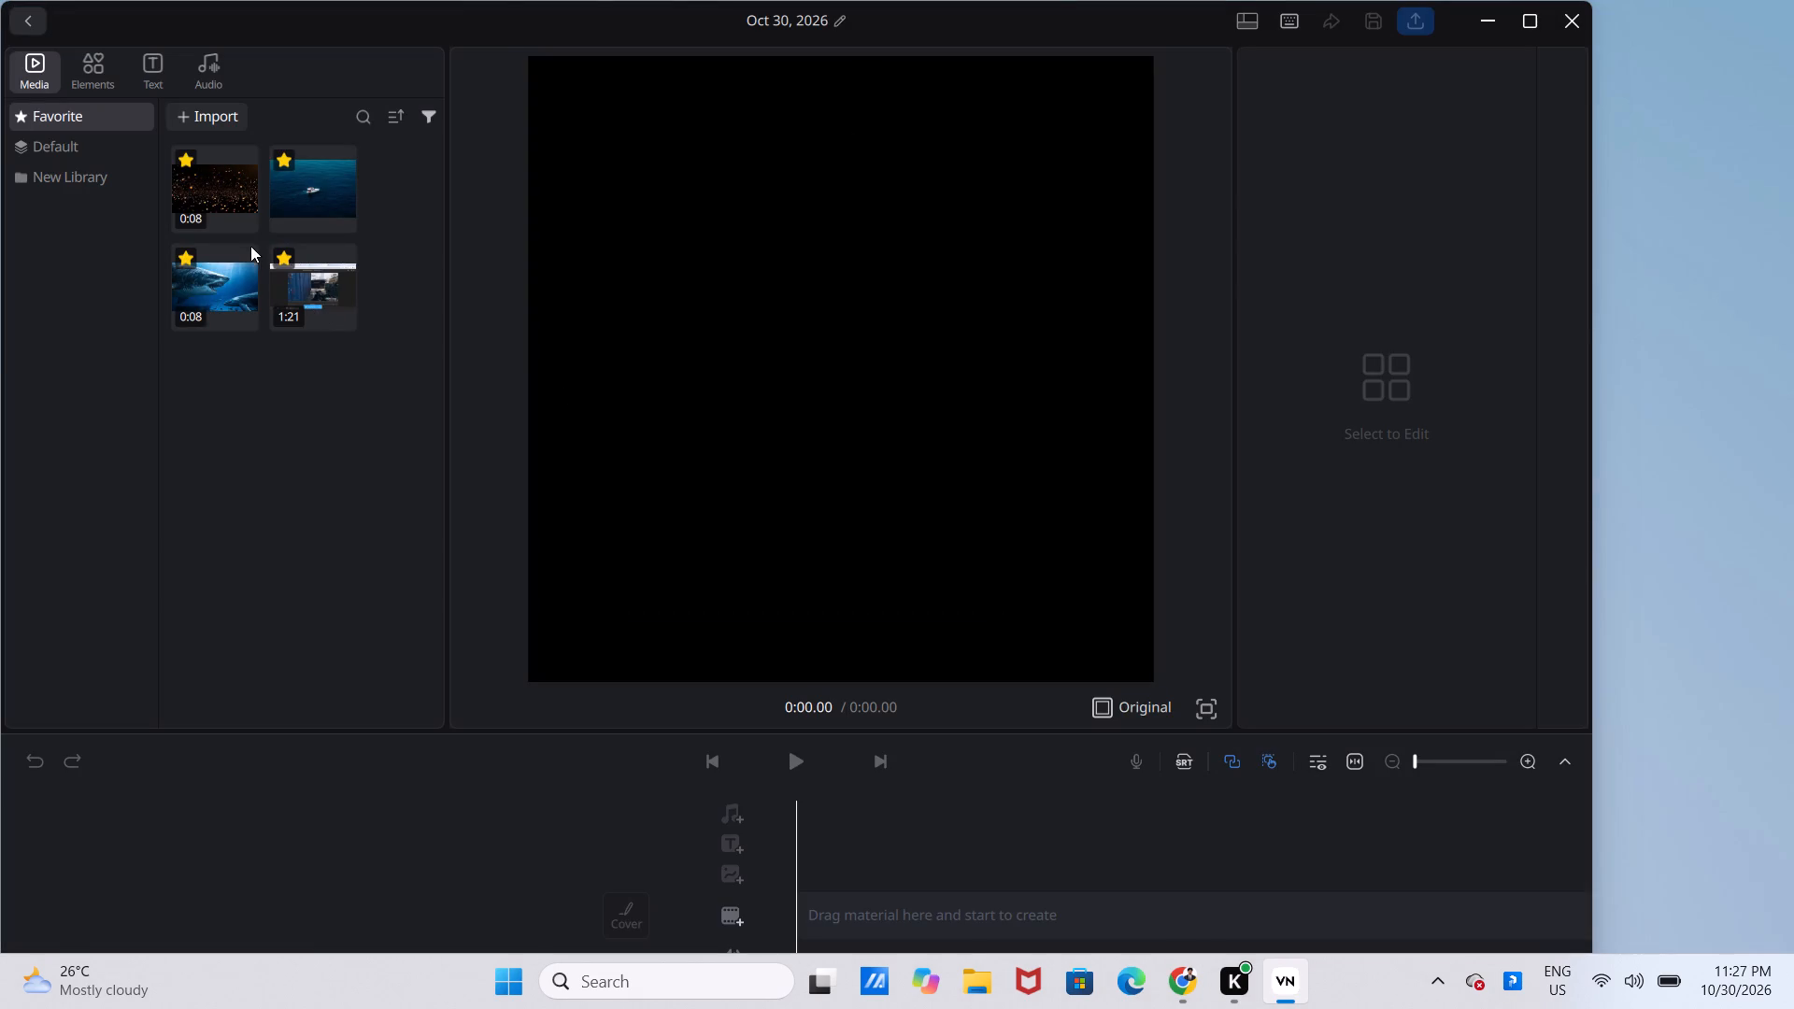
Place the imported Modern Warfare 4 recording on the main video track at the start of the timeline.
left_click_drag(286, 278, 707, 725)
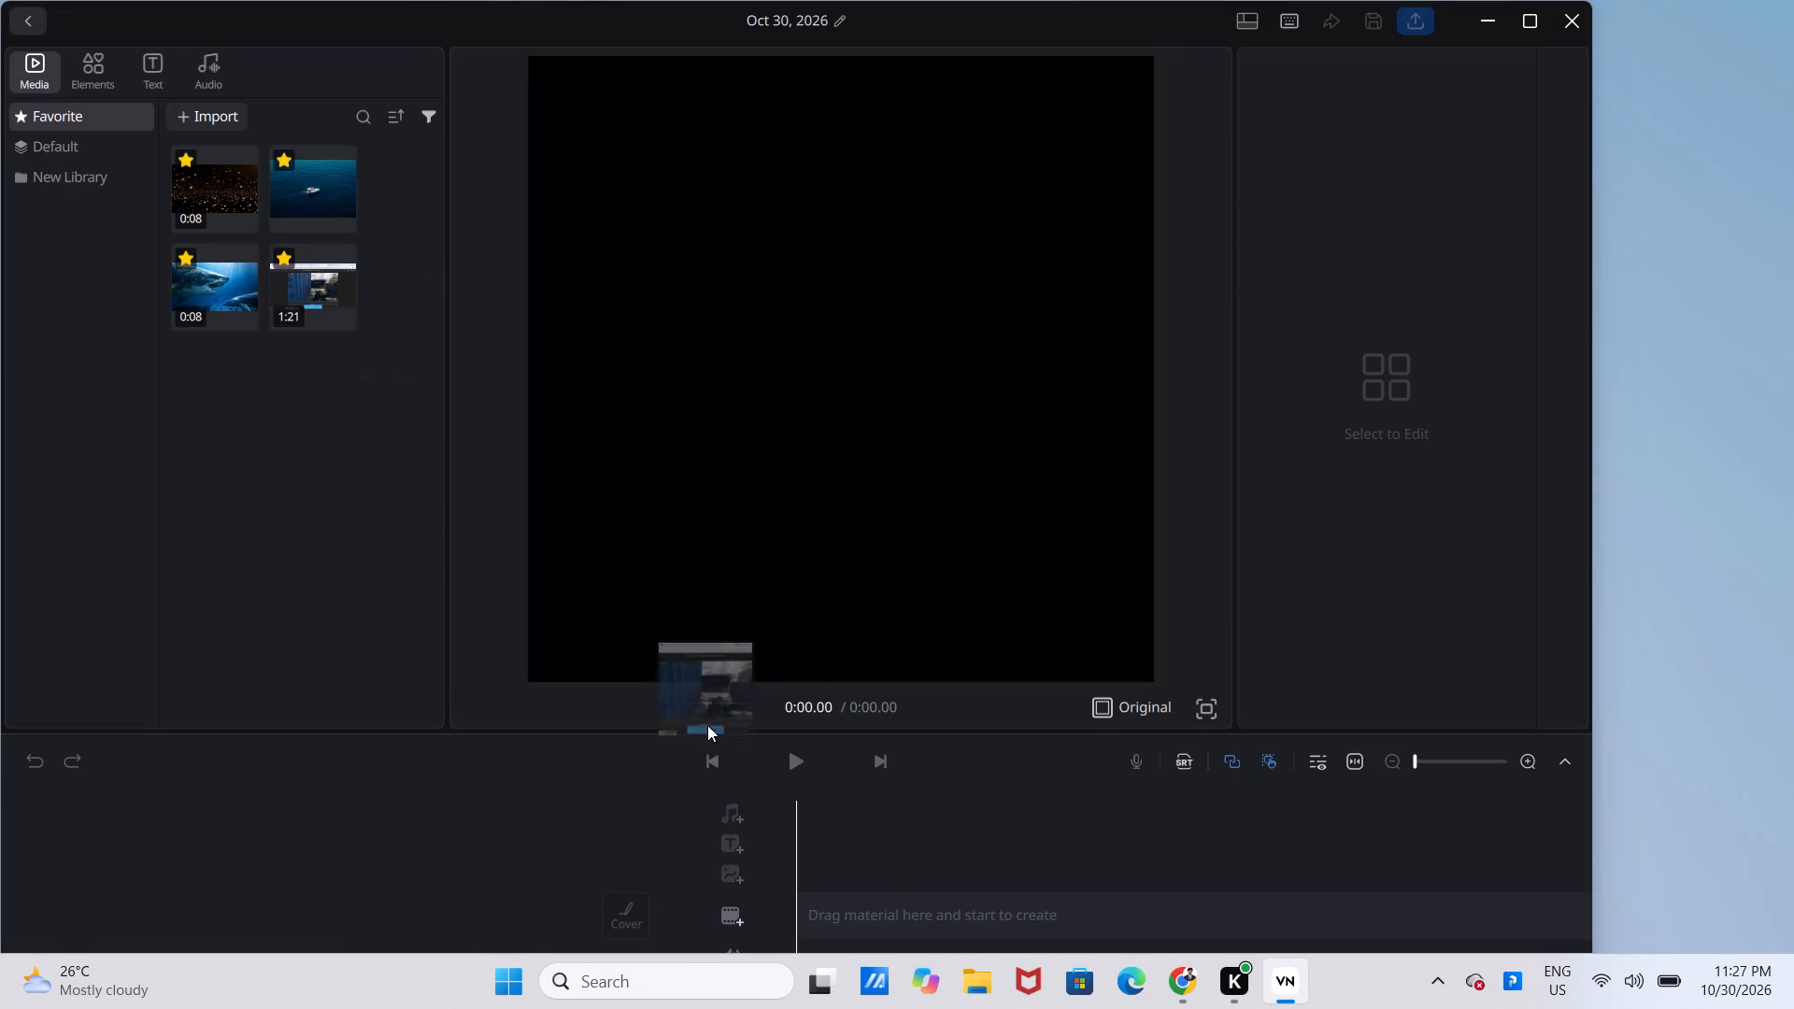
left_click_drag(707, 725, 890, 945)
scroll(914, 896, "up", 1)
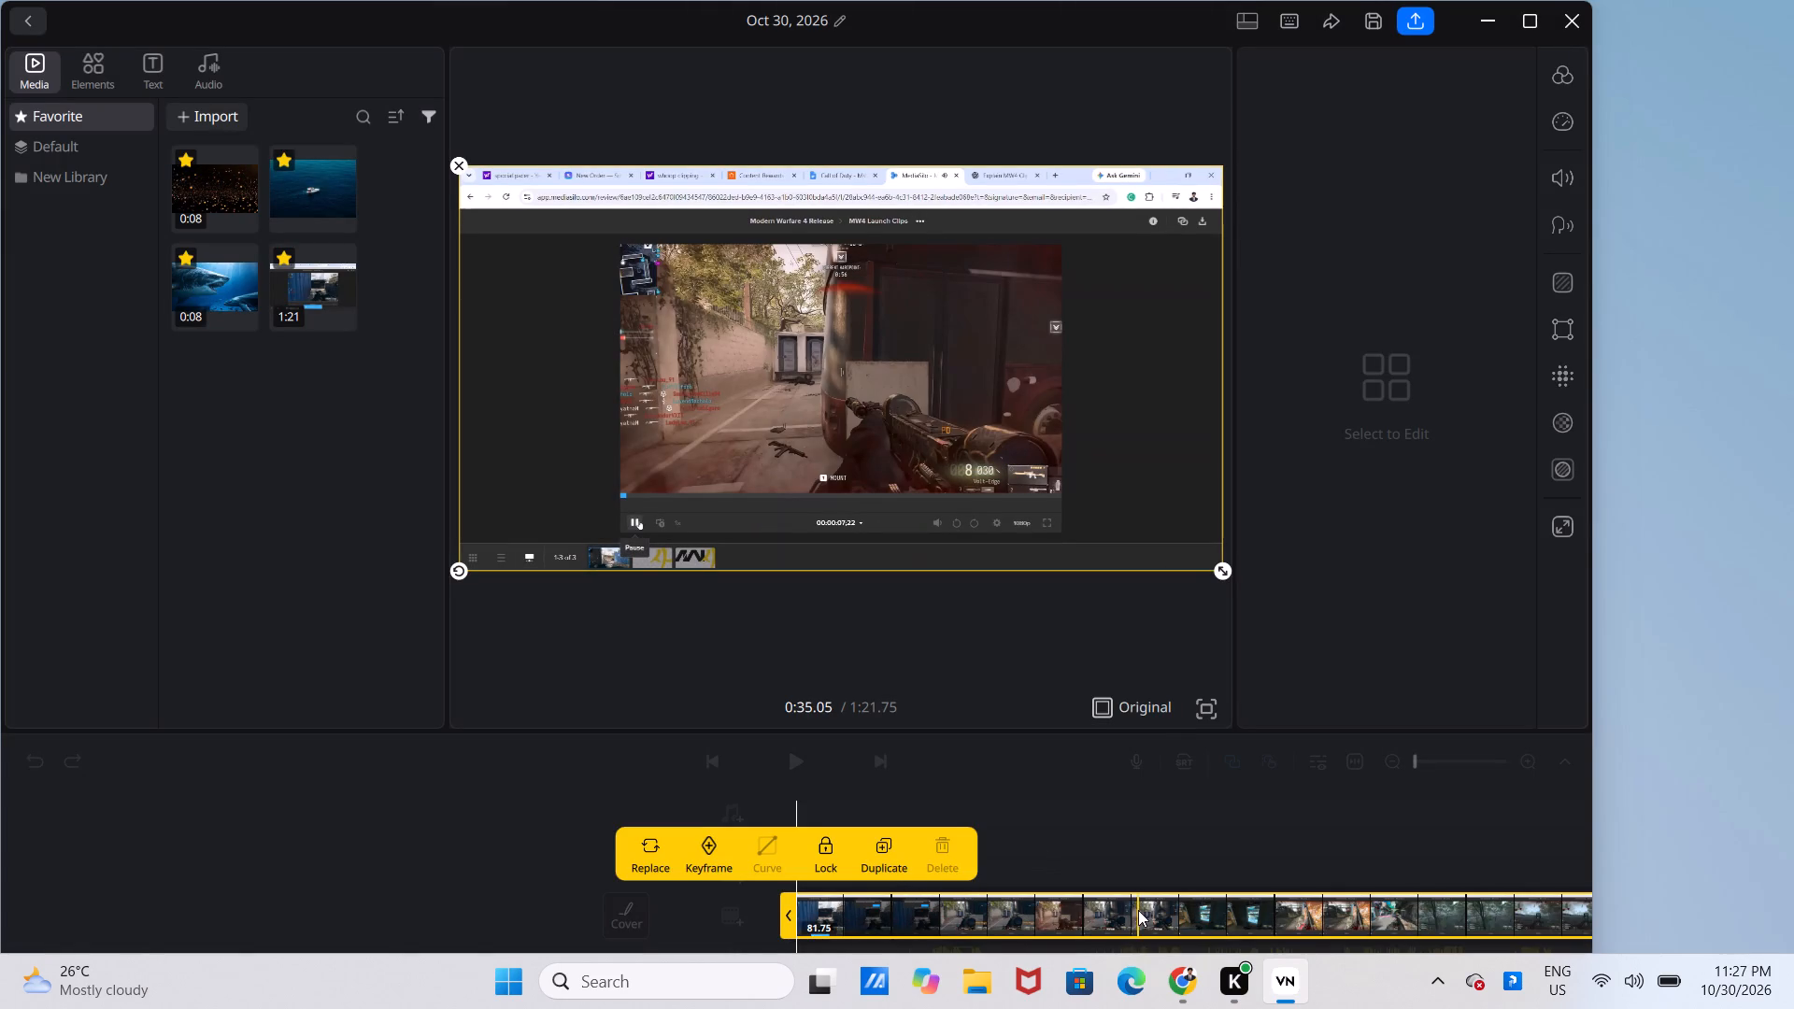
Set the project's aspect ratio to 4:5.
left_click(1124, 707)
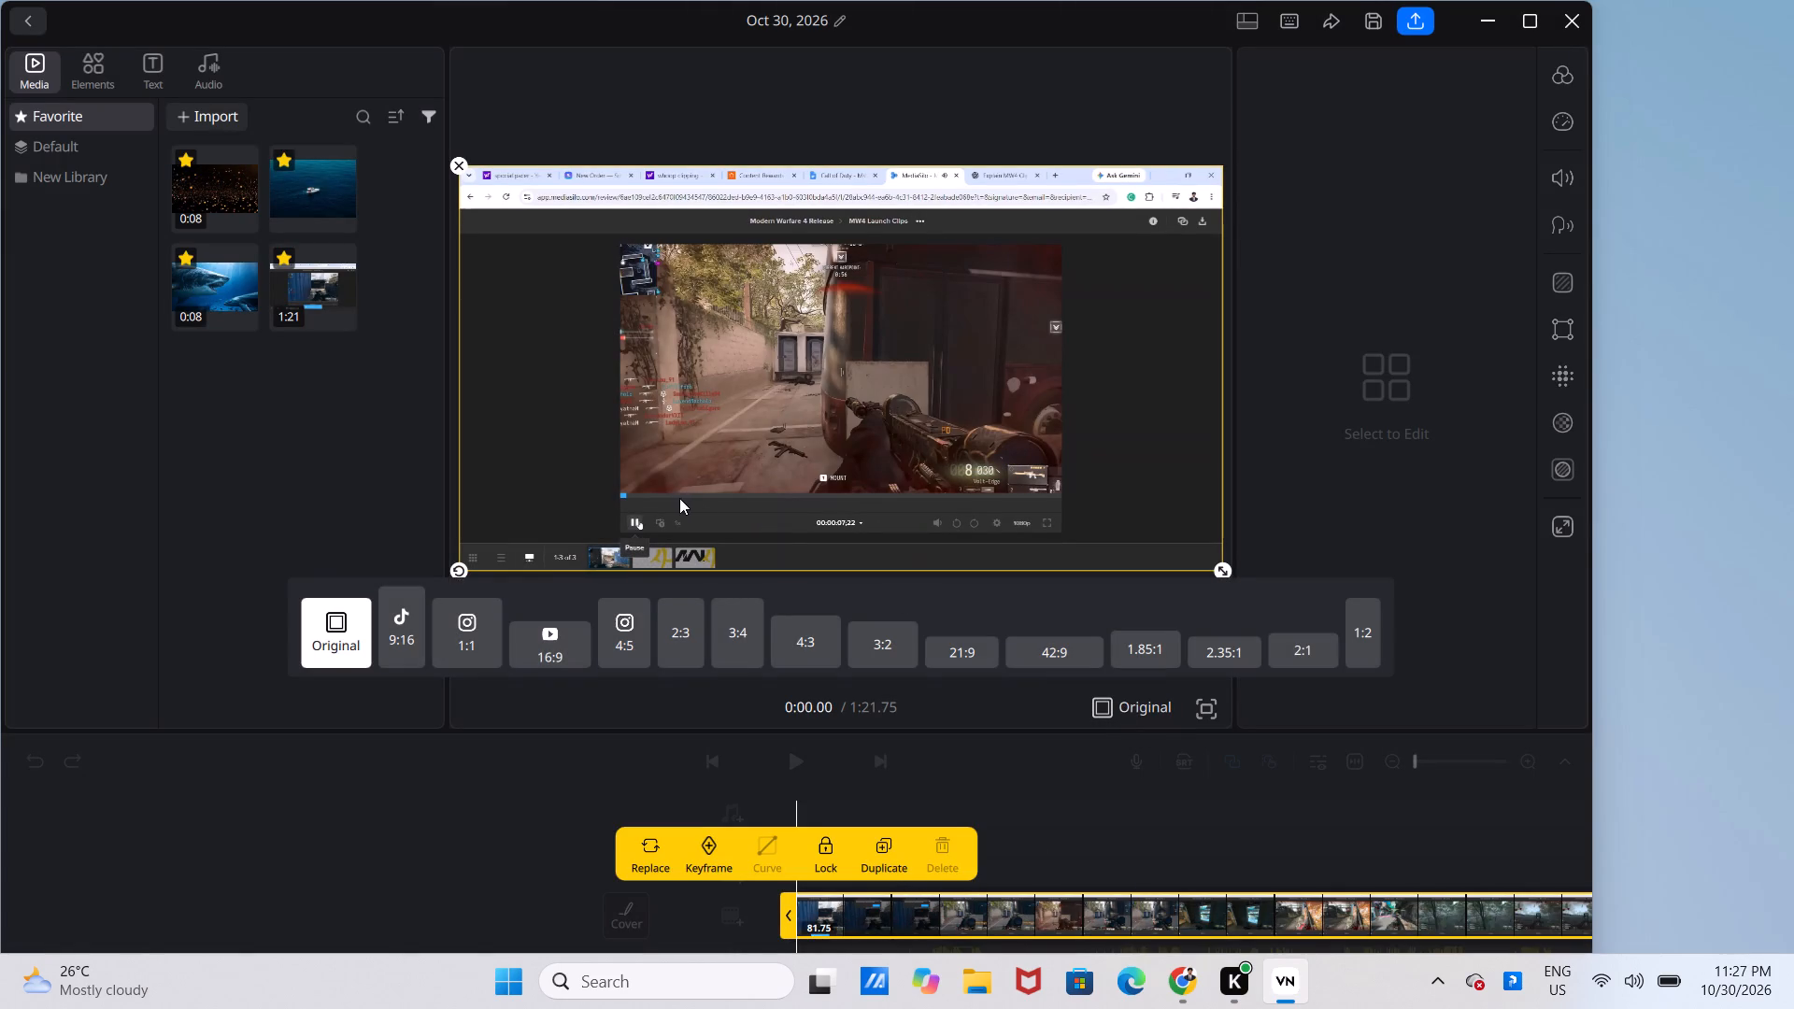
left_click(634, 639)
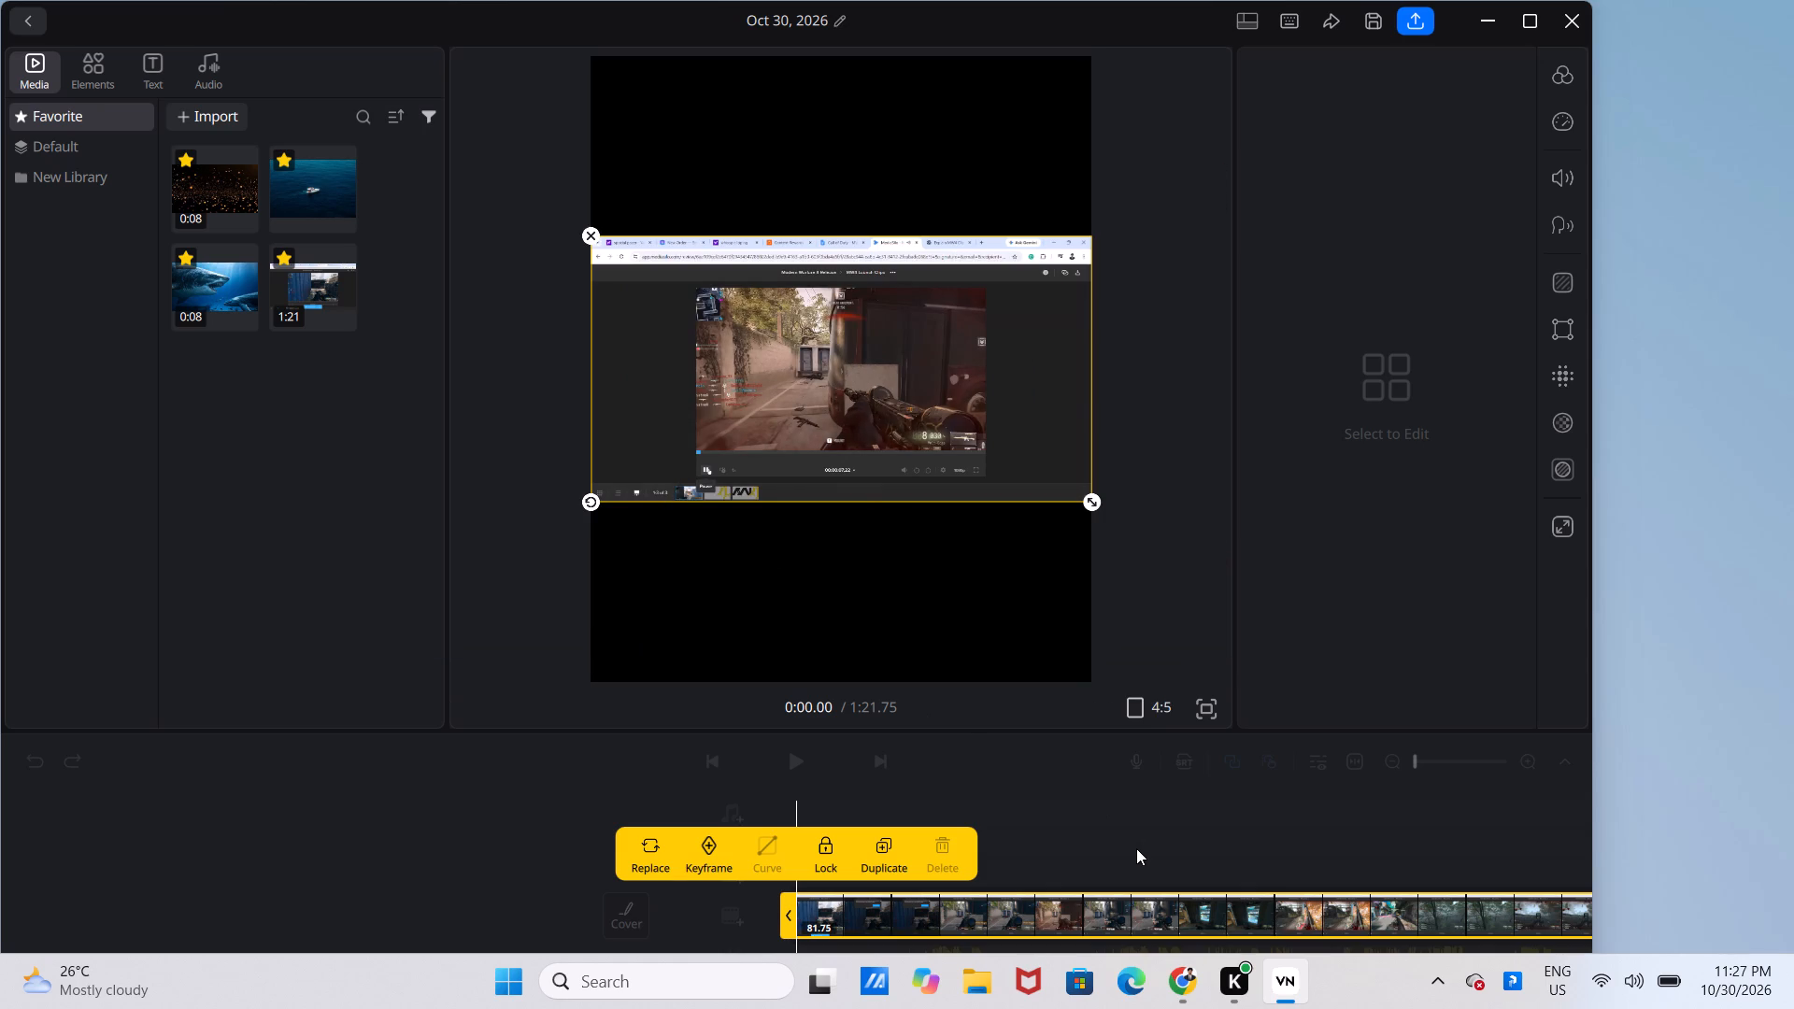
Open the border settings for the timeline clip.
left_click(1056, 927)
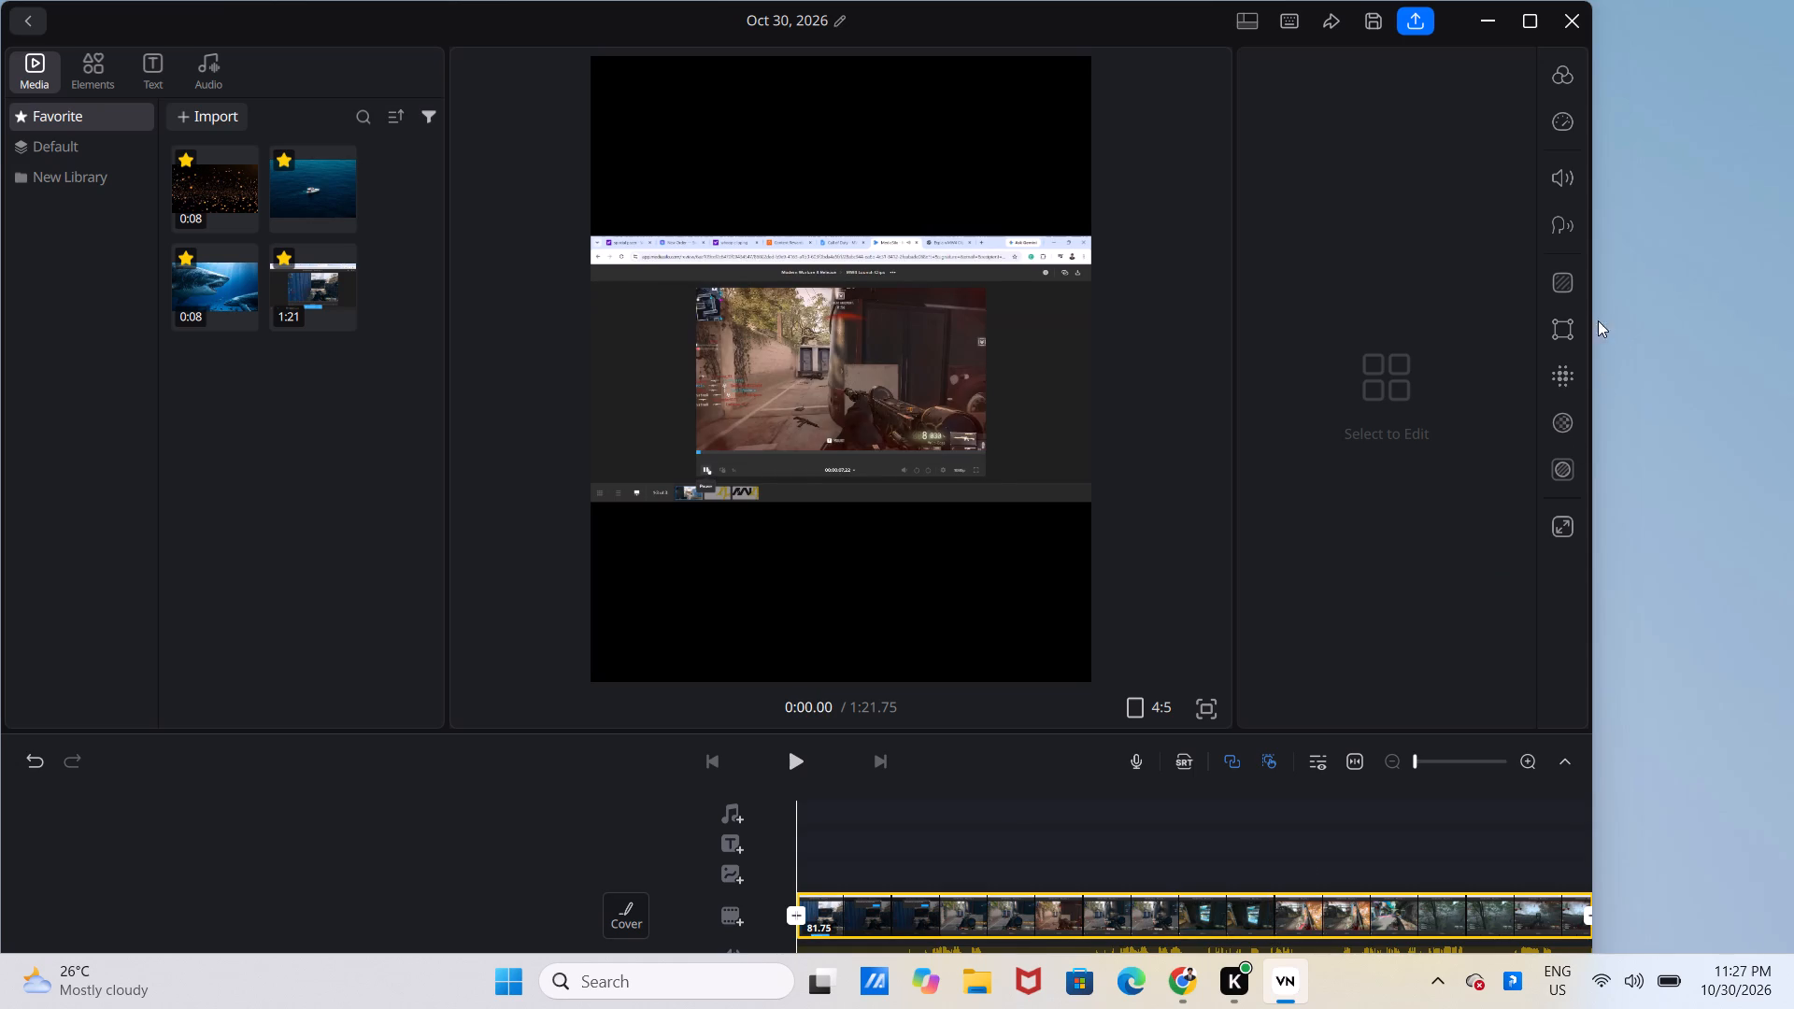
left_click(1565, 336)
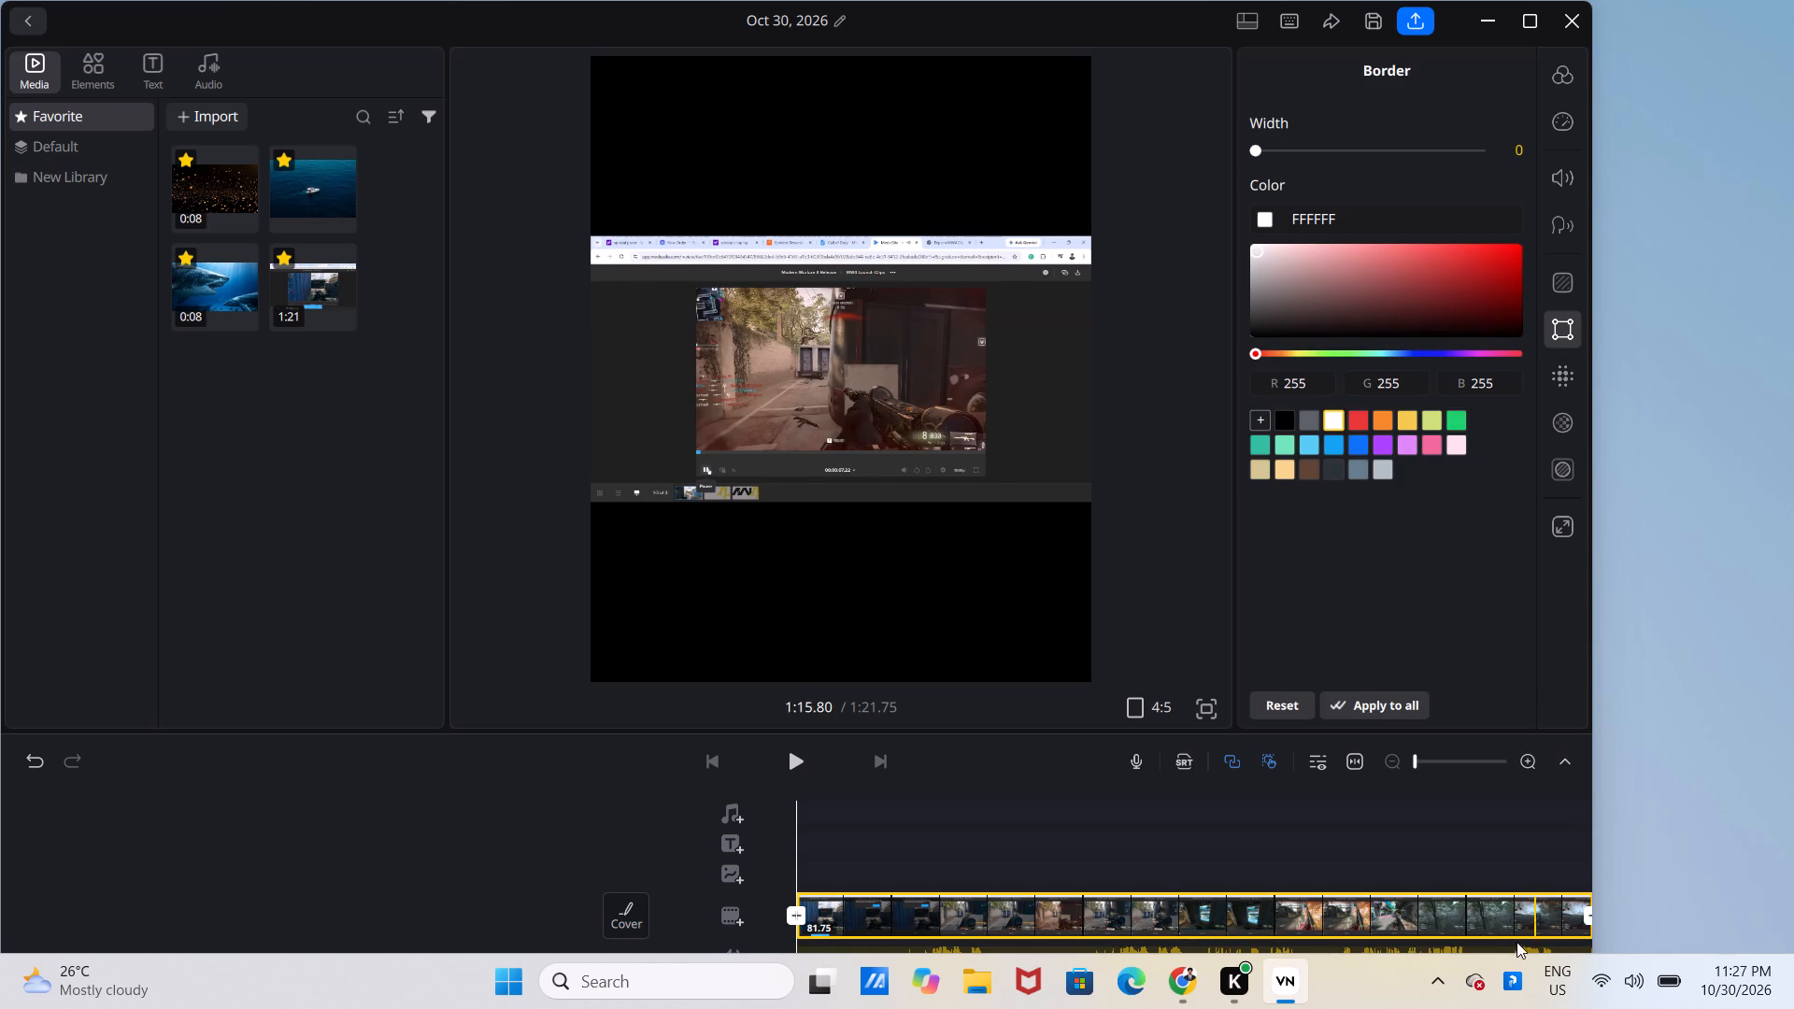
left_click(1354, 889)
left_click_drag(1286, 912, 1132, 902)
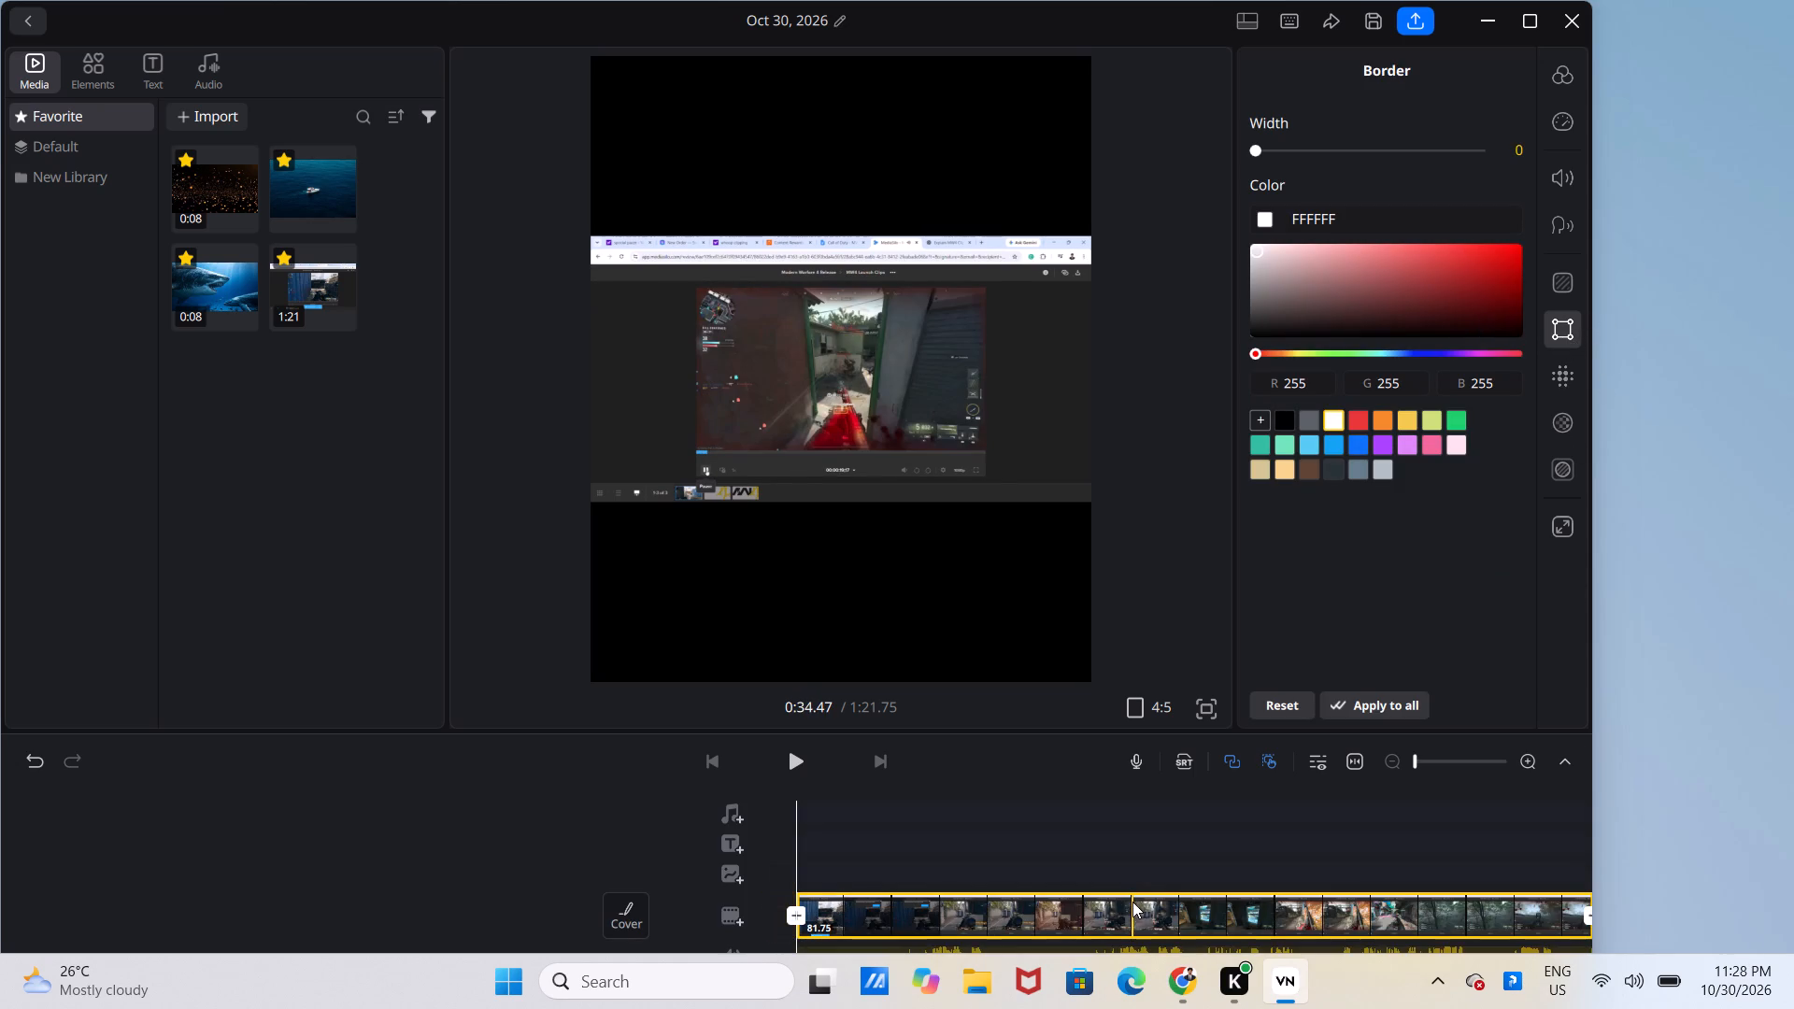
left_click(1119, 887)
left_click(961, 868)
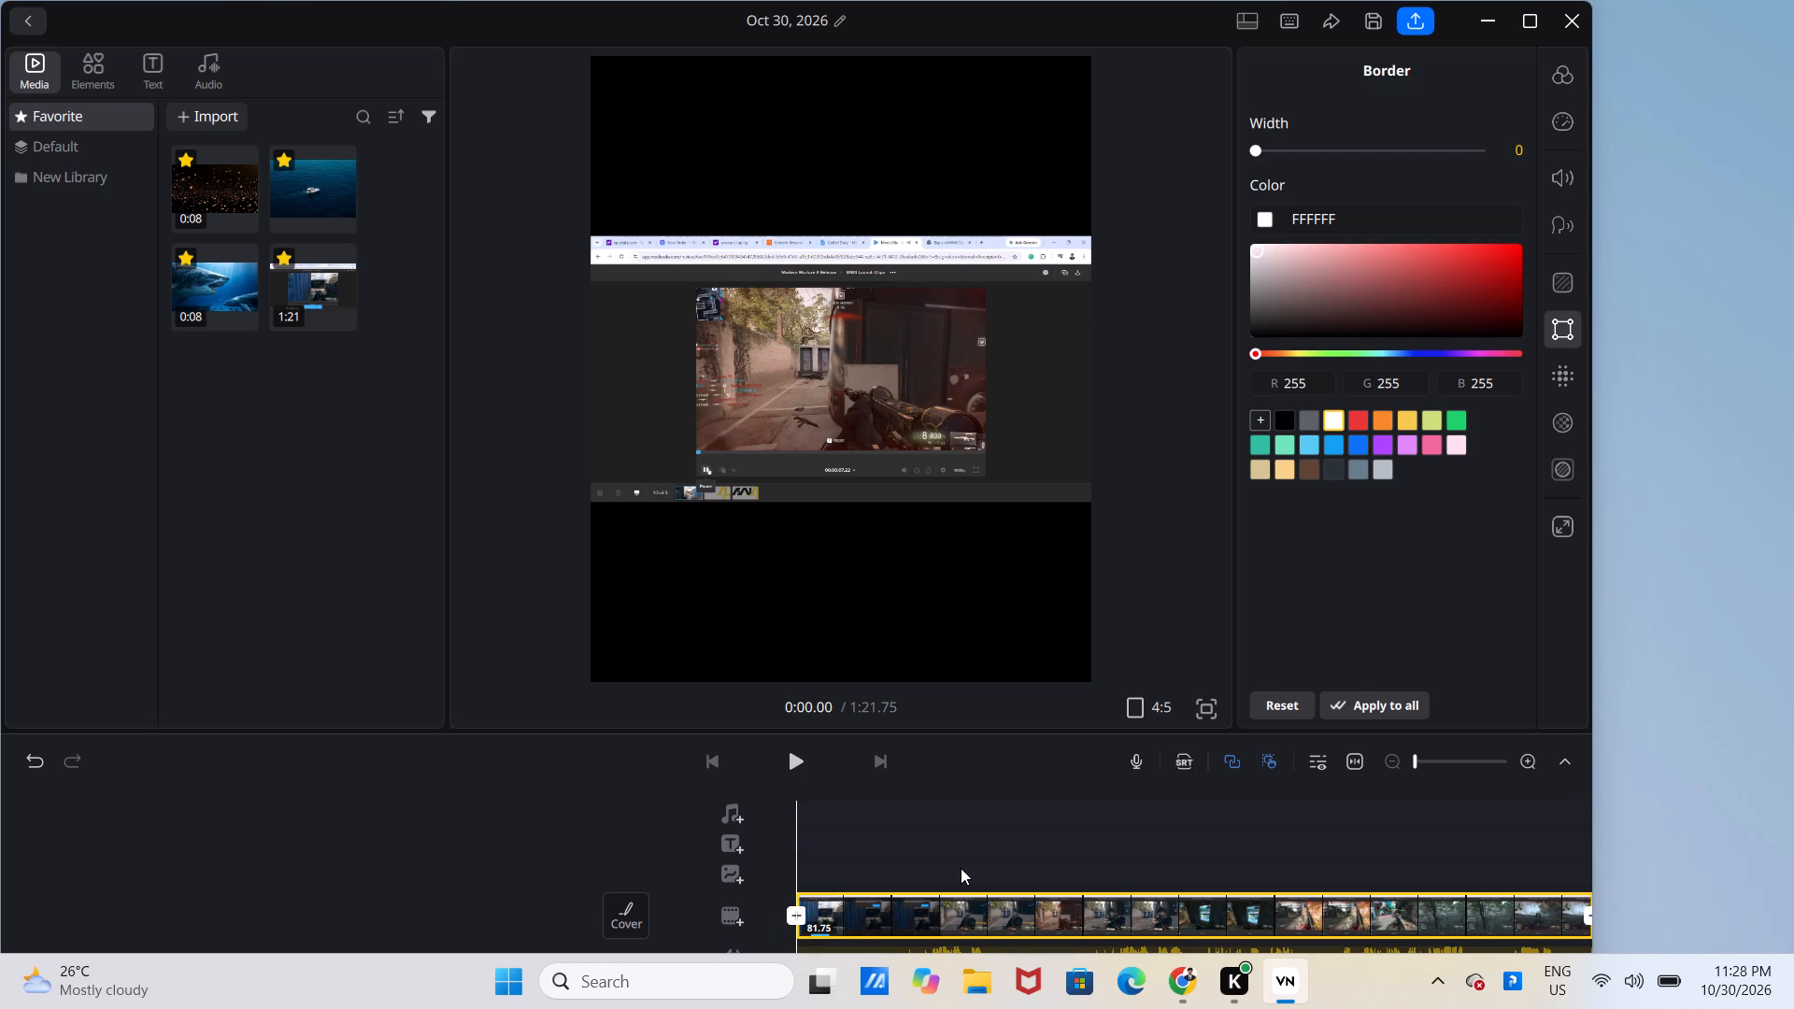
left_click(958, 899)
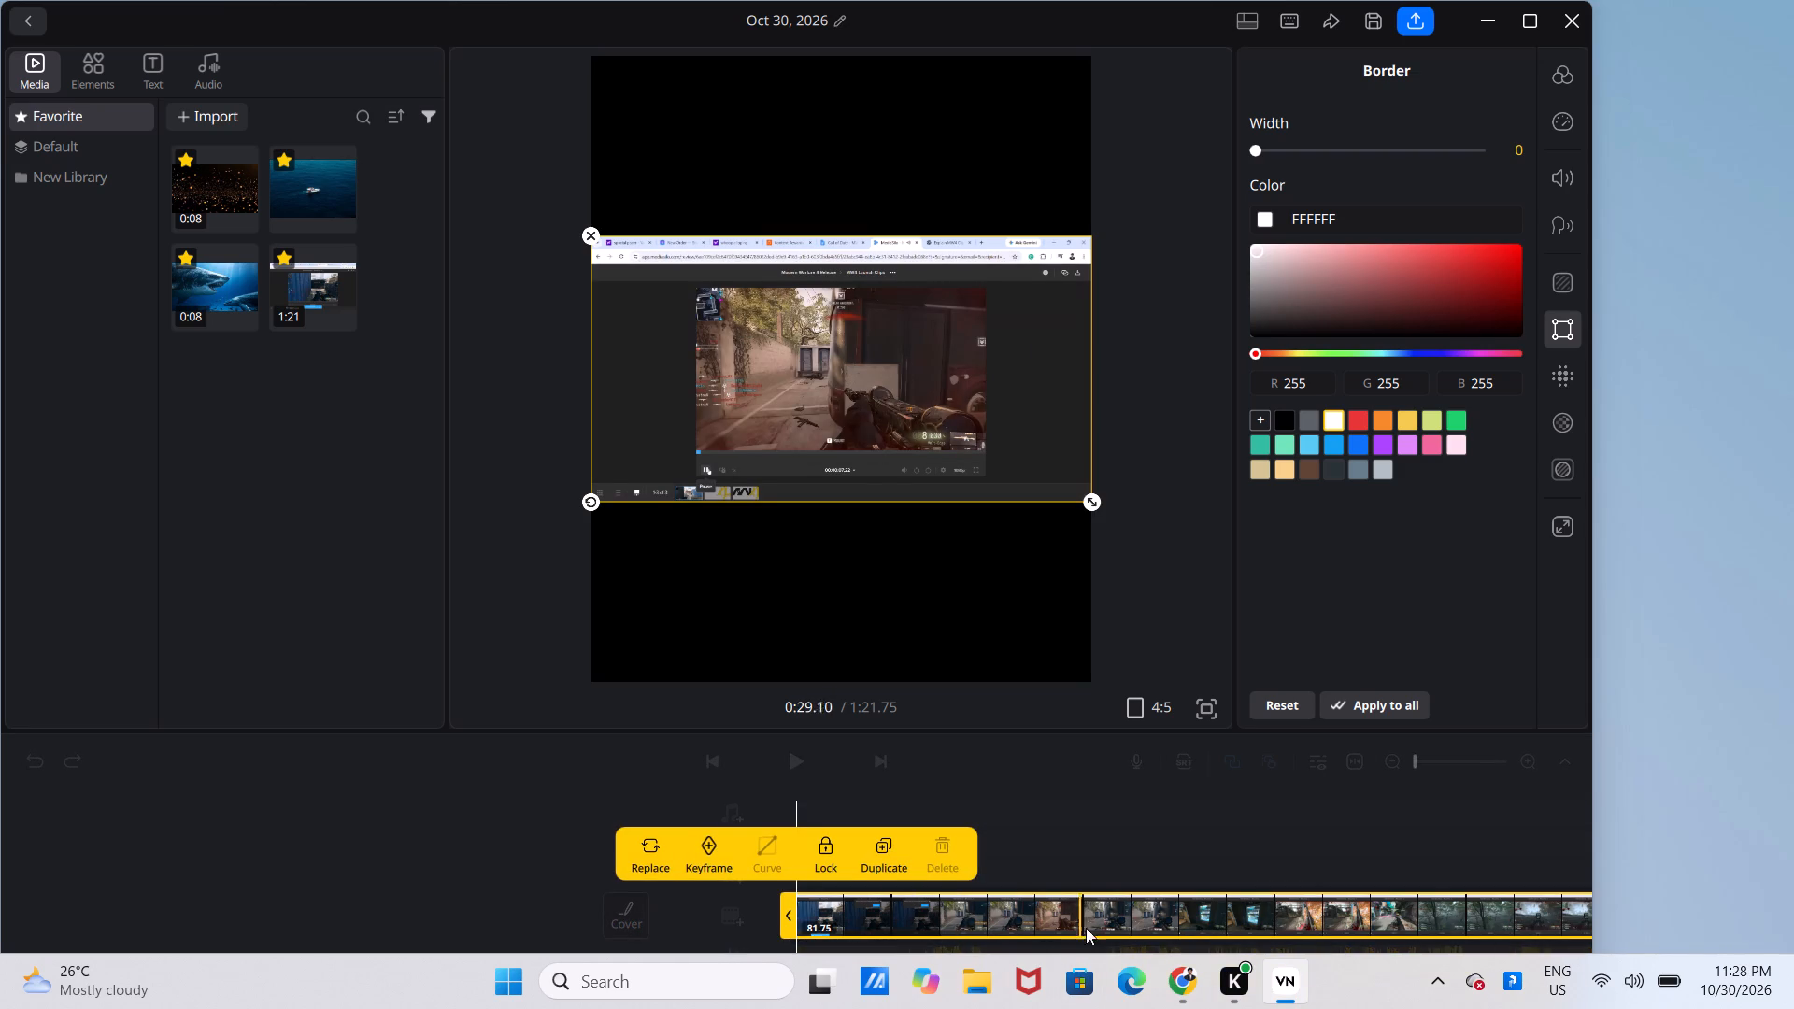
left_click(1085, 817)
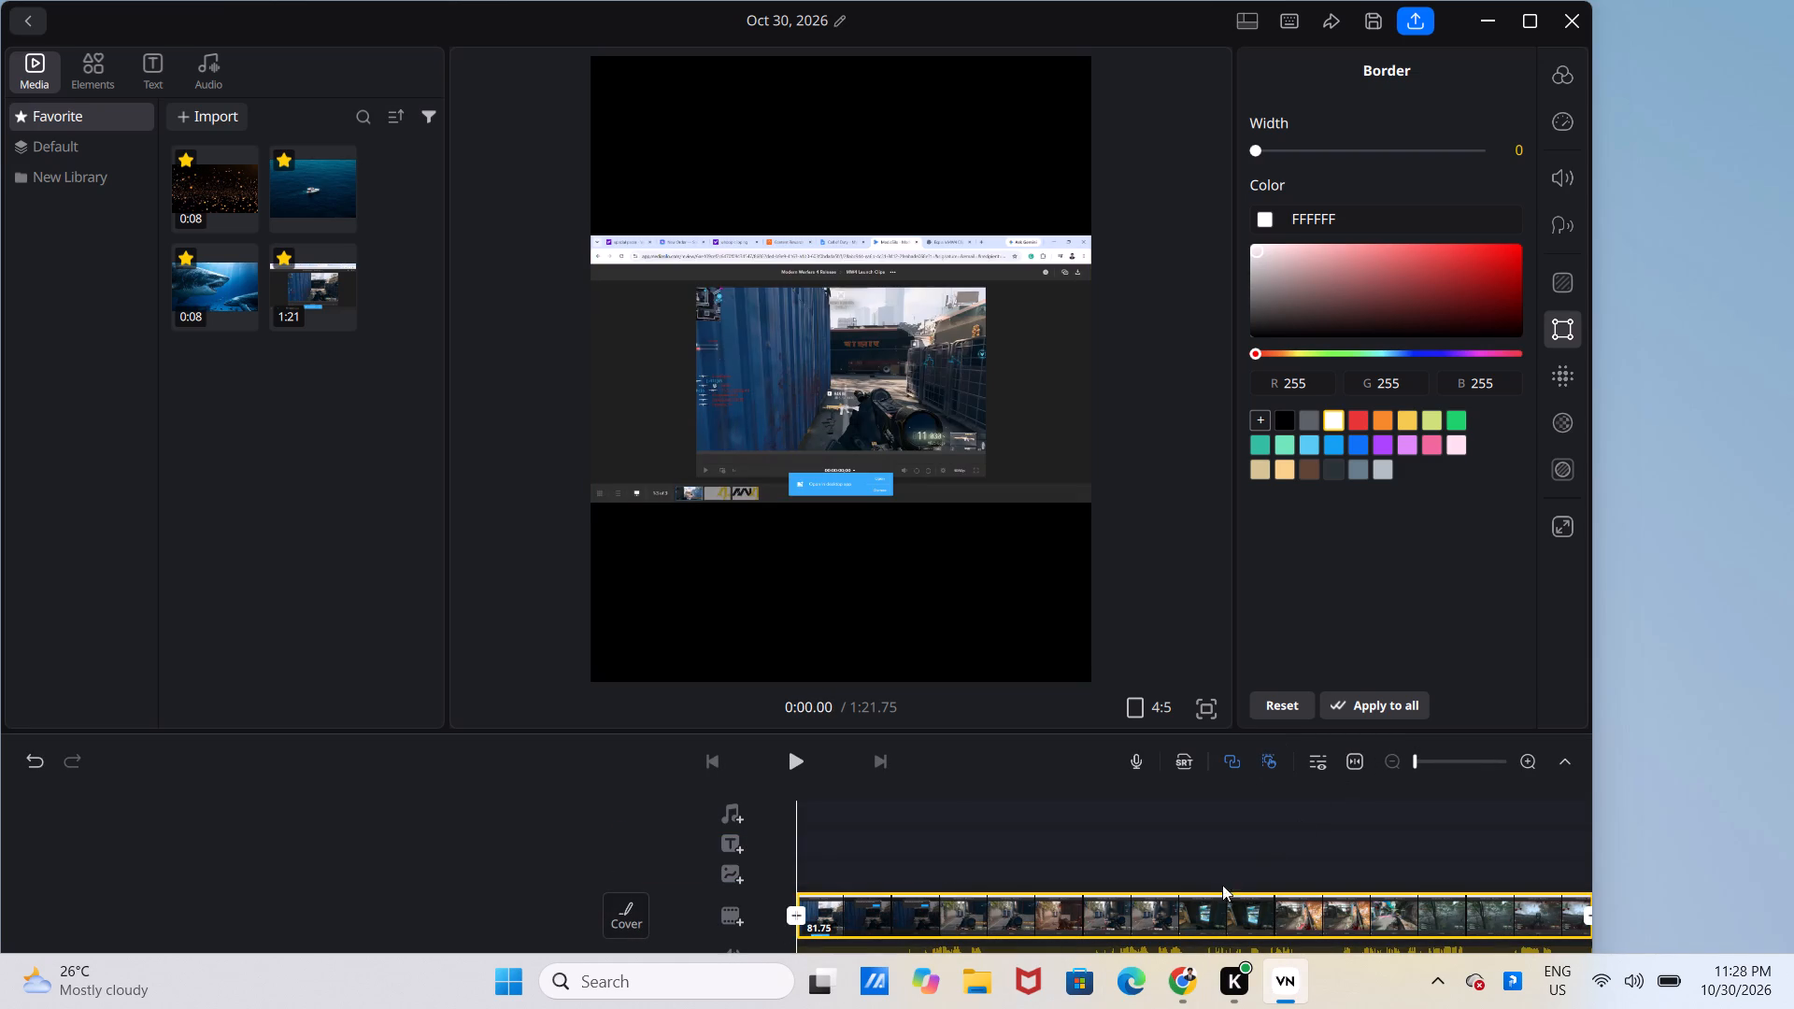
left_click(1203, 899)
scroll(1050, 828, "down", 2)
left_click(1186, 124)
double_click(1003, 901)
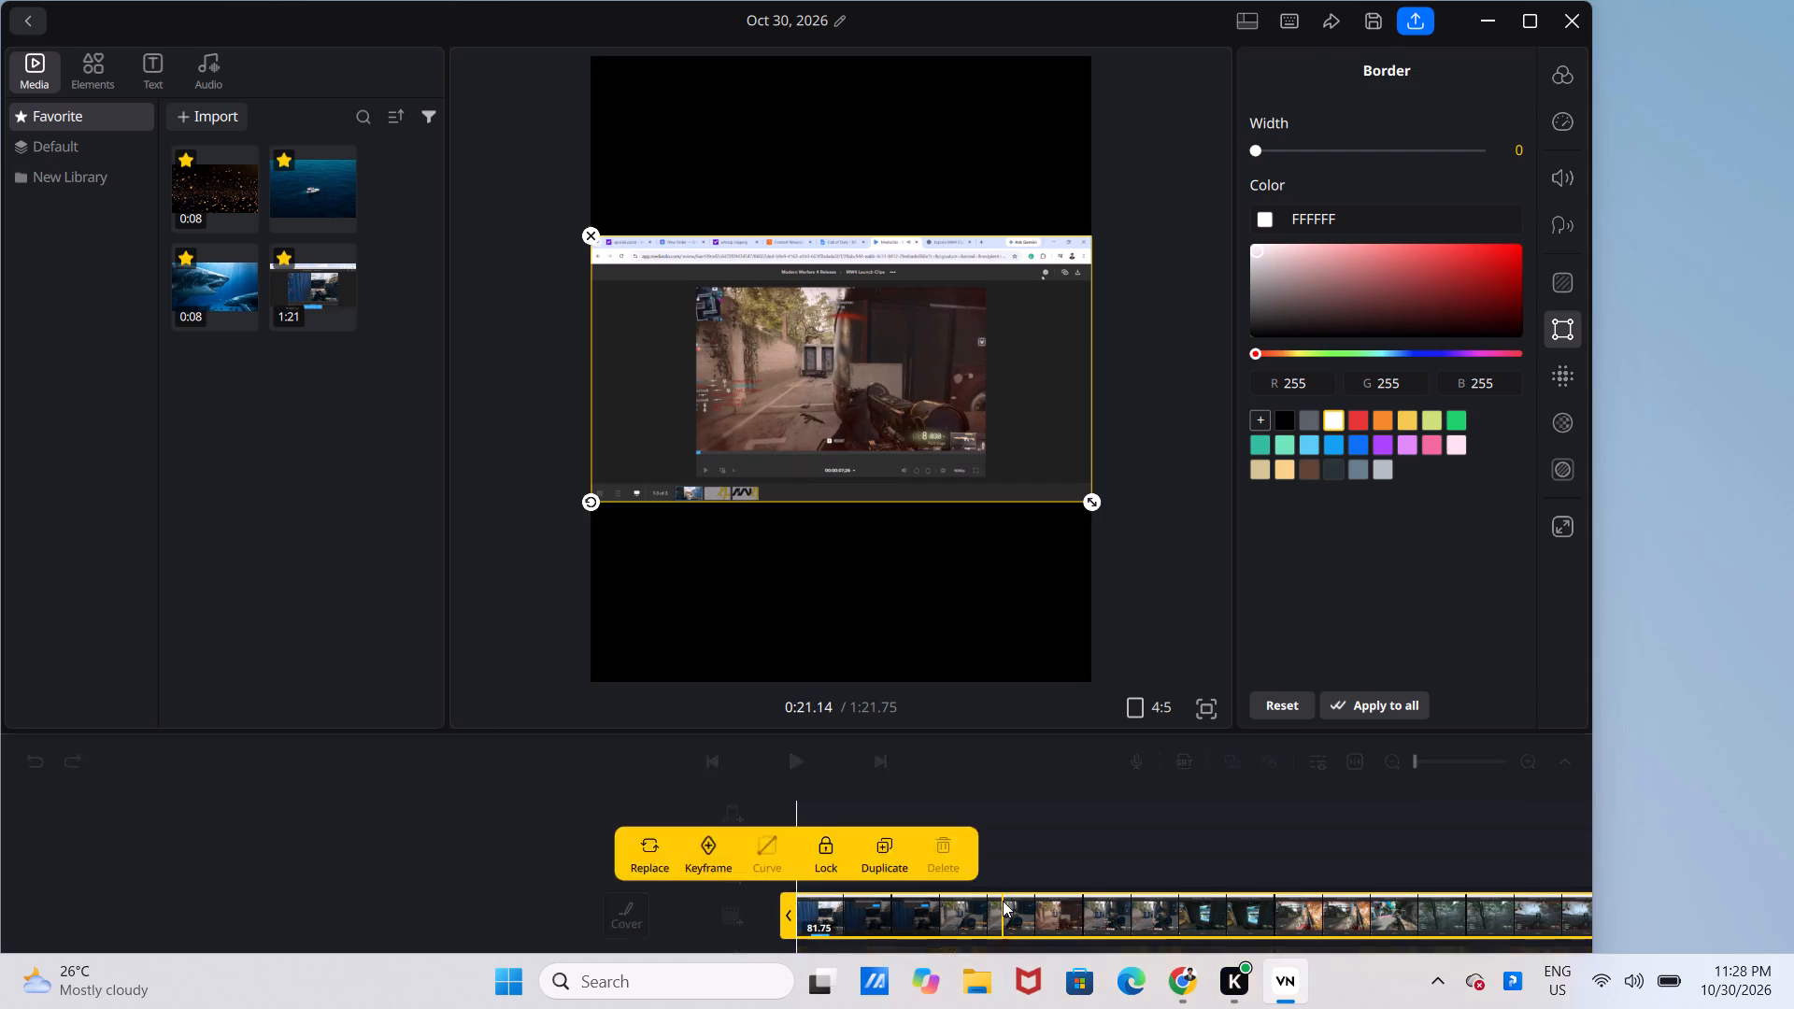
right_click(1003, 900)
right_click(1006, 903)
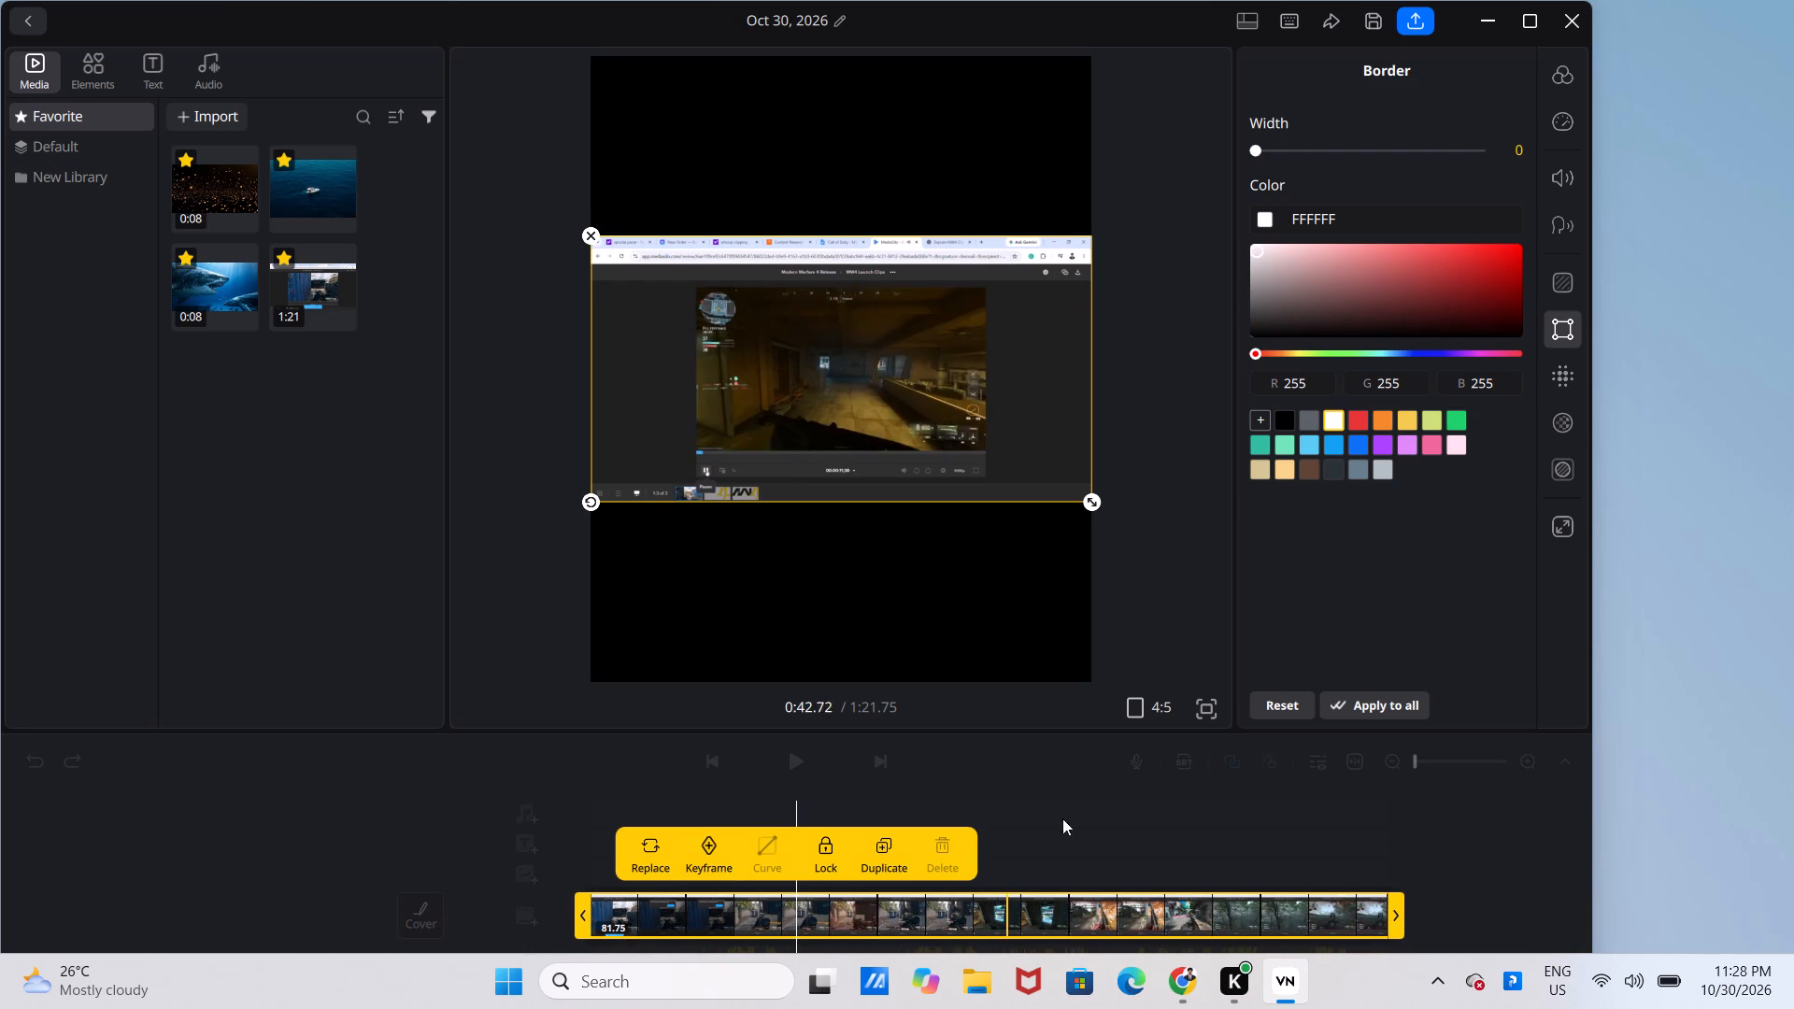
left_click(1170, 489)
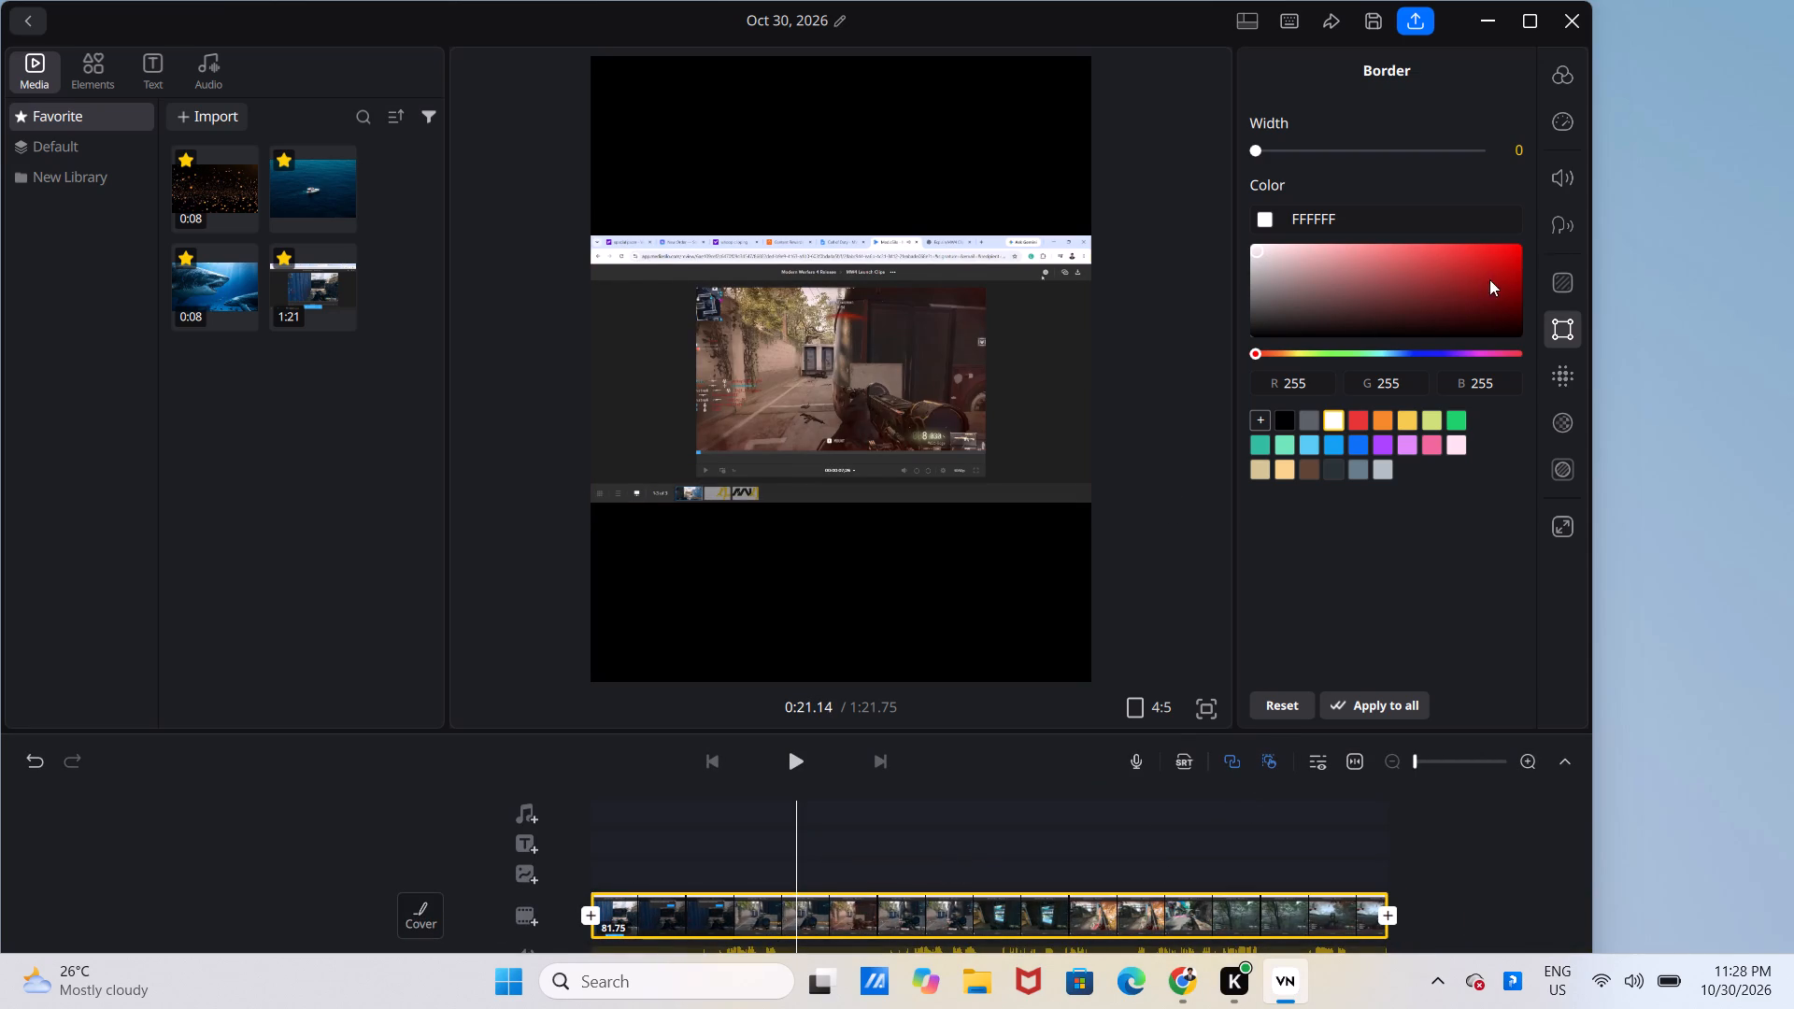
Look through the clip's editing options, including filters, speed, voice effect, border and mask.
left_click(1568, 78)
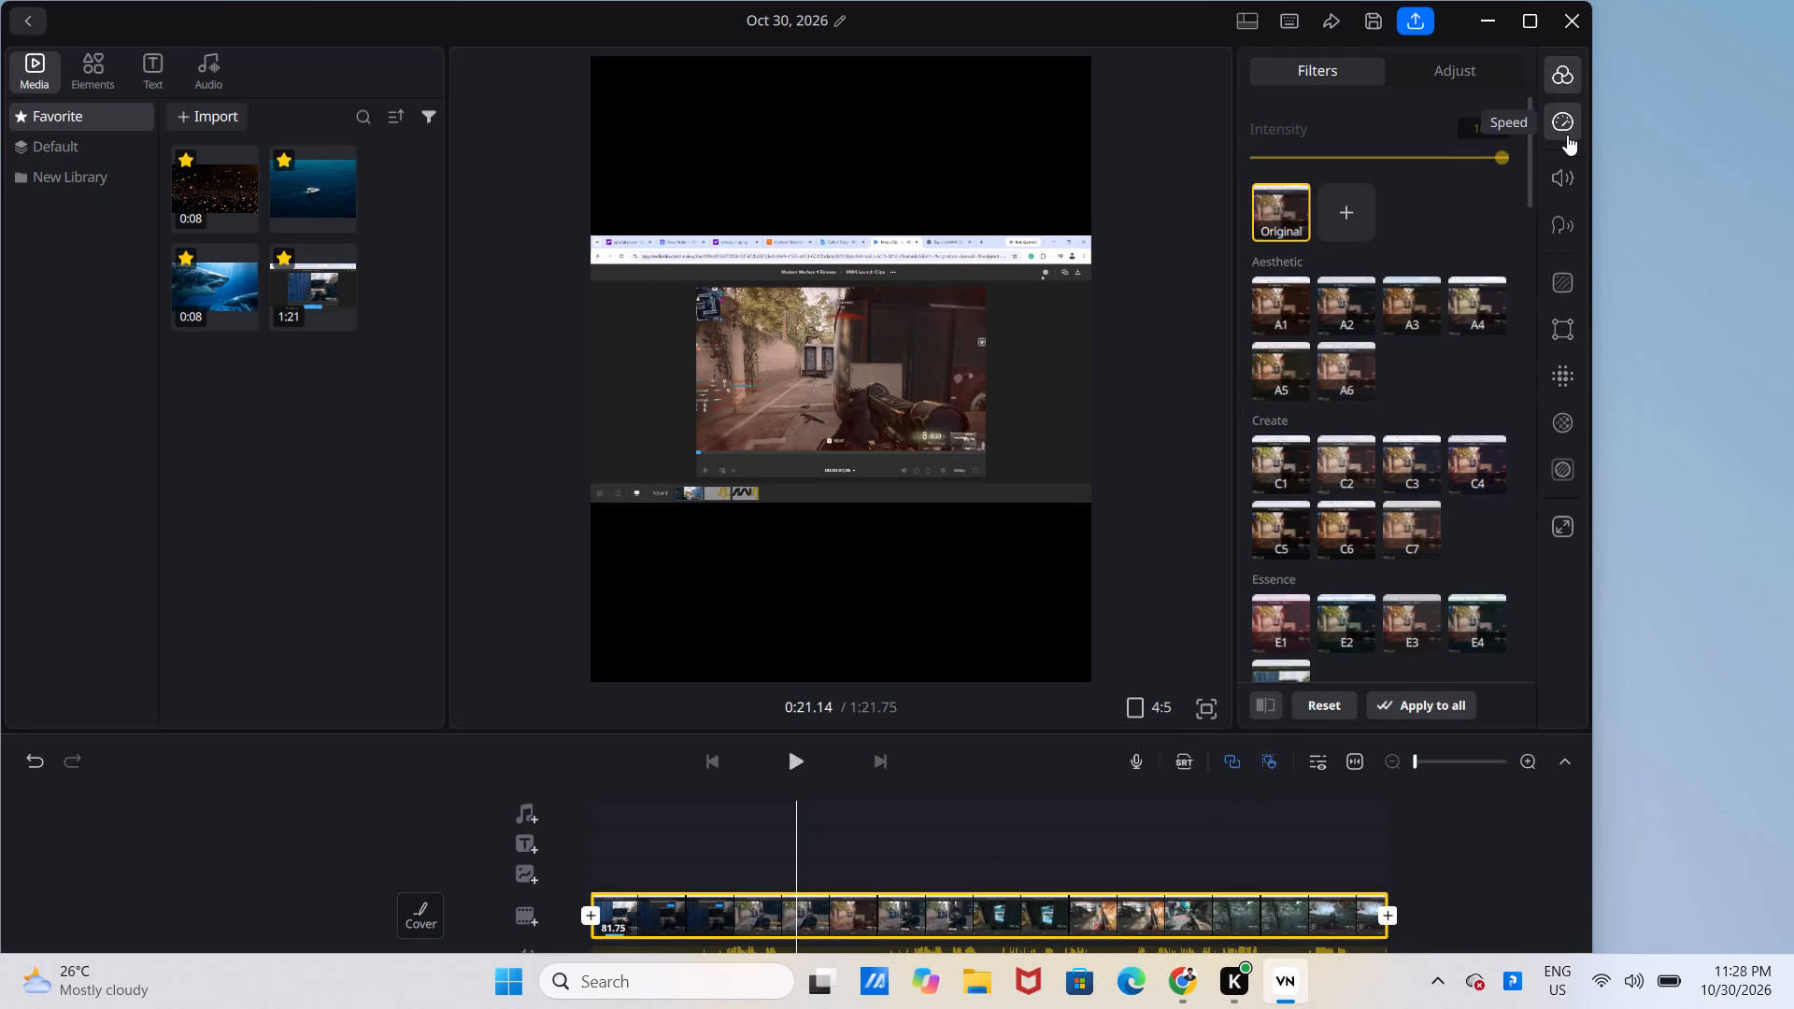
left_click(1567, 127)
left_click(1561, 197)
left_click(1563, 220)
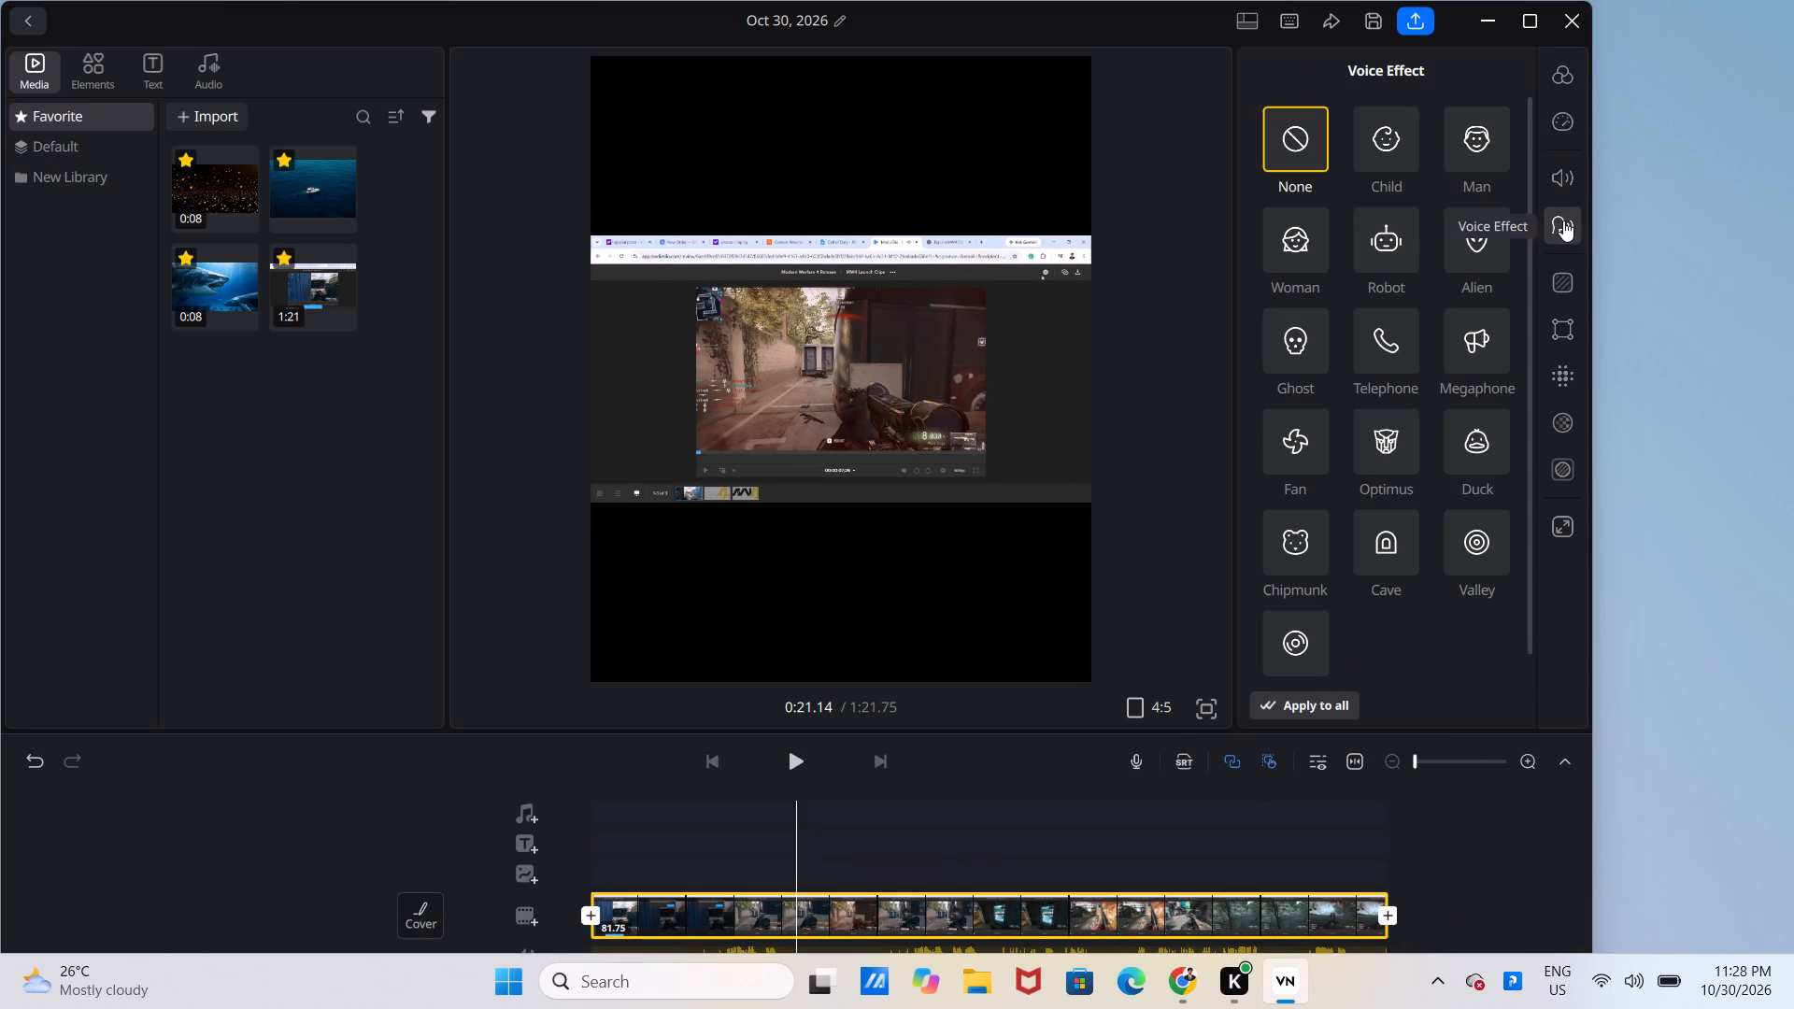
left_click(1564, 279)
left_click(1570, 331)
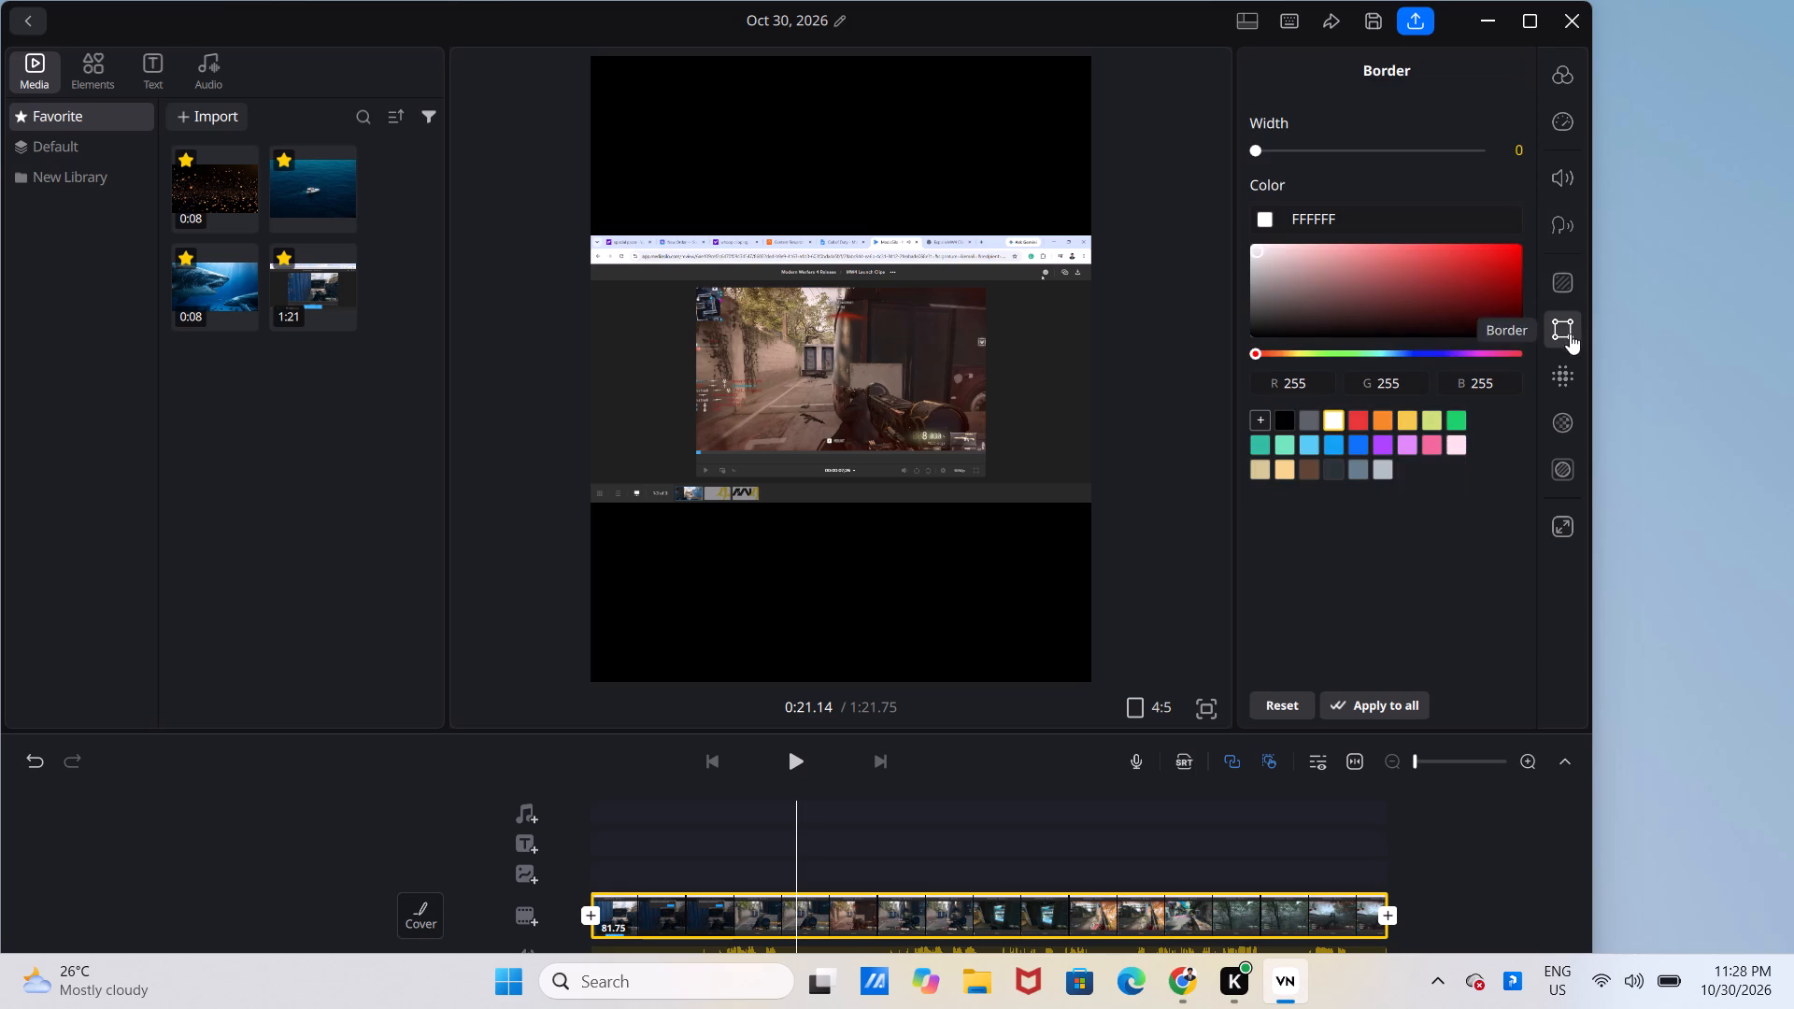
left_click(1568, 365)
left_click(1571, 459)
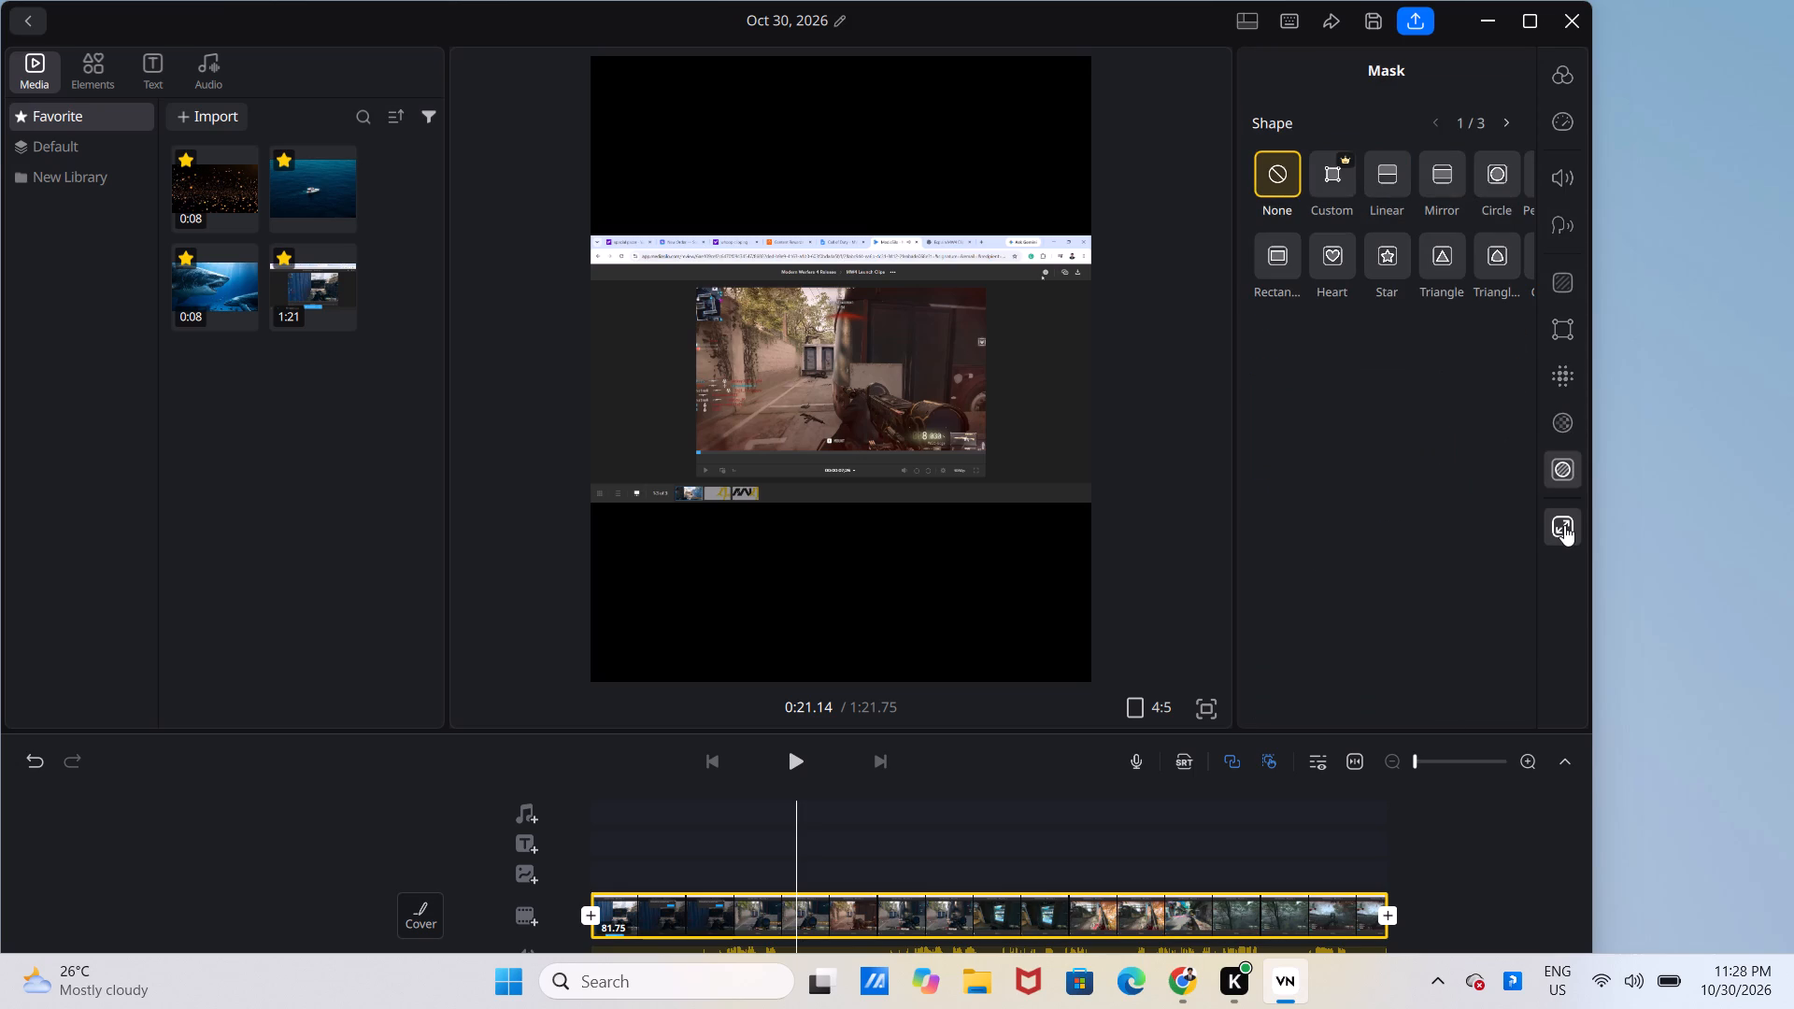
left_click(1564, 525)
left_click(1564, 476)
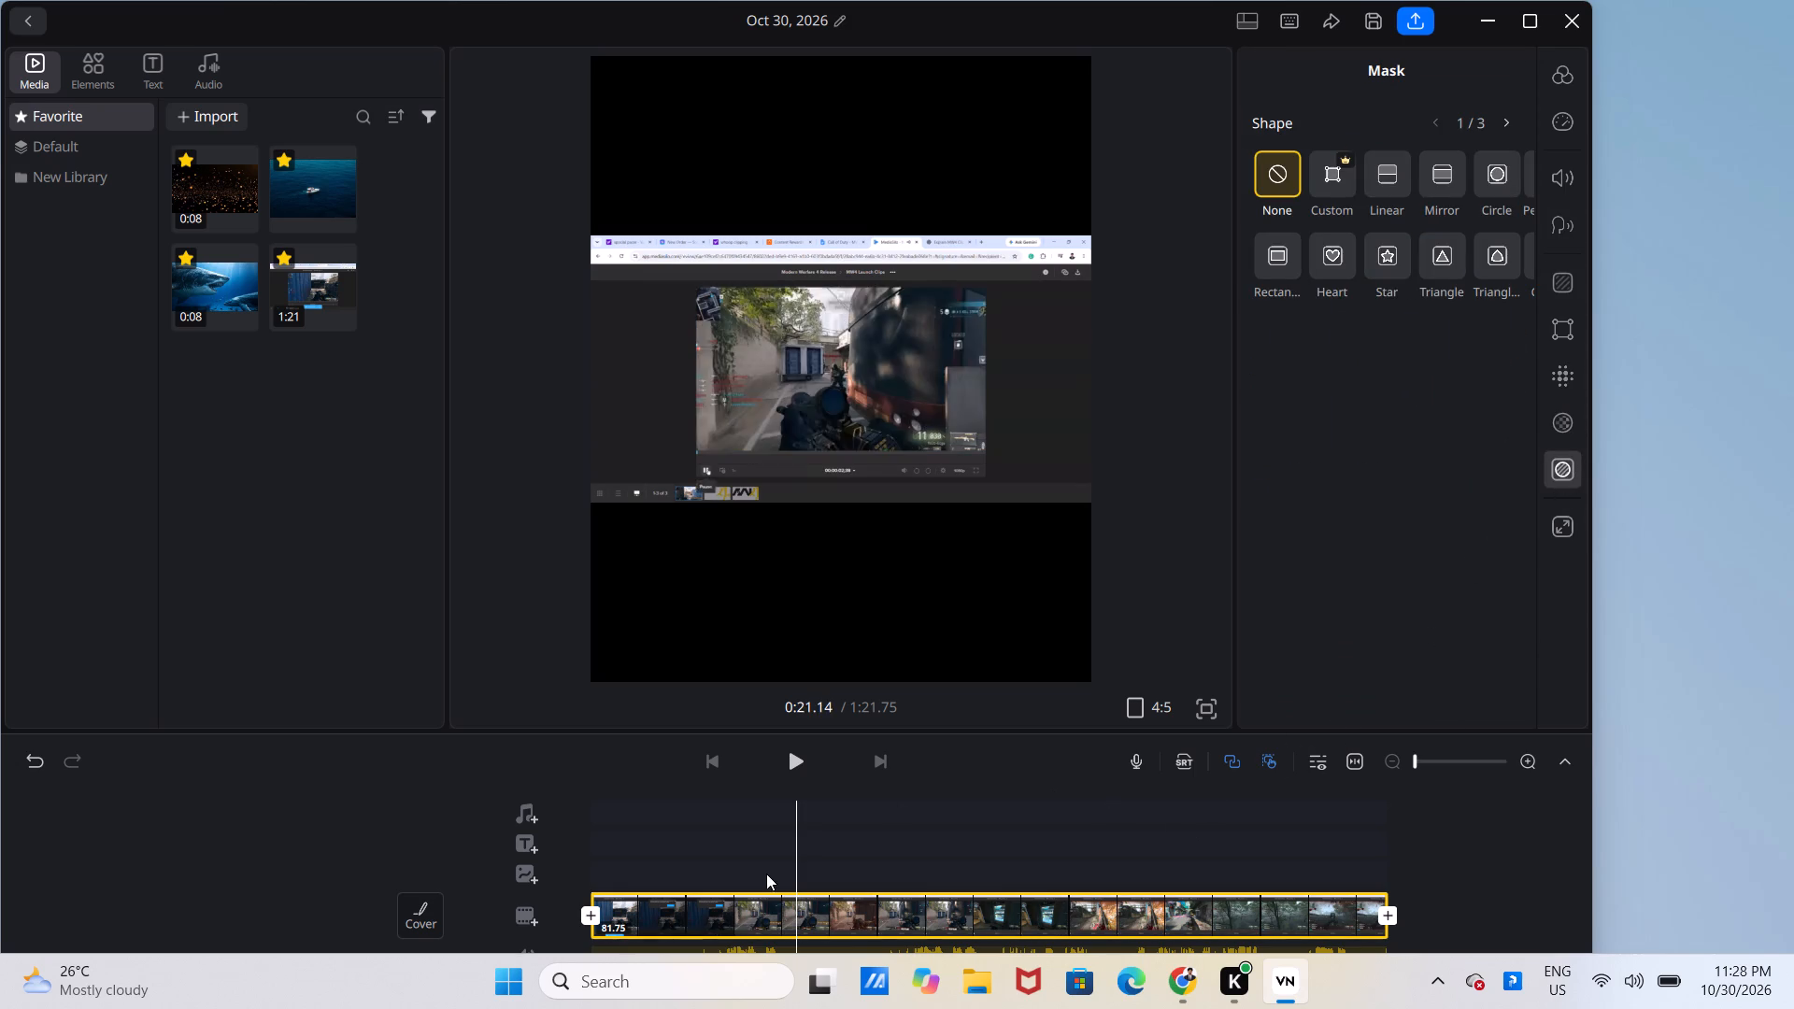
Move the playhead back to the start of the timeline and play the video preview.
left_click_drag(764, 873, 1256, 879)
left_click(797, 765)
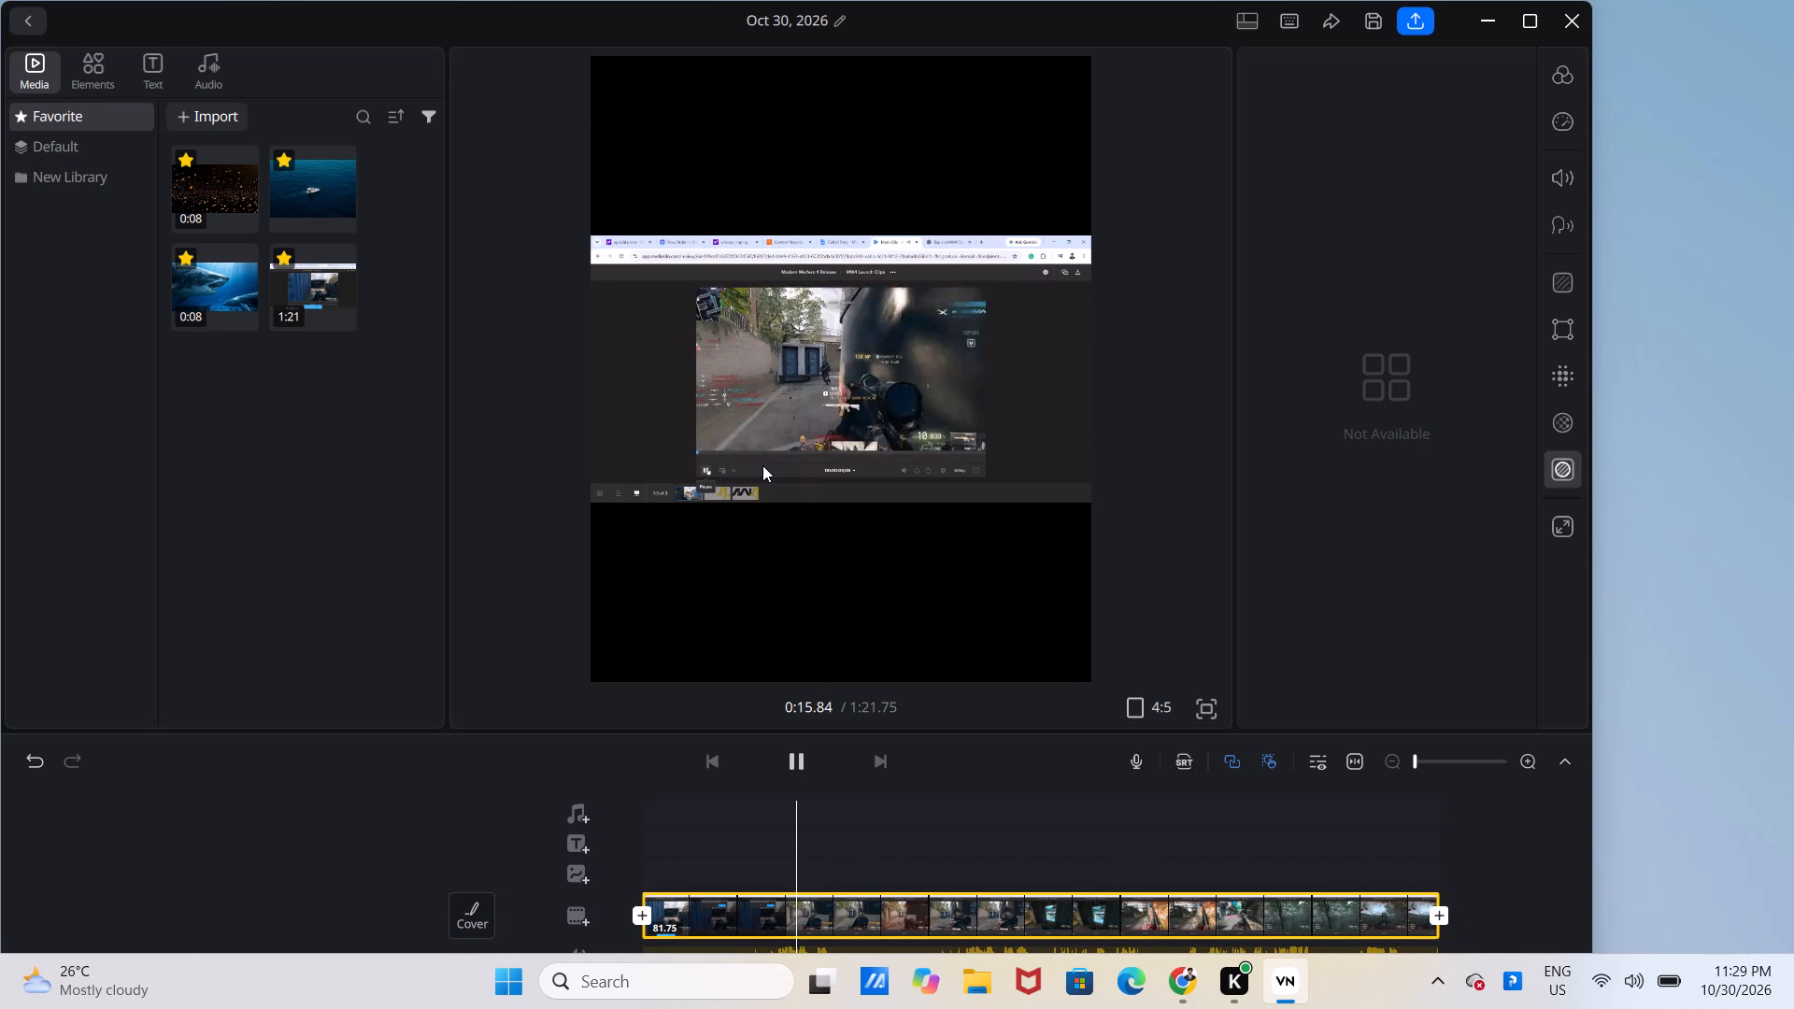
Split the gameplay clip at 0:11.67 and delete the section before the cut.
left_click(810, 758)
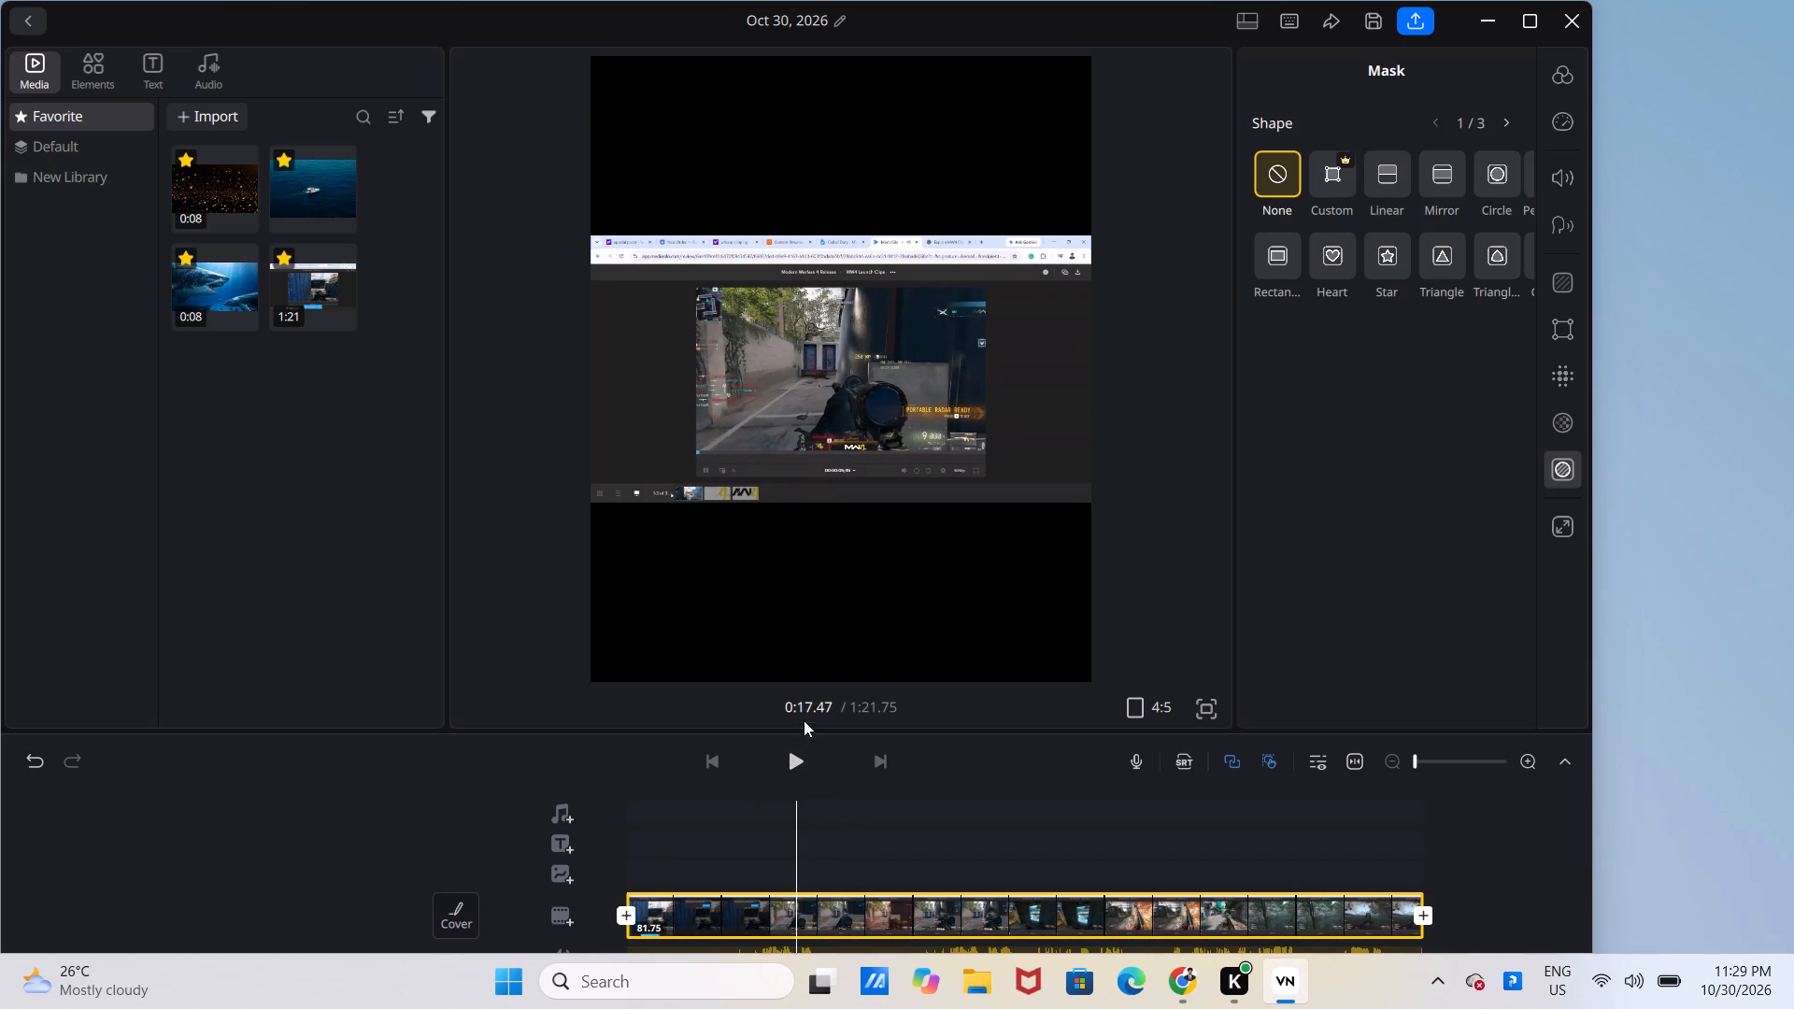
left_click_drag(785, 921, 871, 922)
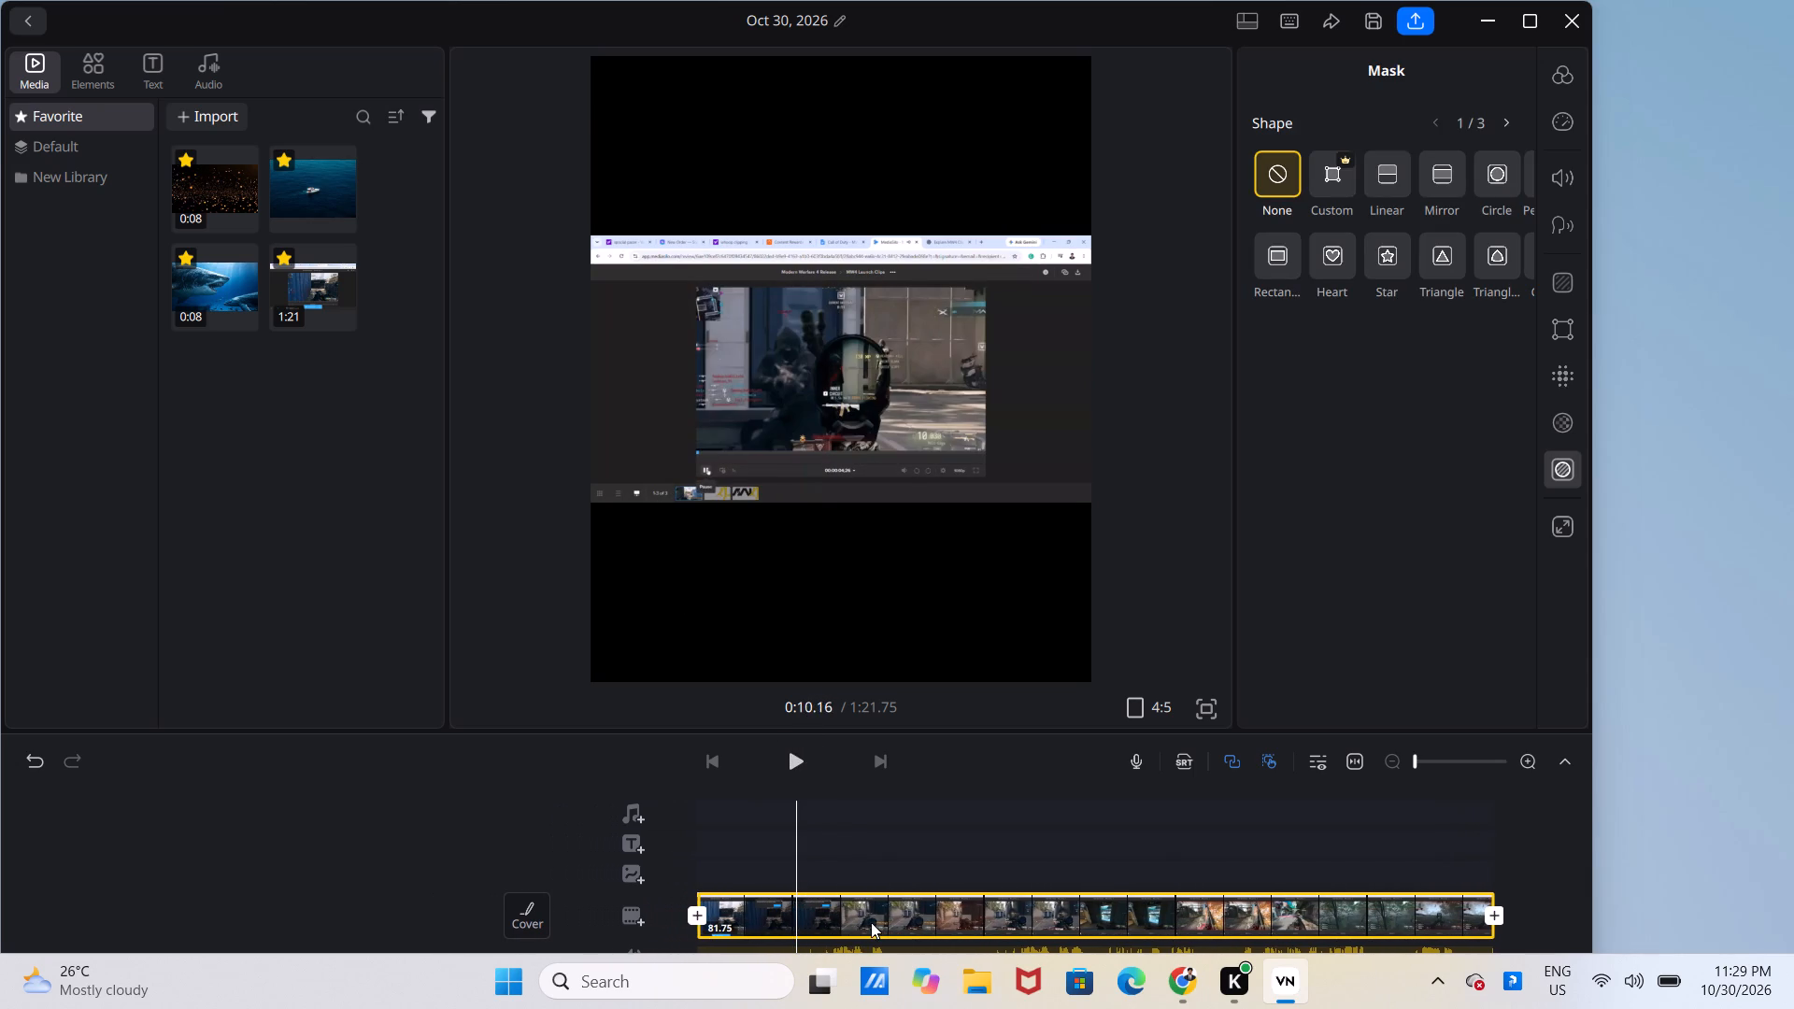
left_click_drag(871, 922, 871, 921)
left_click(801, 759)
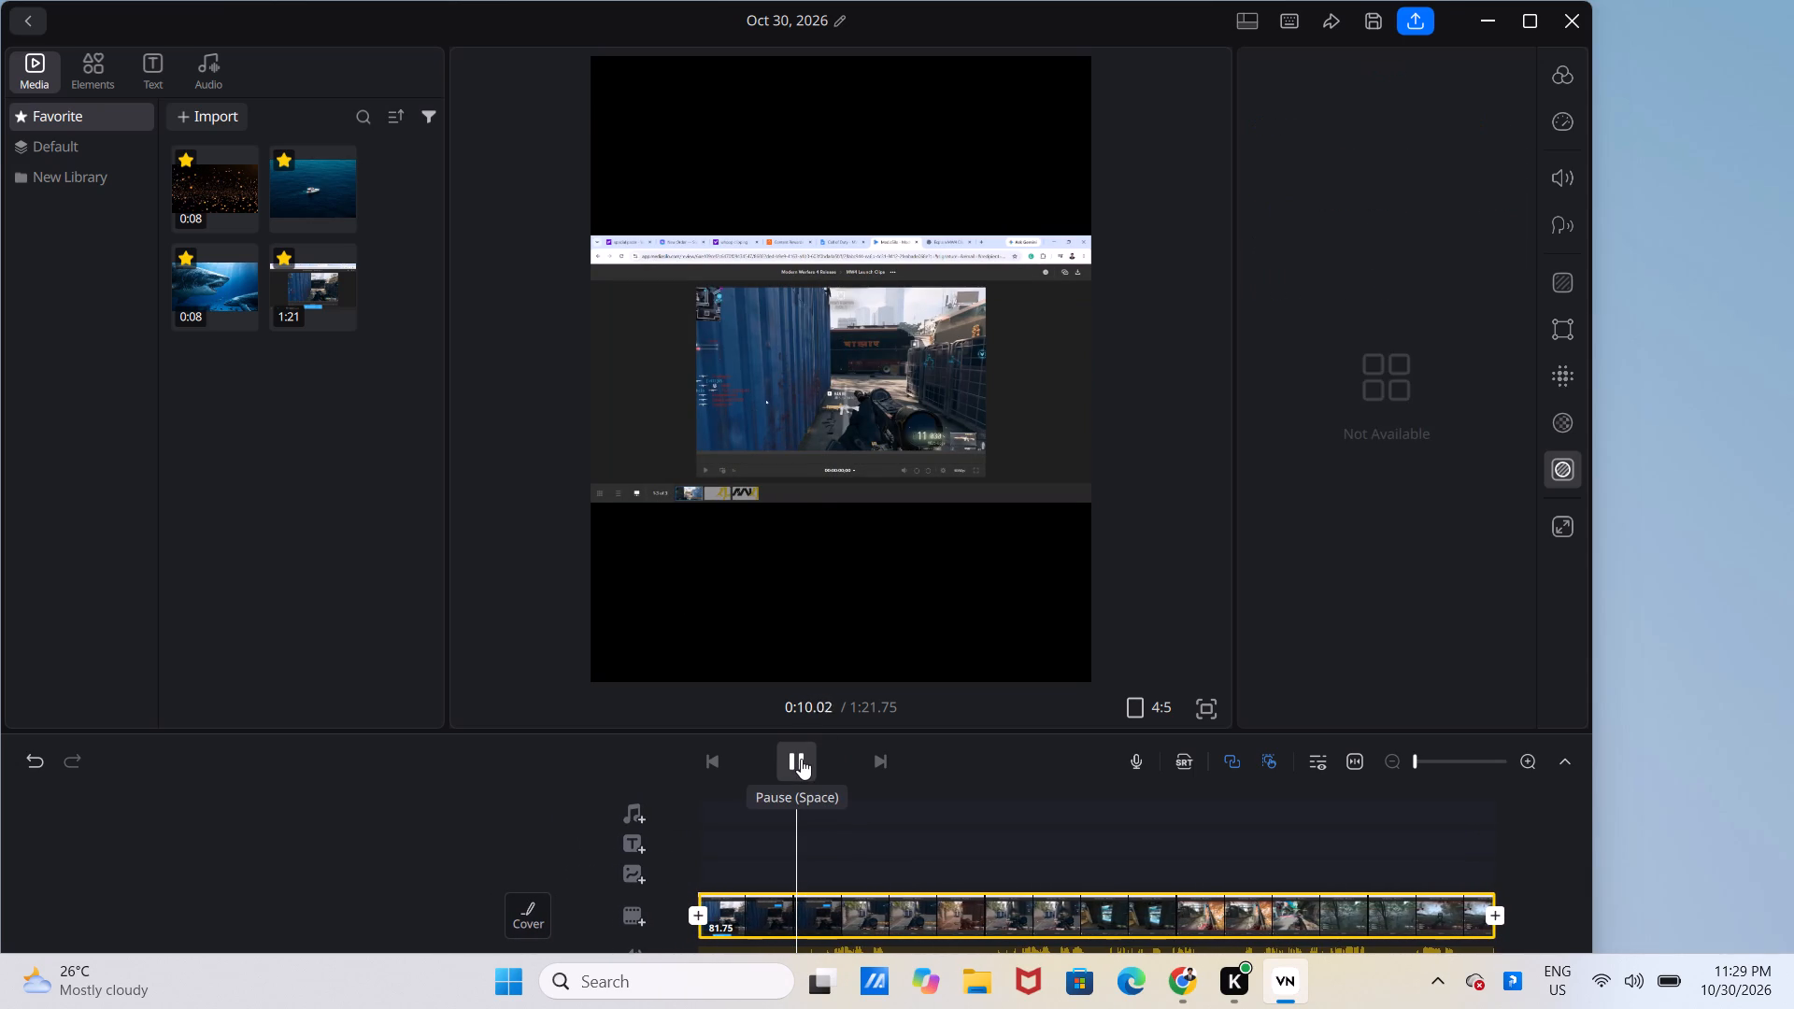
left_click(801, 759)
left_click(801, 759)
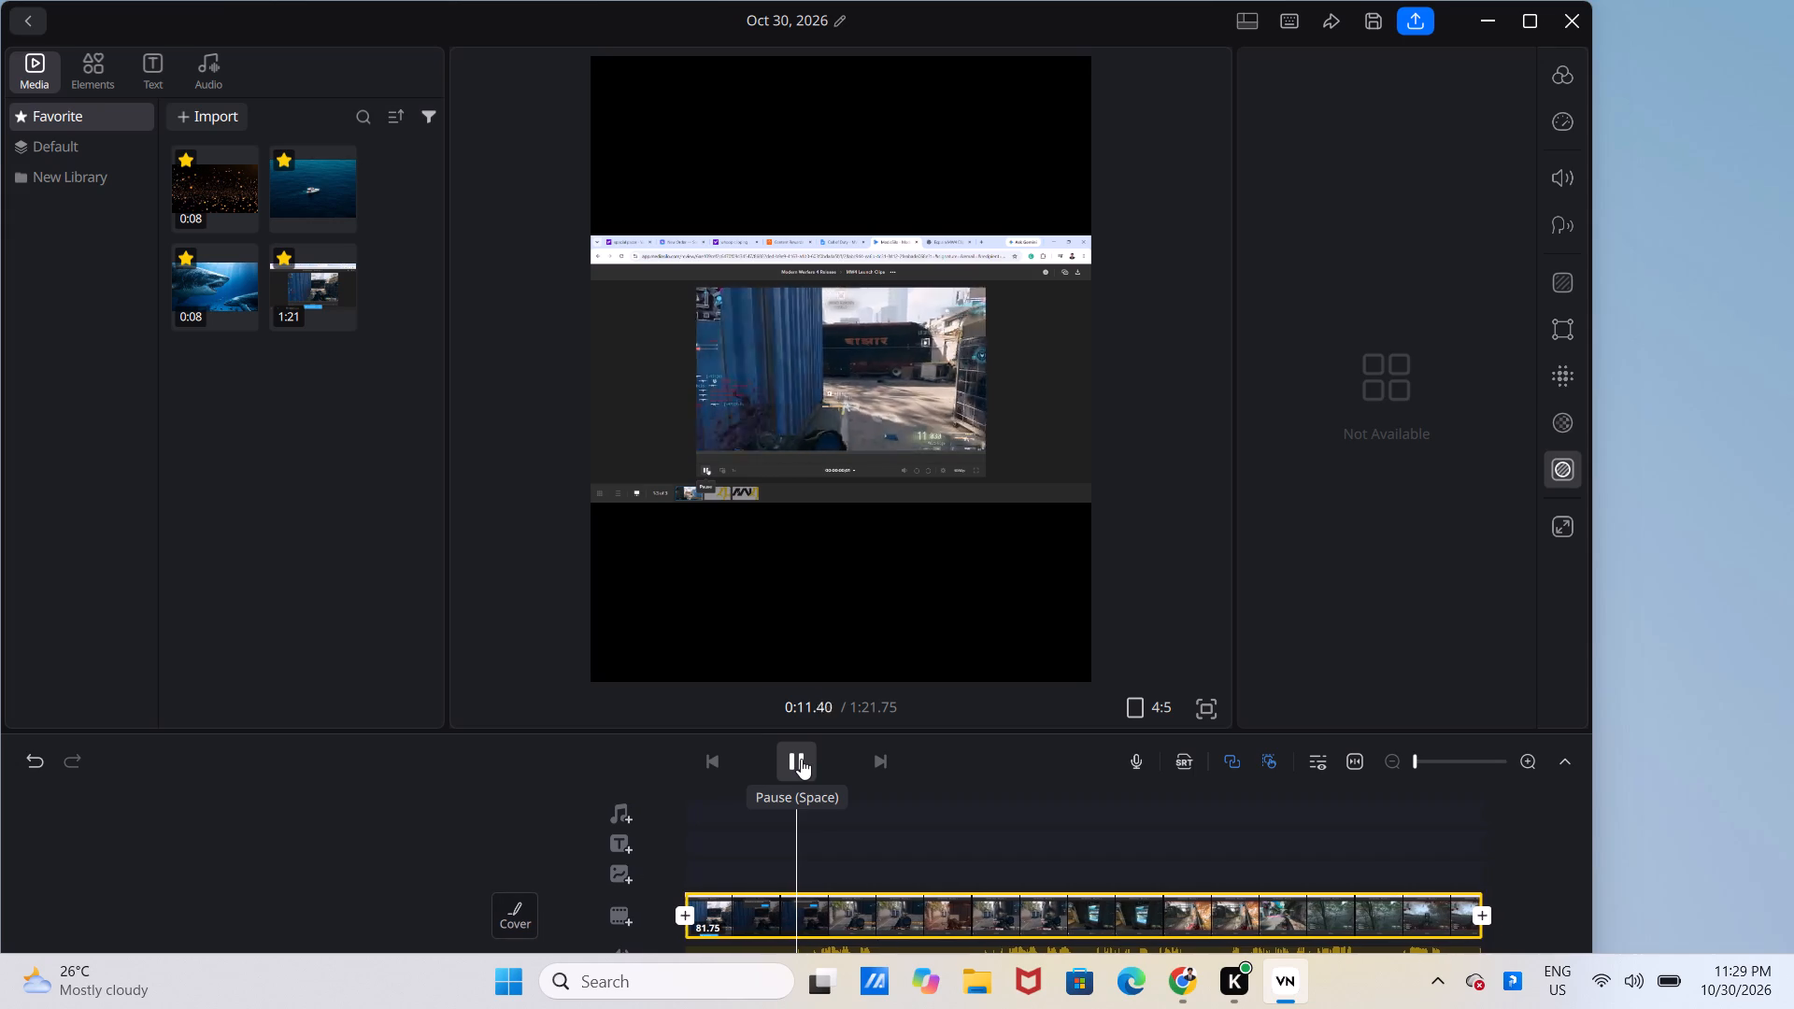
left_click(801, 759)
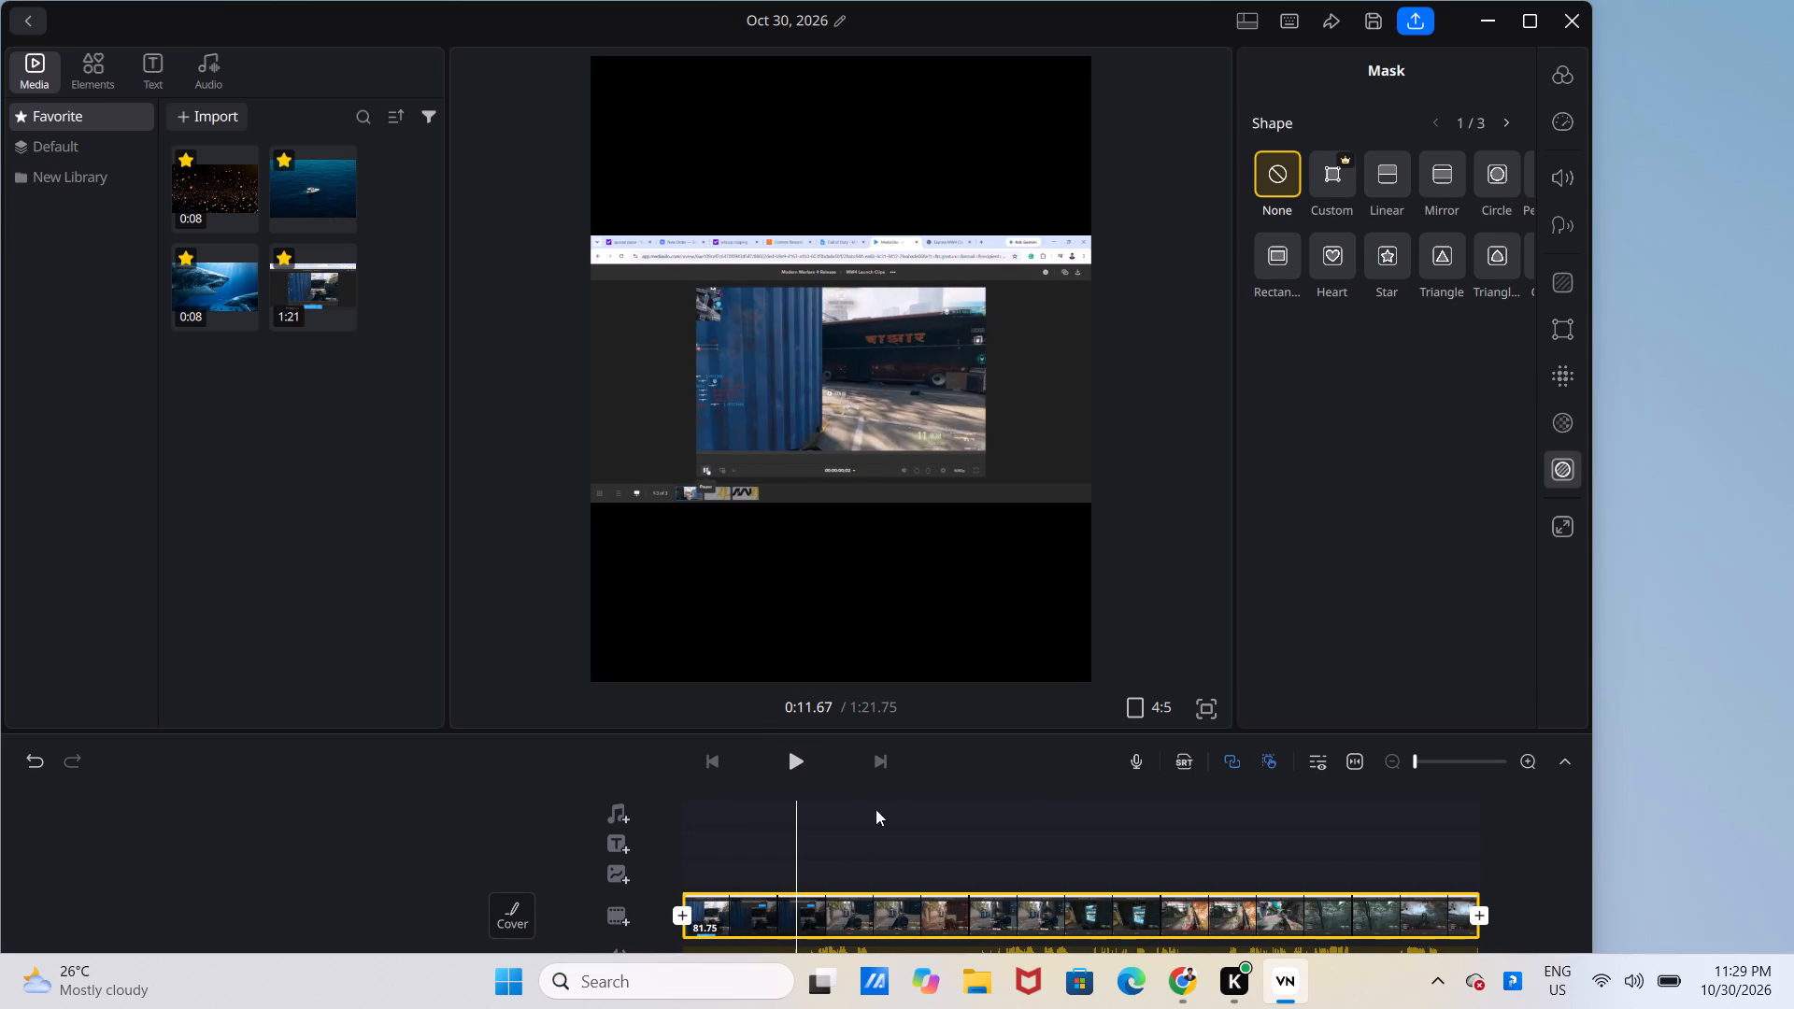
right_click(809, 901)
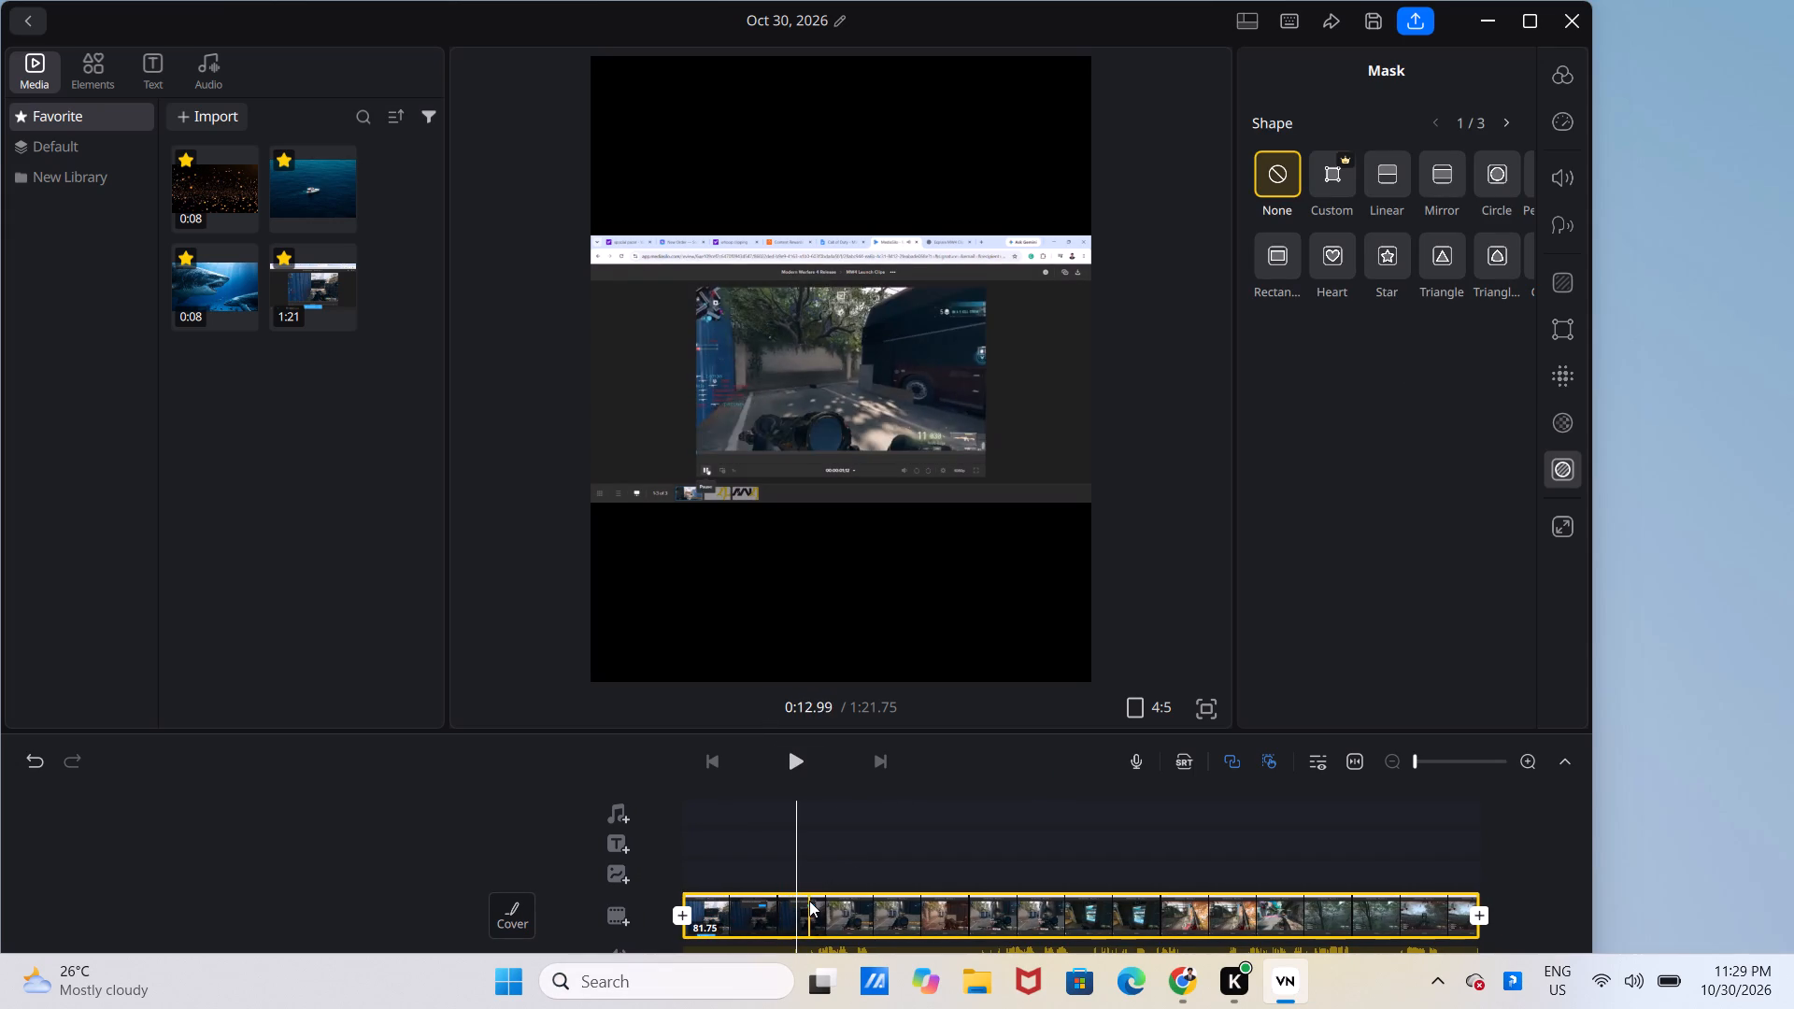
right_click(792, 902)
right_click(792, 902)
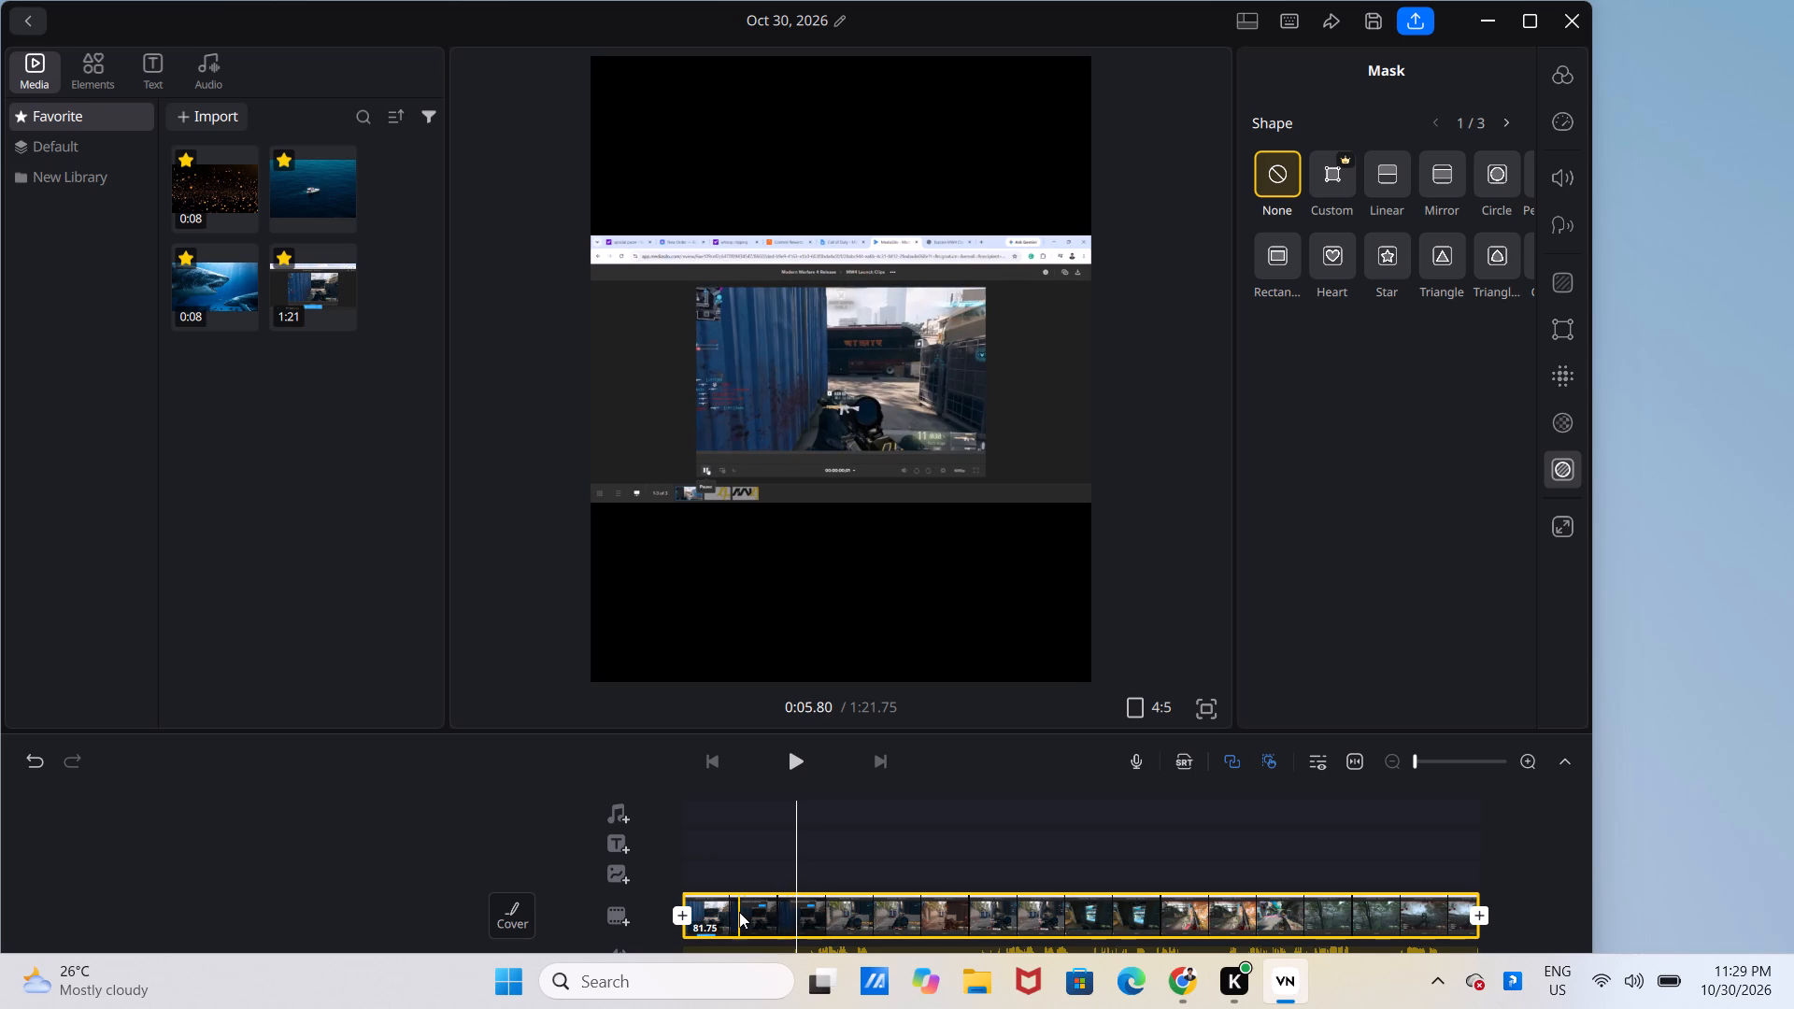
left_click(739, 912)
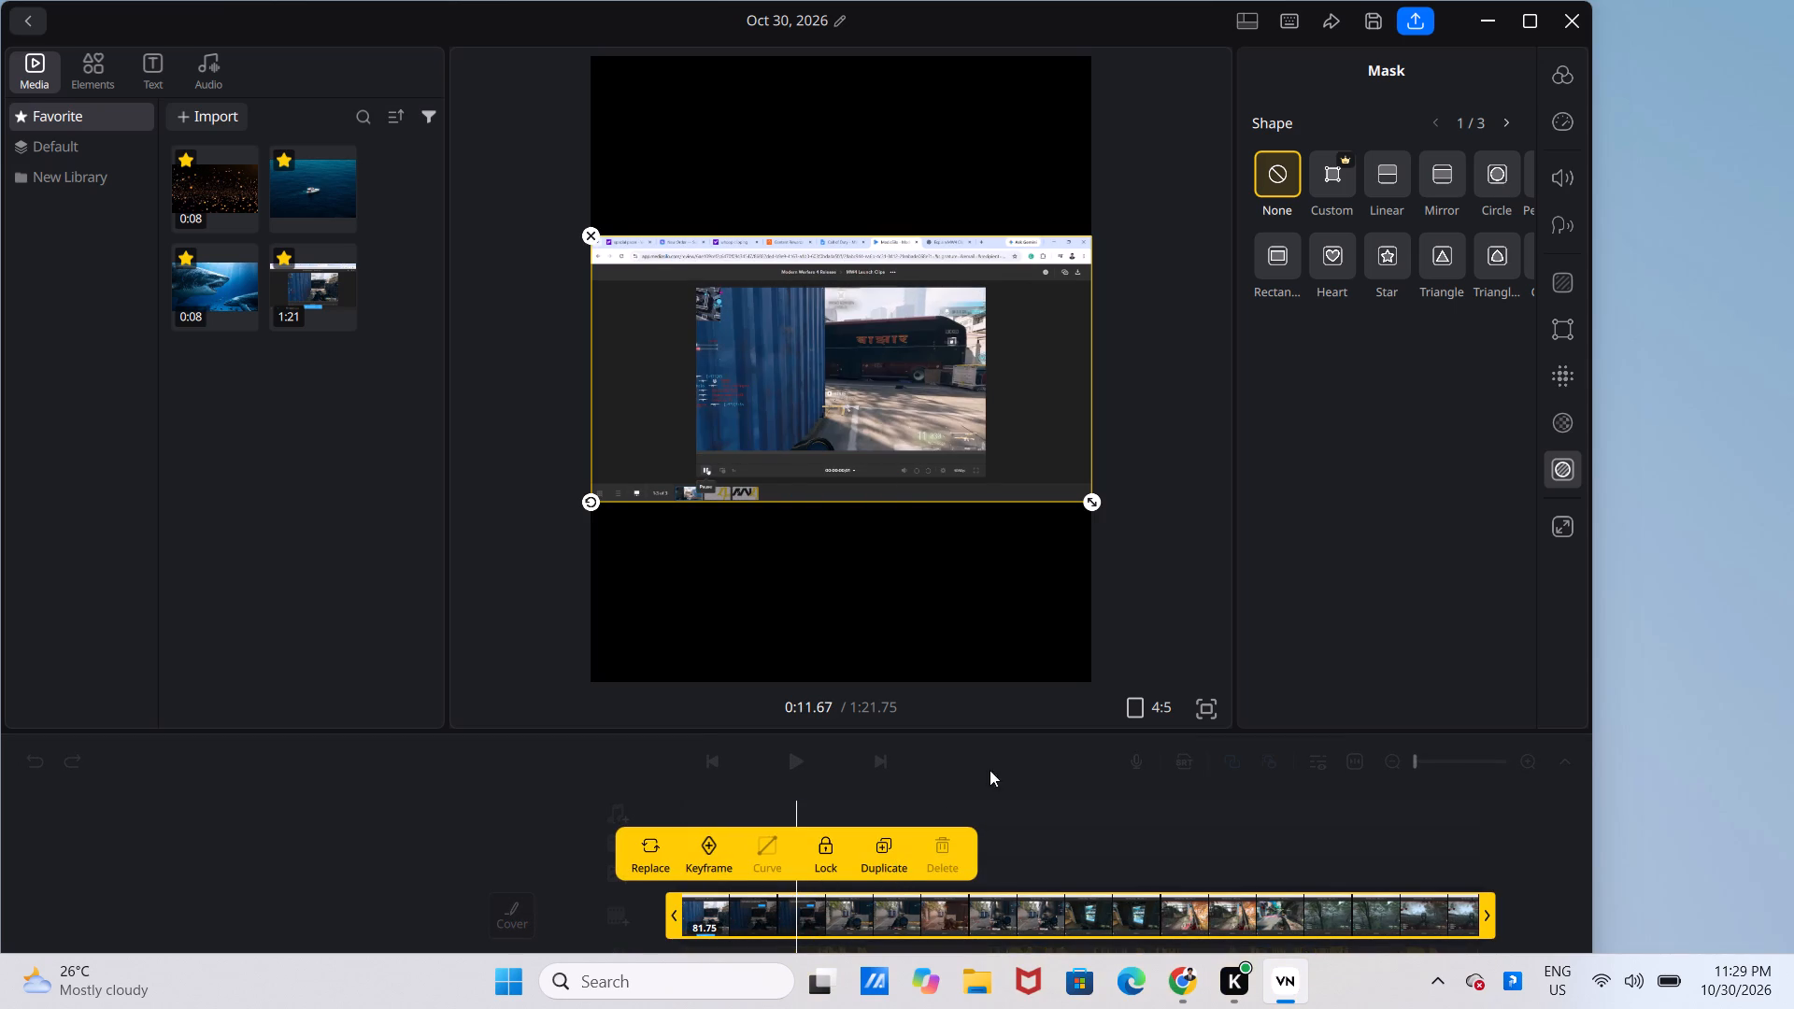
left_click(1312, 422)
scroll(1047, 800, "down", 7)
scroll(1047, 789, "up", 1)
scroll(1134, 755, "up", 2, "ctrl")
scroll(1134, 755, "down", 1, "ctrl")
left_click(1529, 25)
left_click(896, 919)
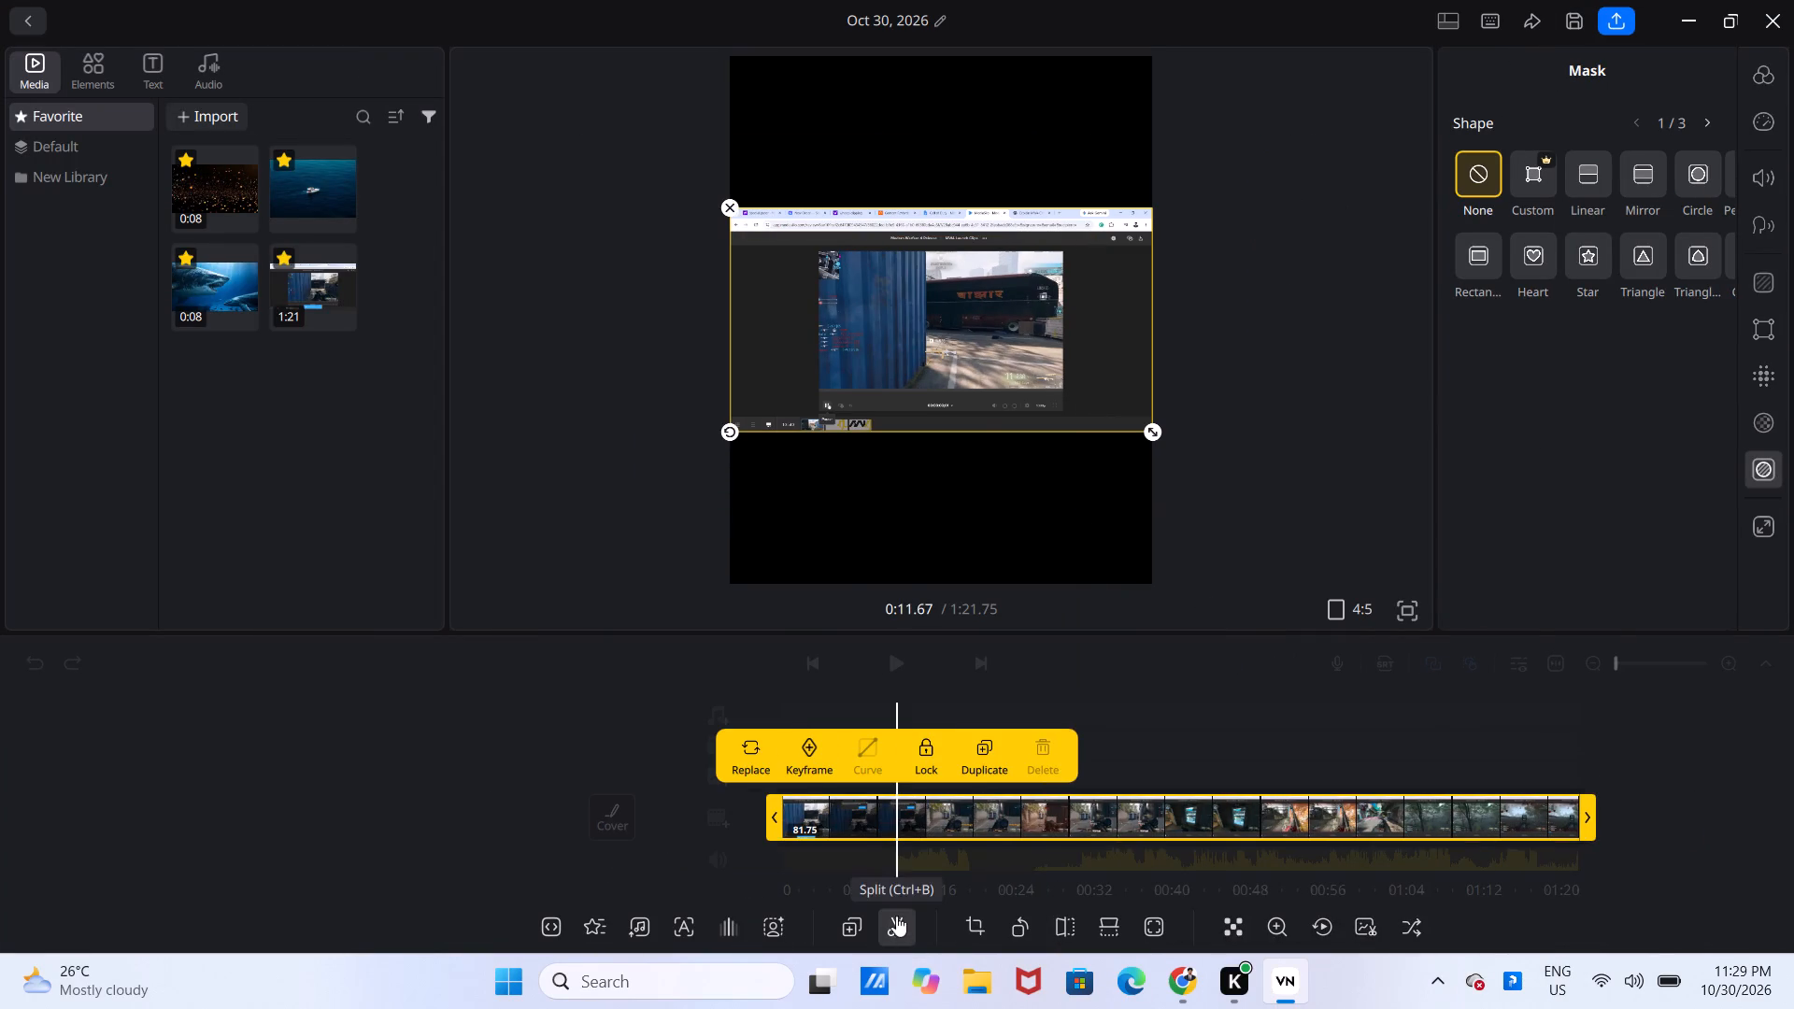
left_click(833, 797)
left_click(1058, 746)
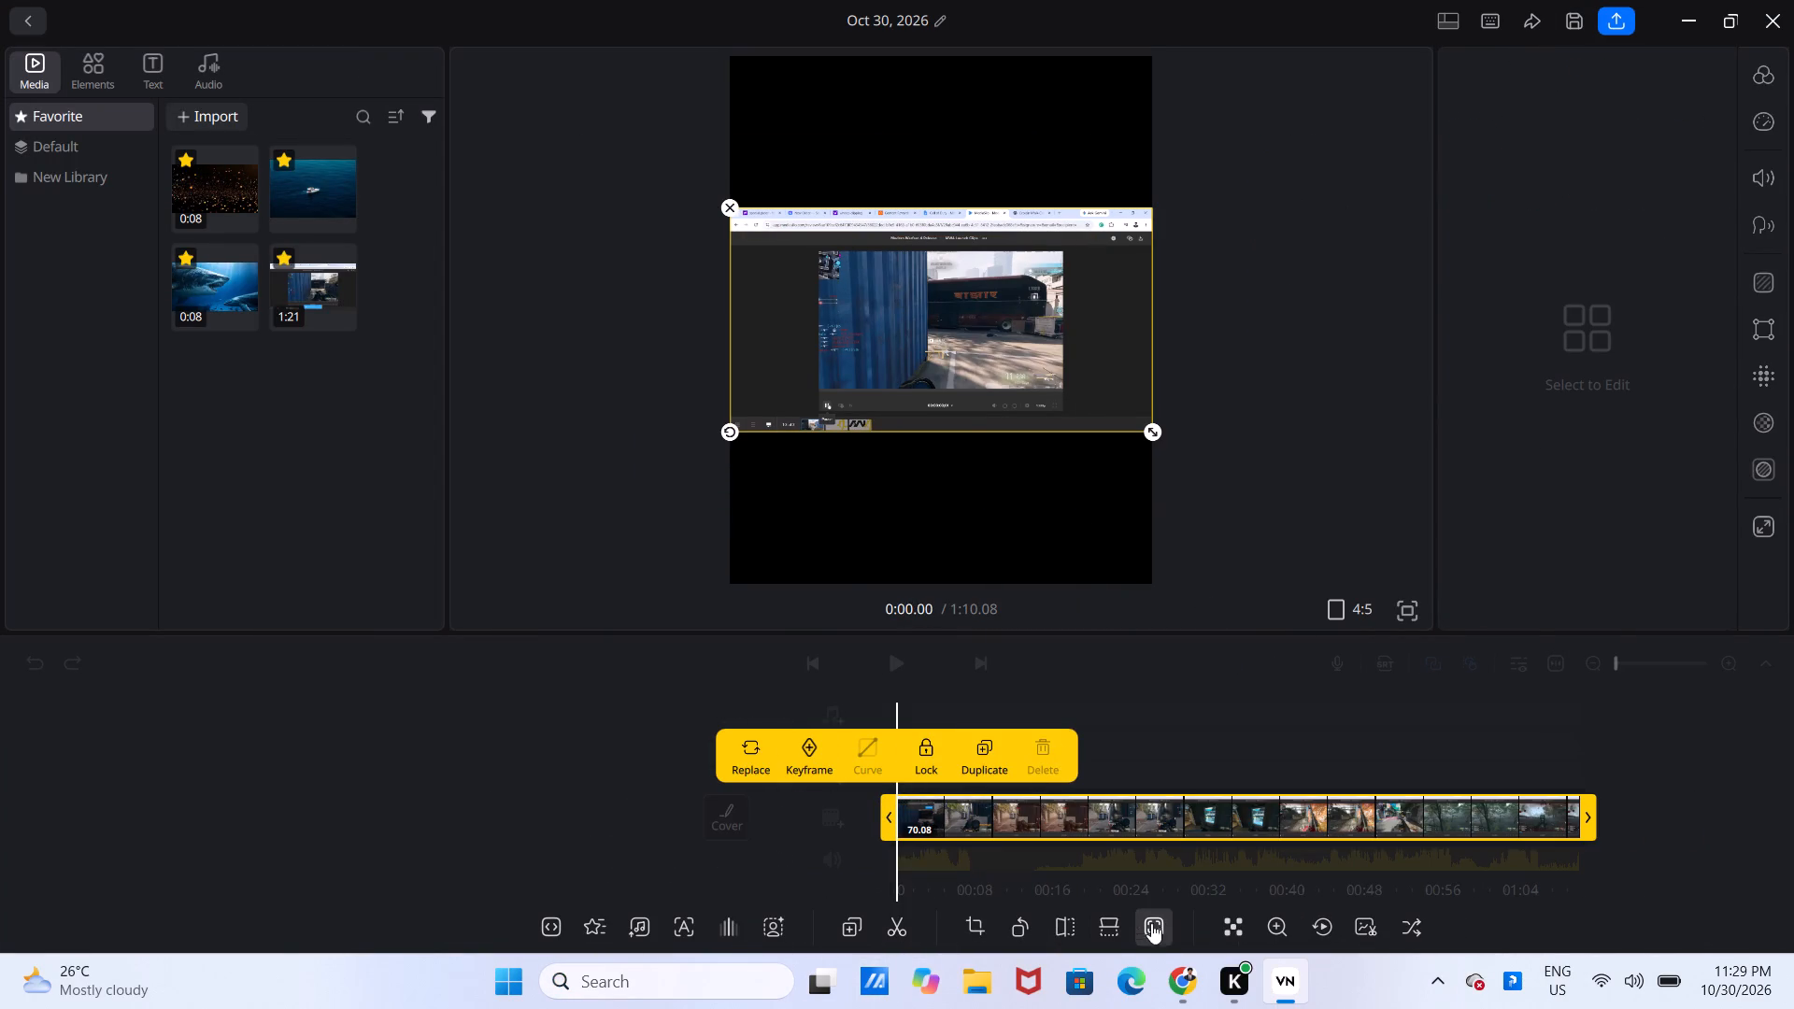
Crop the clip to a 4:5 area in the middle of the gameplay footage, leaving out the surrounding browser window.
left_click(979, 936)
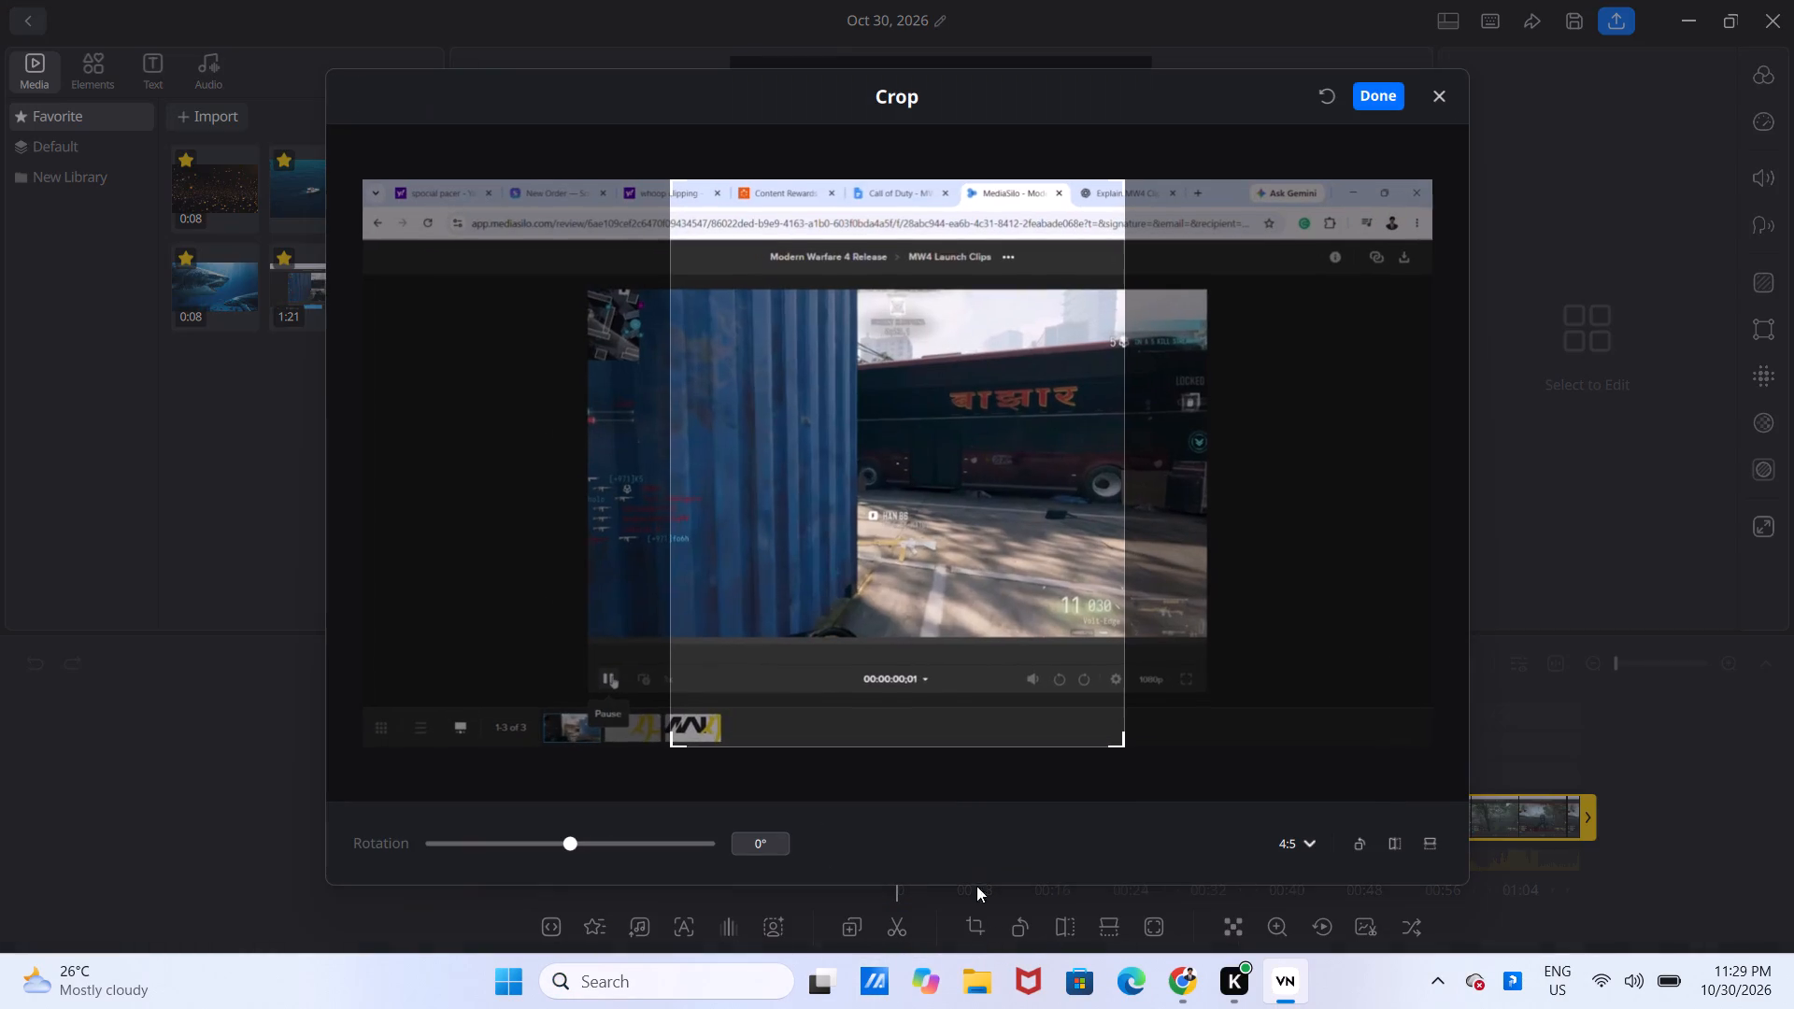
left_click_drag(893, 748, 891, 733)
left_click_drag(891, 733, 887, 702)
left_click_drag(1129, 742, 1115, 628)
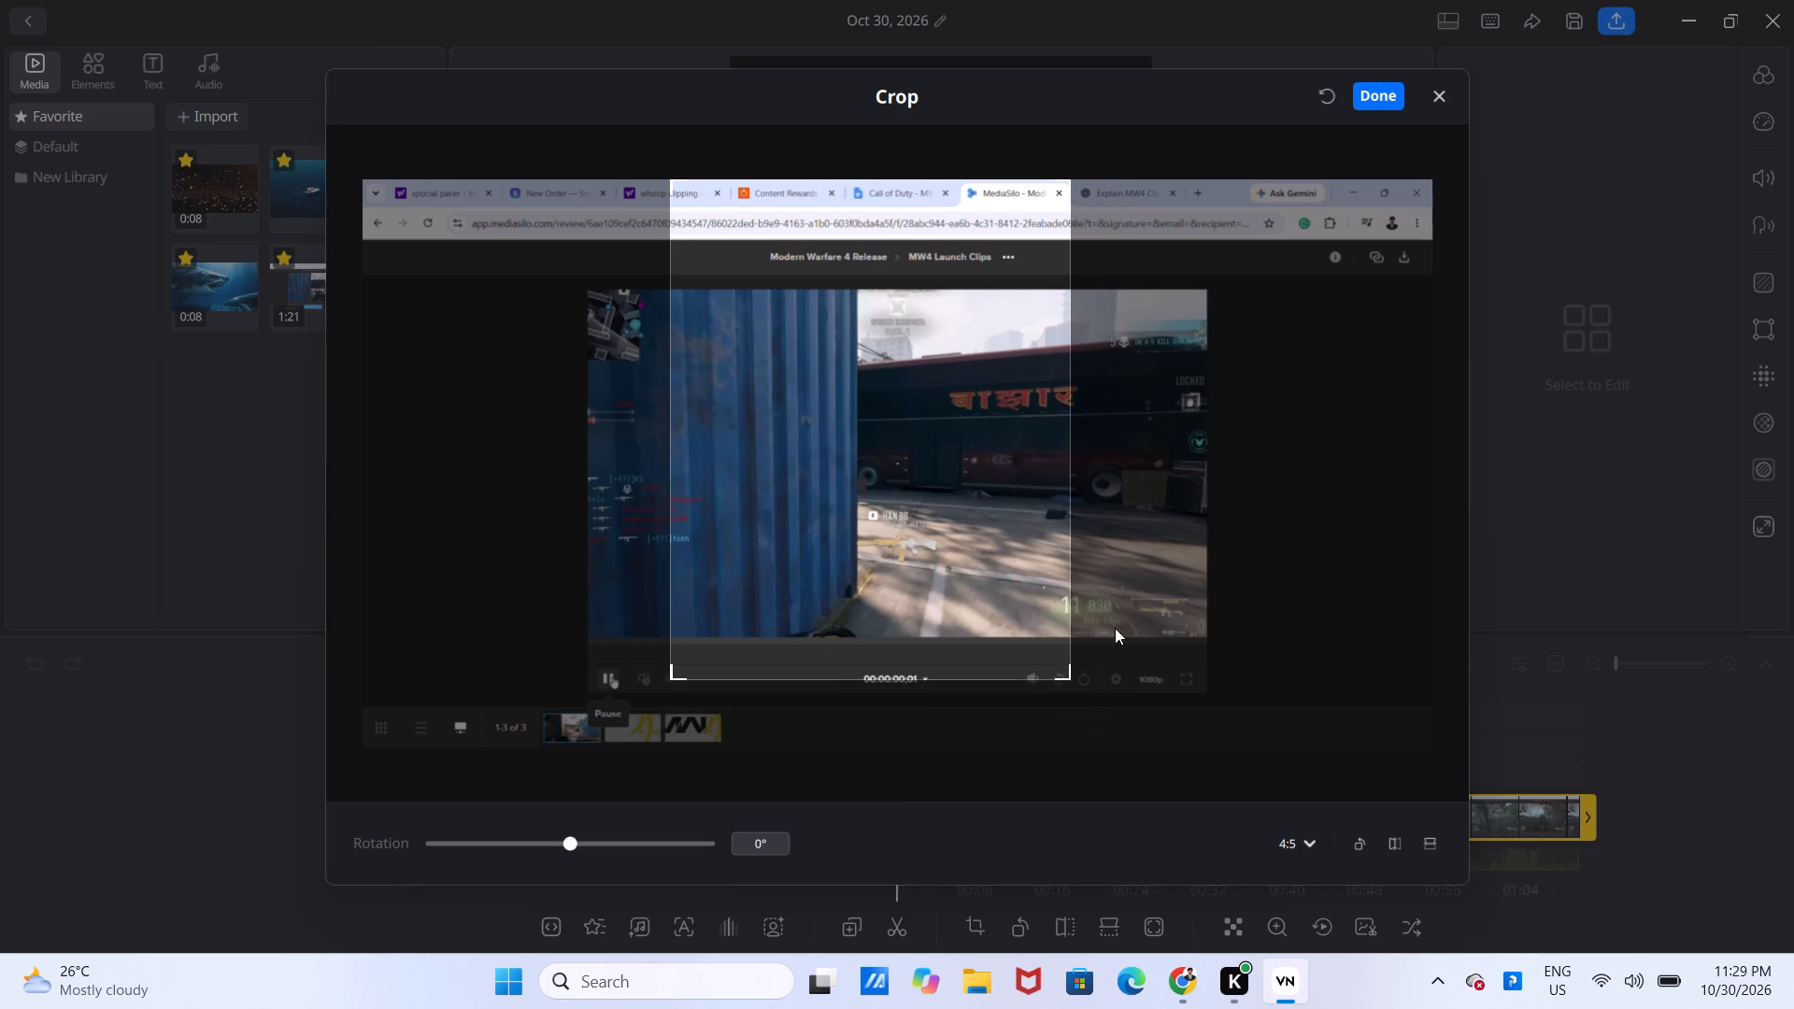
left_click_drag(1115, 628, 1114, 603)
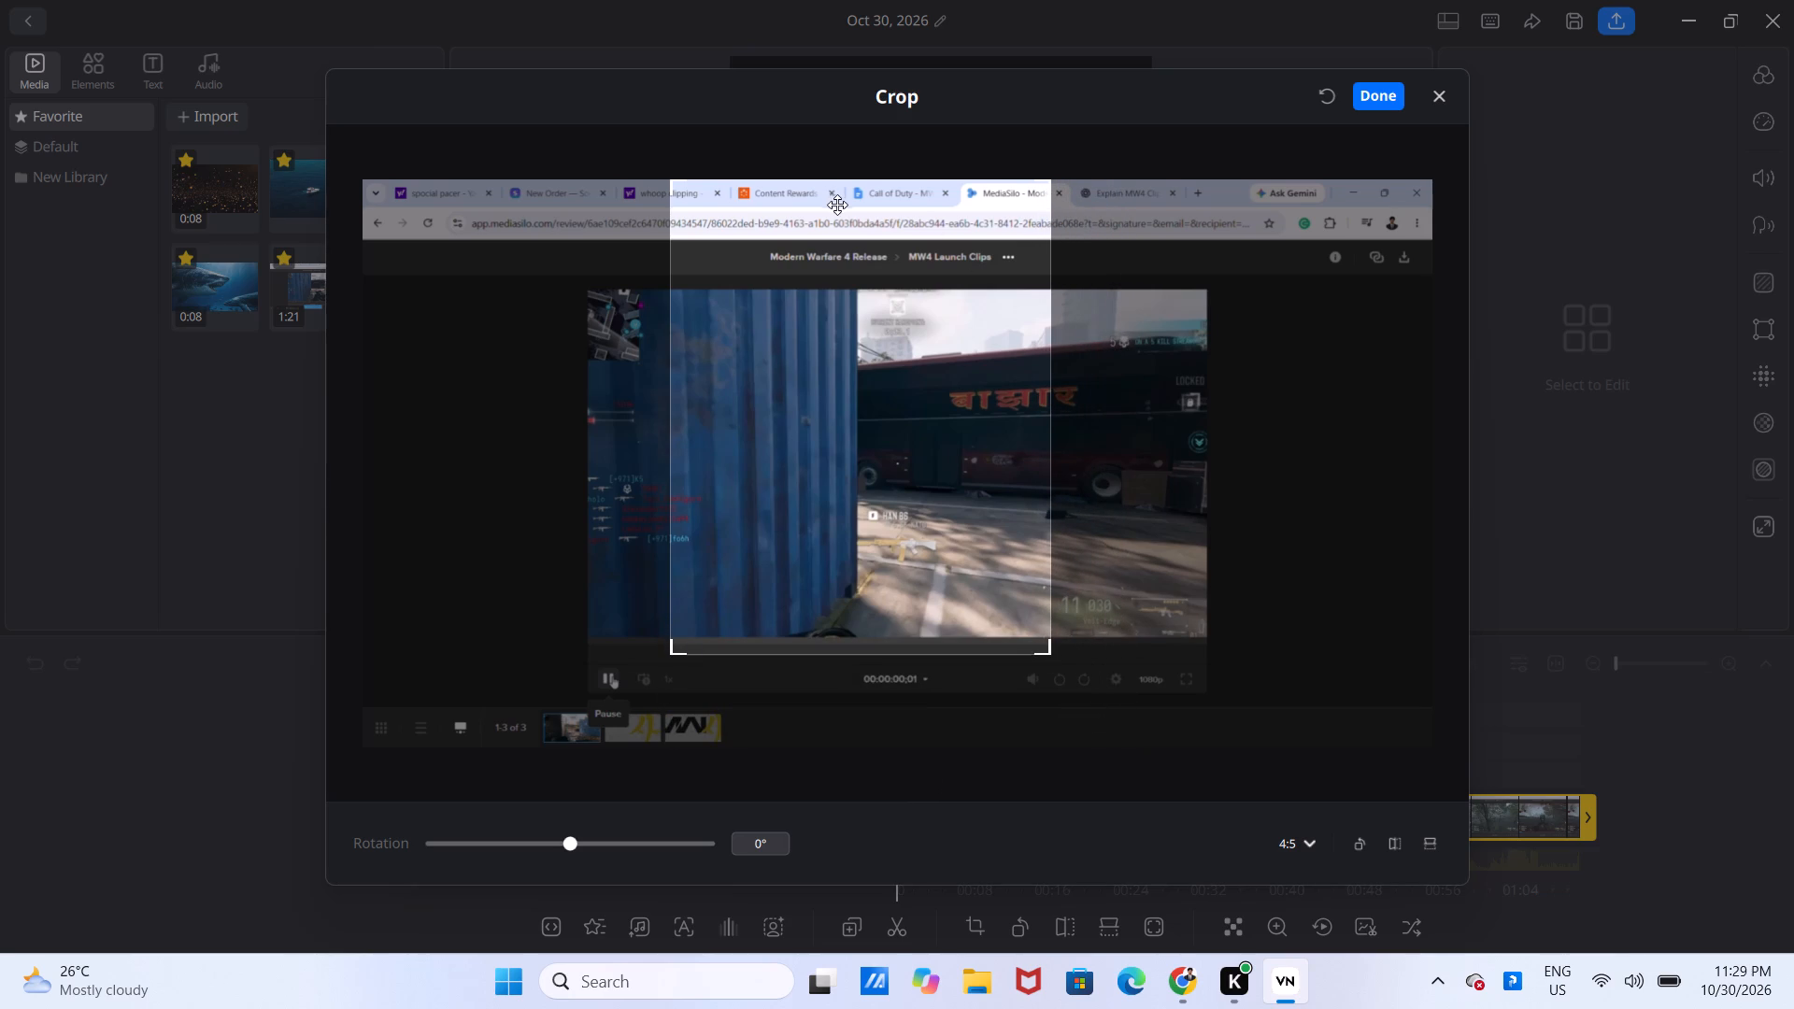
left_click_drag(851, 263, 855, 346)
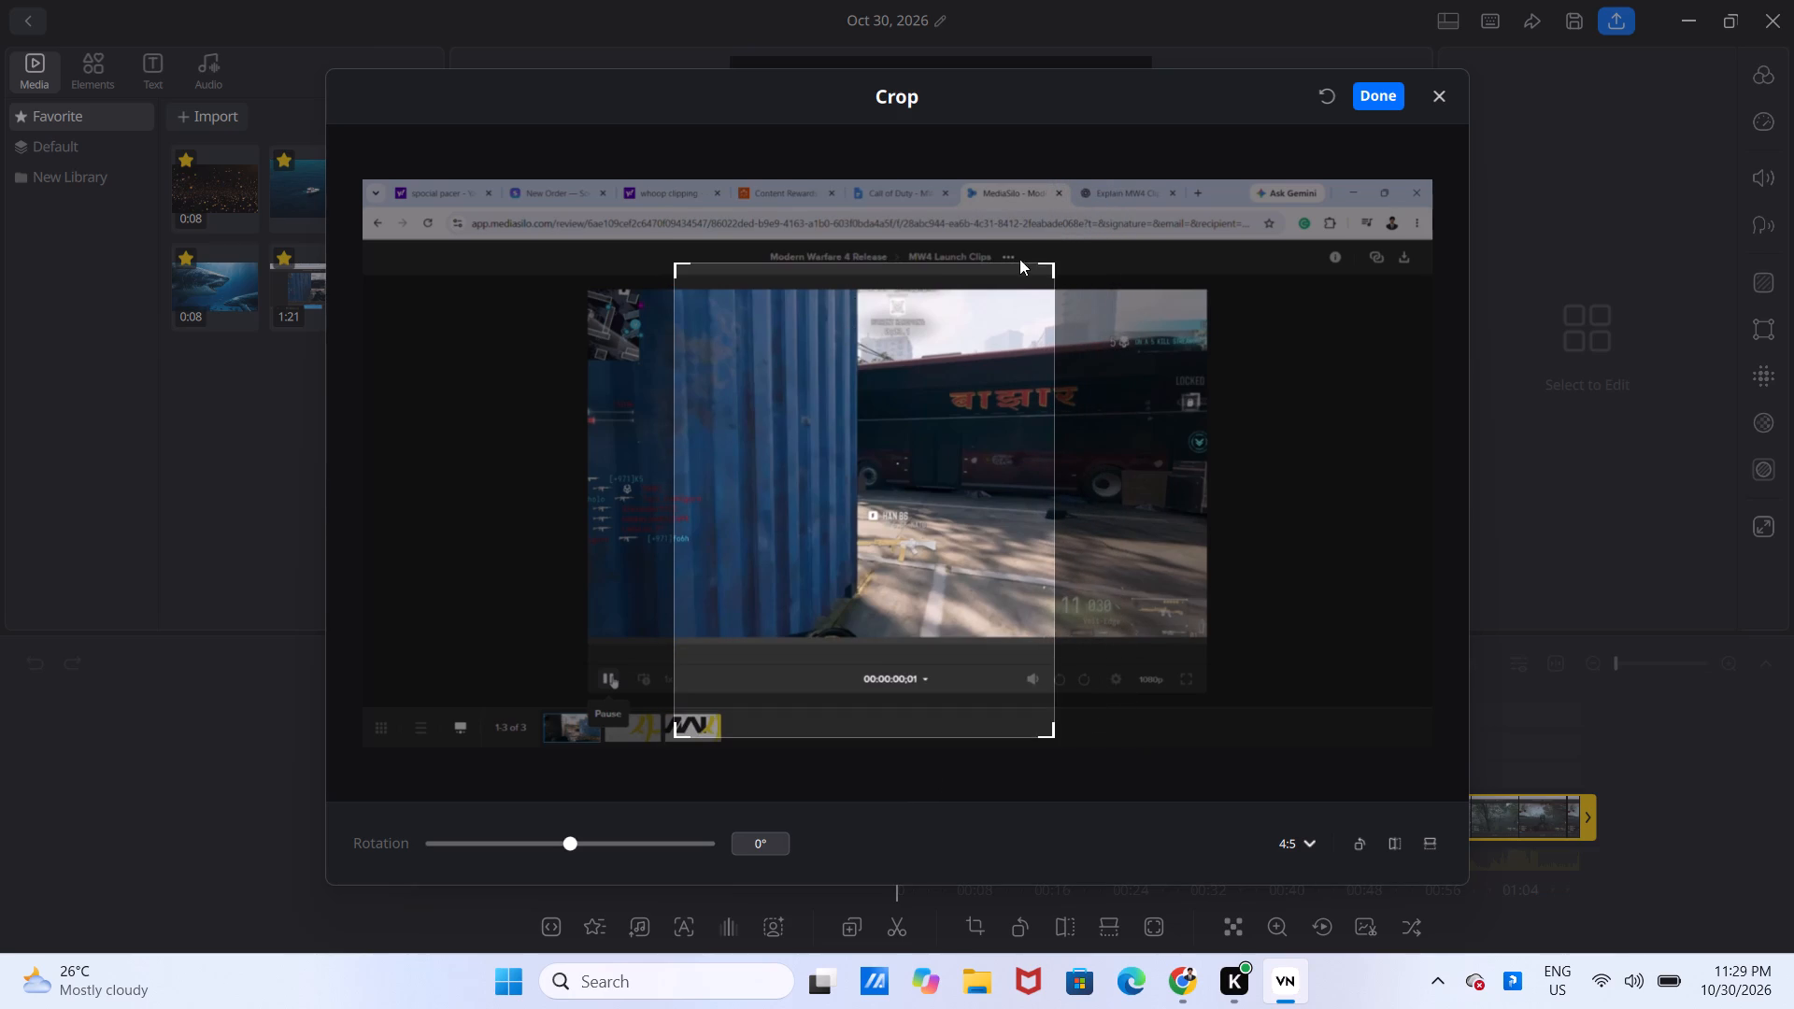
left_click_drag(1048, 266, 1001, 281)
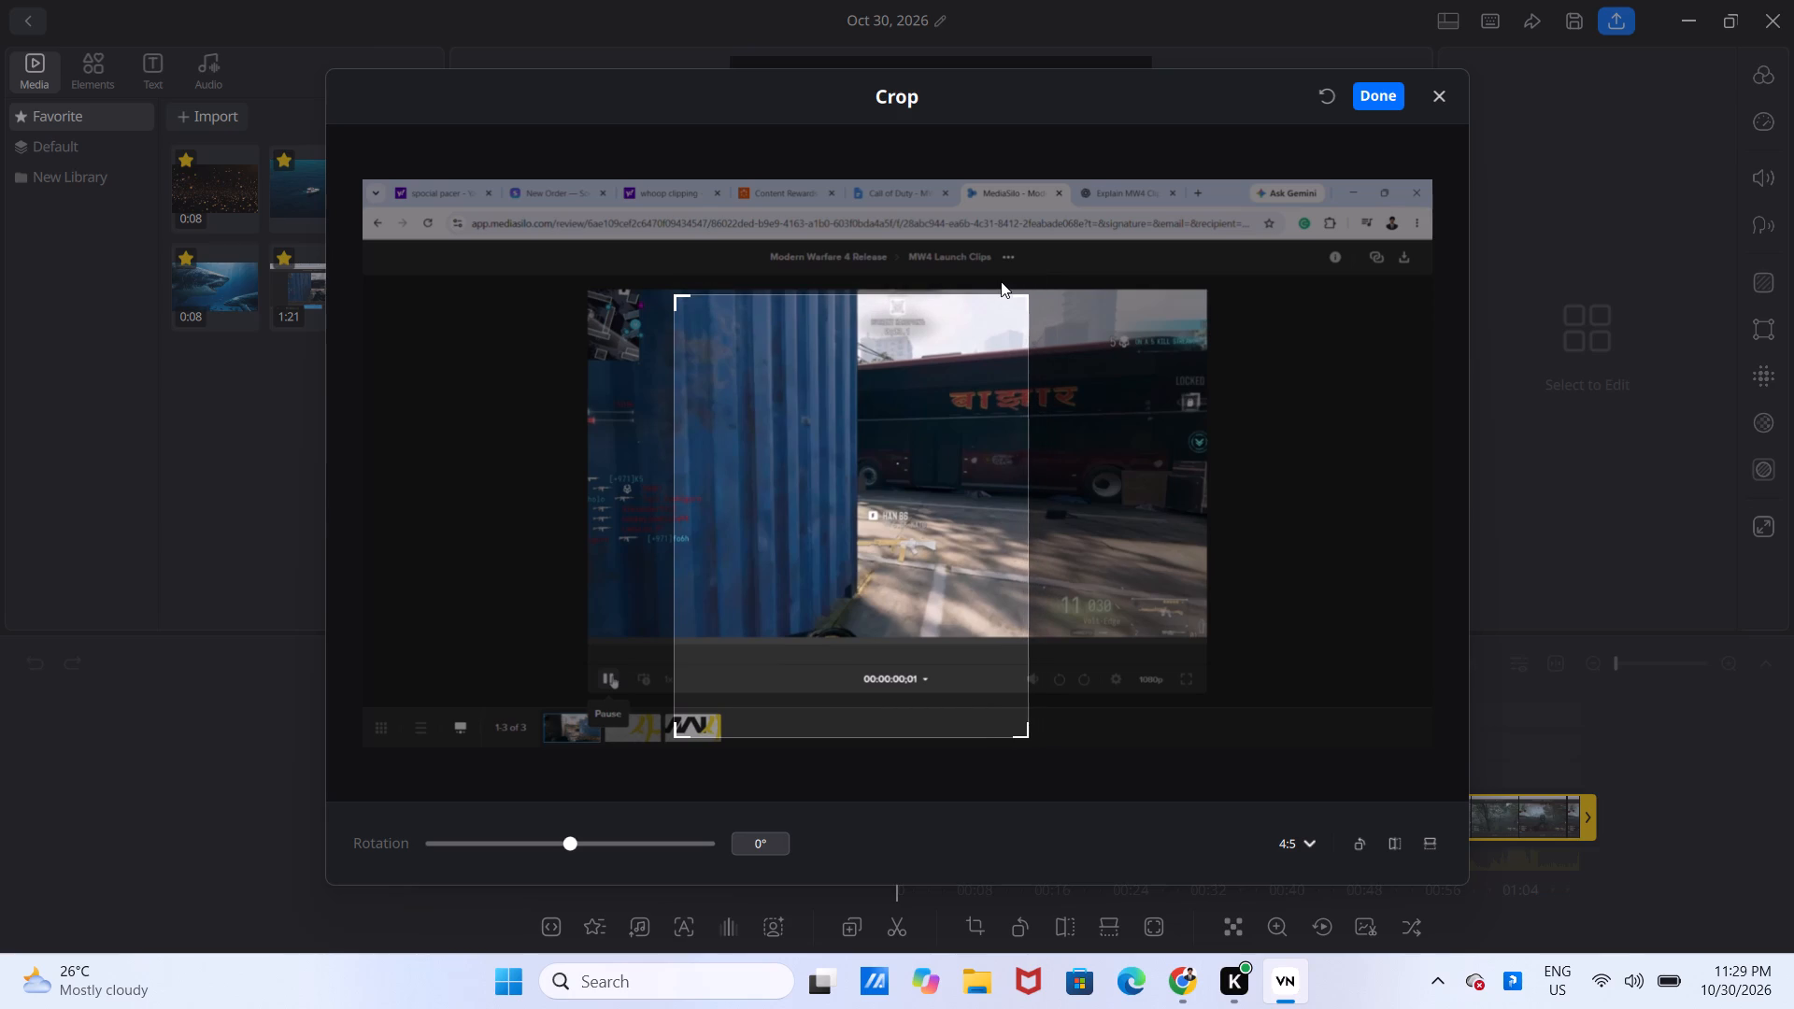
left_click_drag(1001, 281, 1002, 281)
left_click_drag(1023, 724, 997, 680)
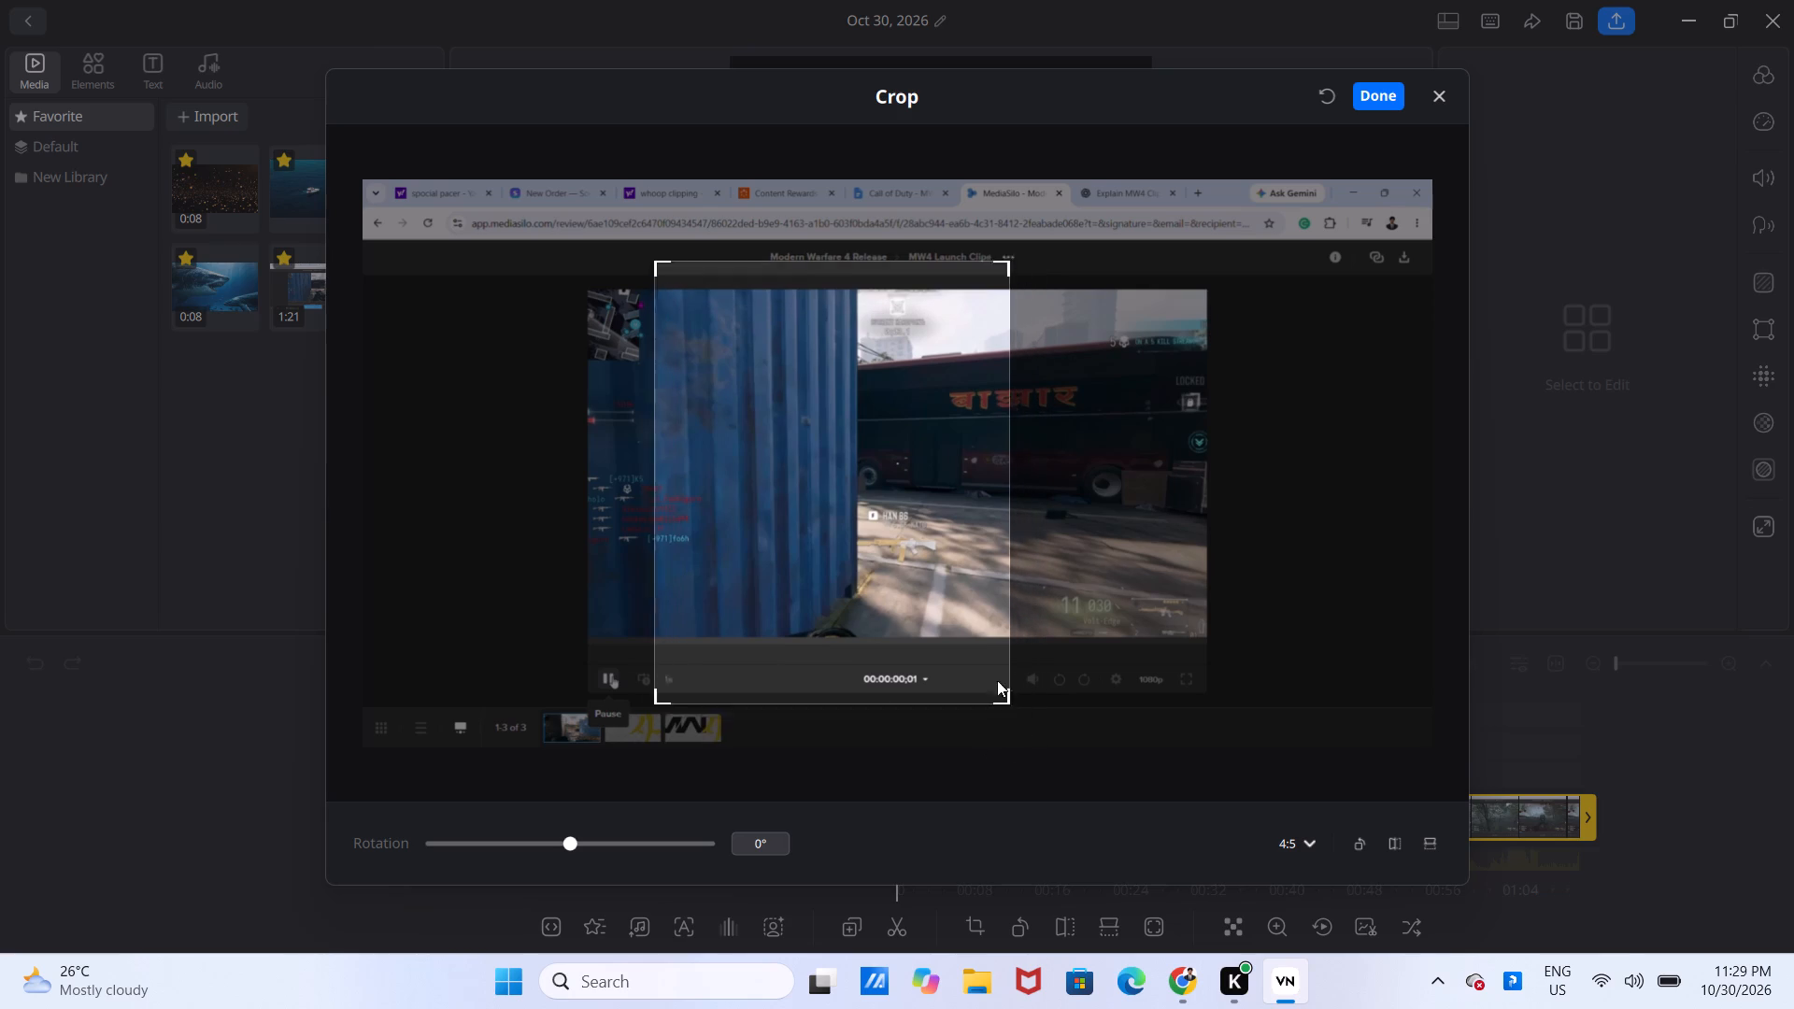
left_click_drag(997, 680, 1027, 625)
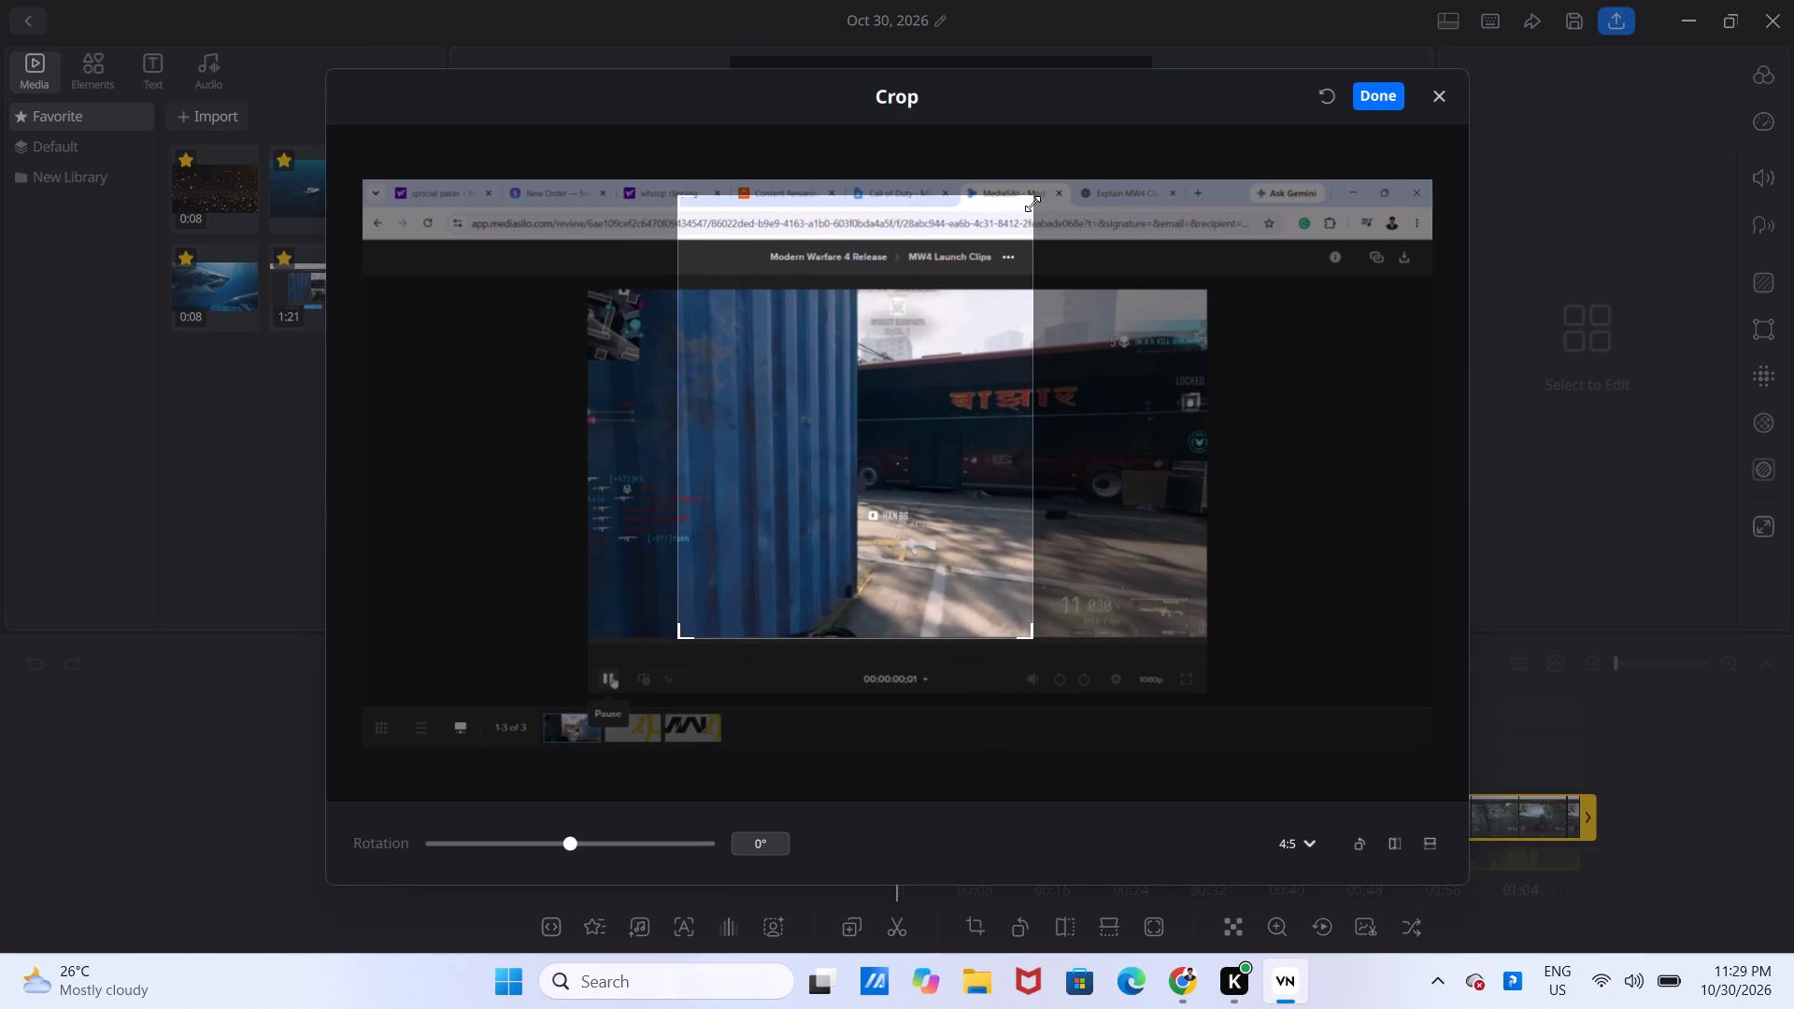
left_click_drag(1028, 194, 999, 320)
left_click_drag(874, 363, 924, 370)
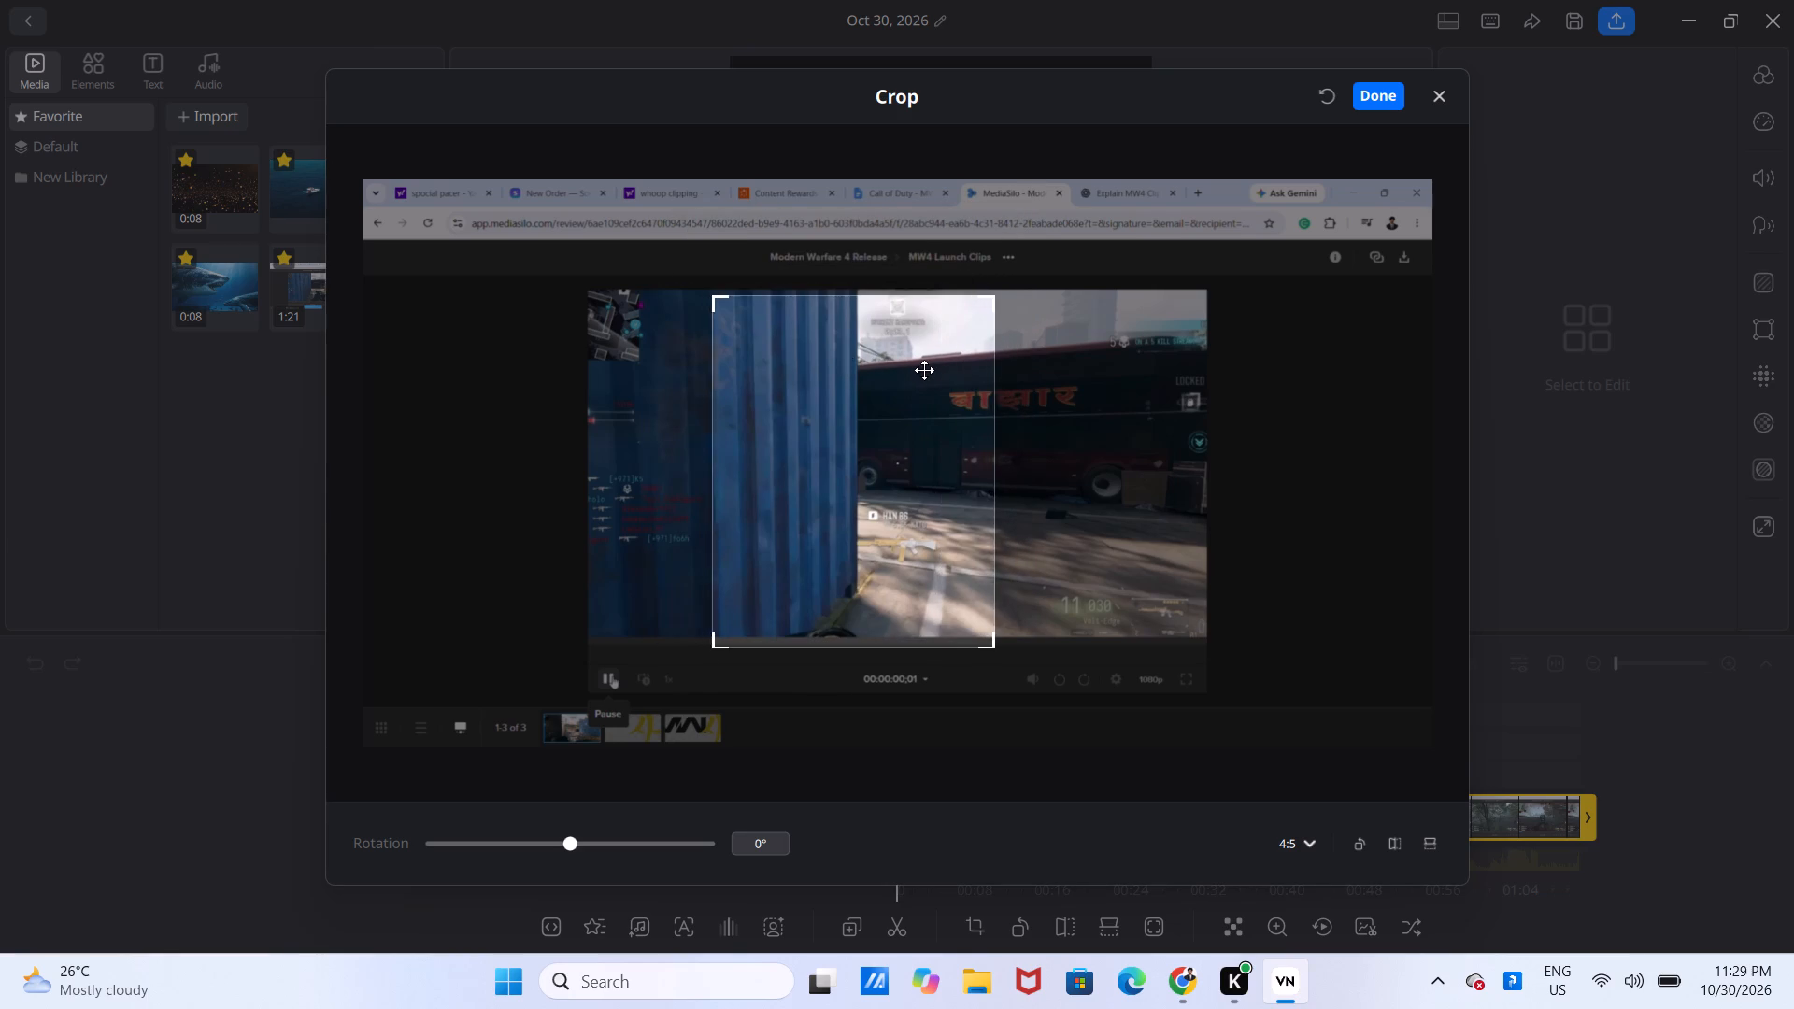
left_click_drag(924, 370, 931, 369)
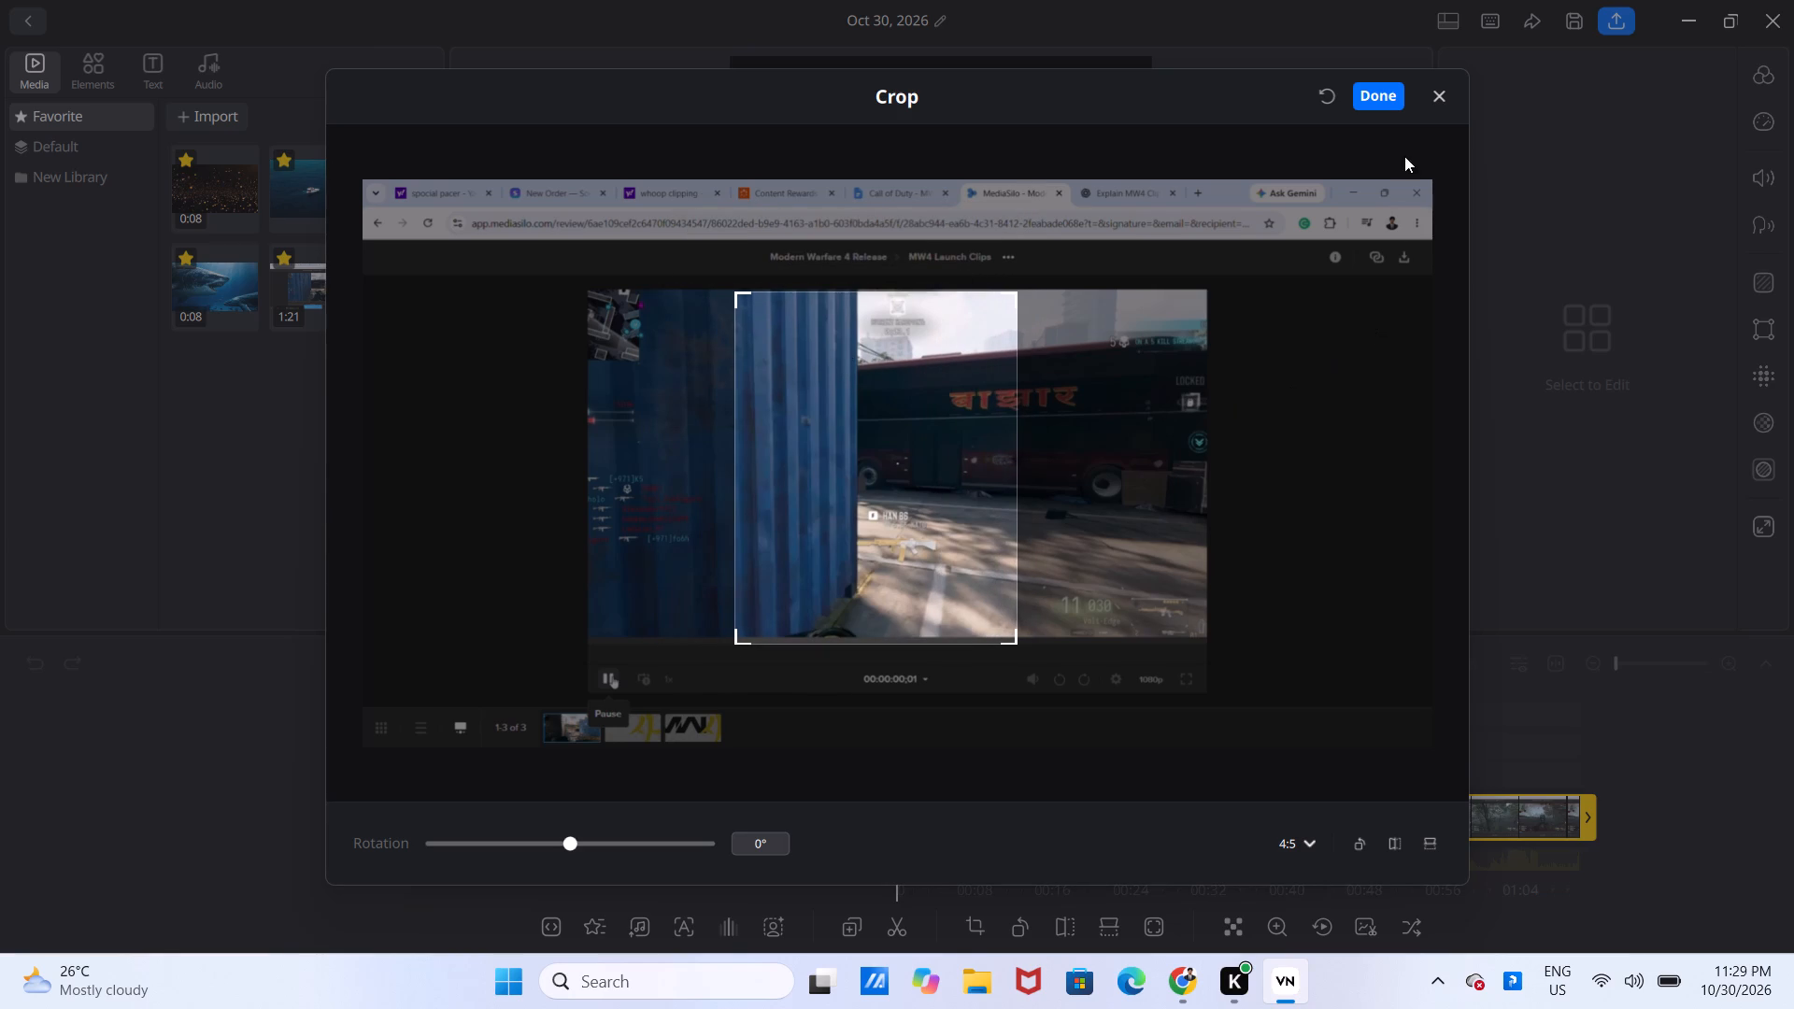
left_click(1380, 98)
left_click(1201, 277)
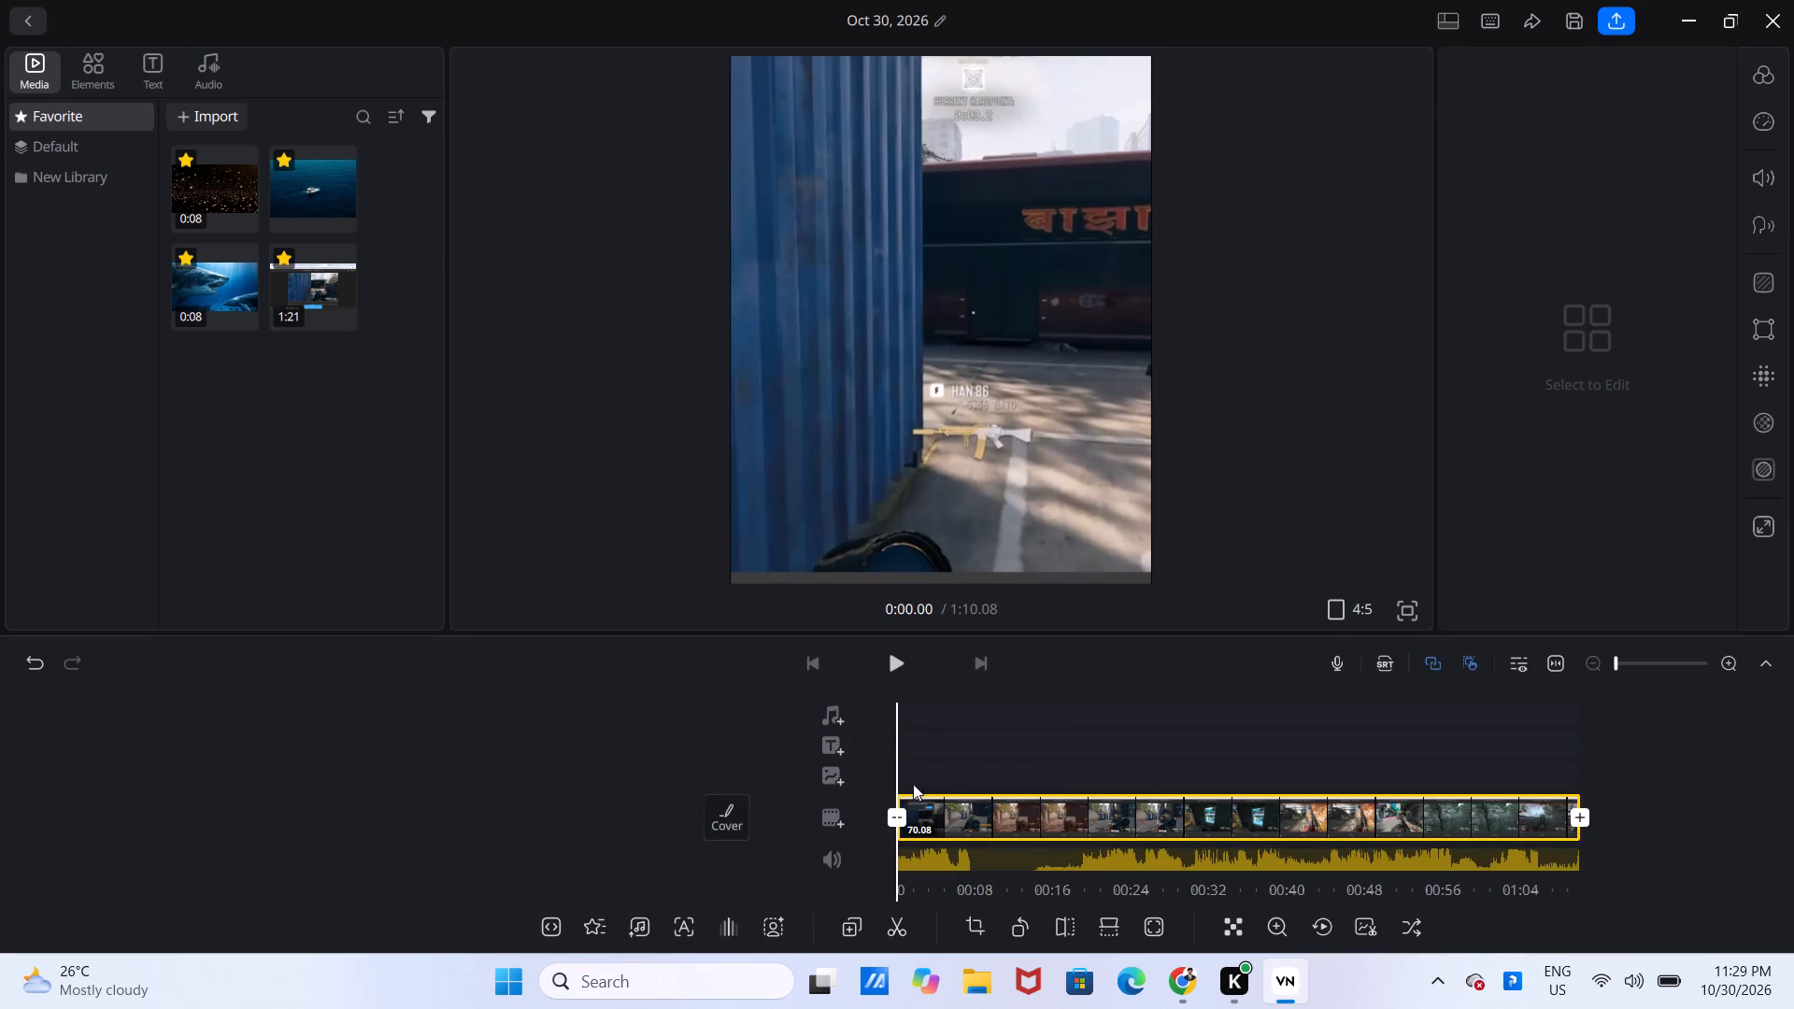
Preview the cropped clip and trim its end so that it lasts 56.75 seconds.
left_click(904, 659)
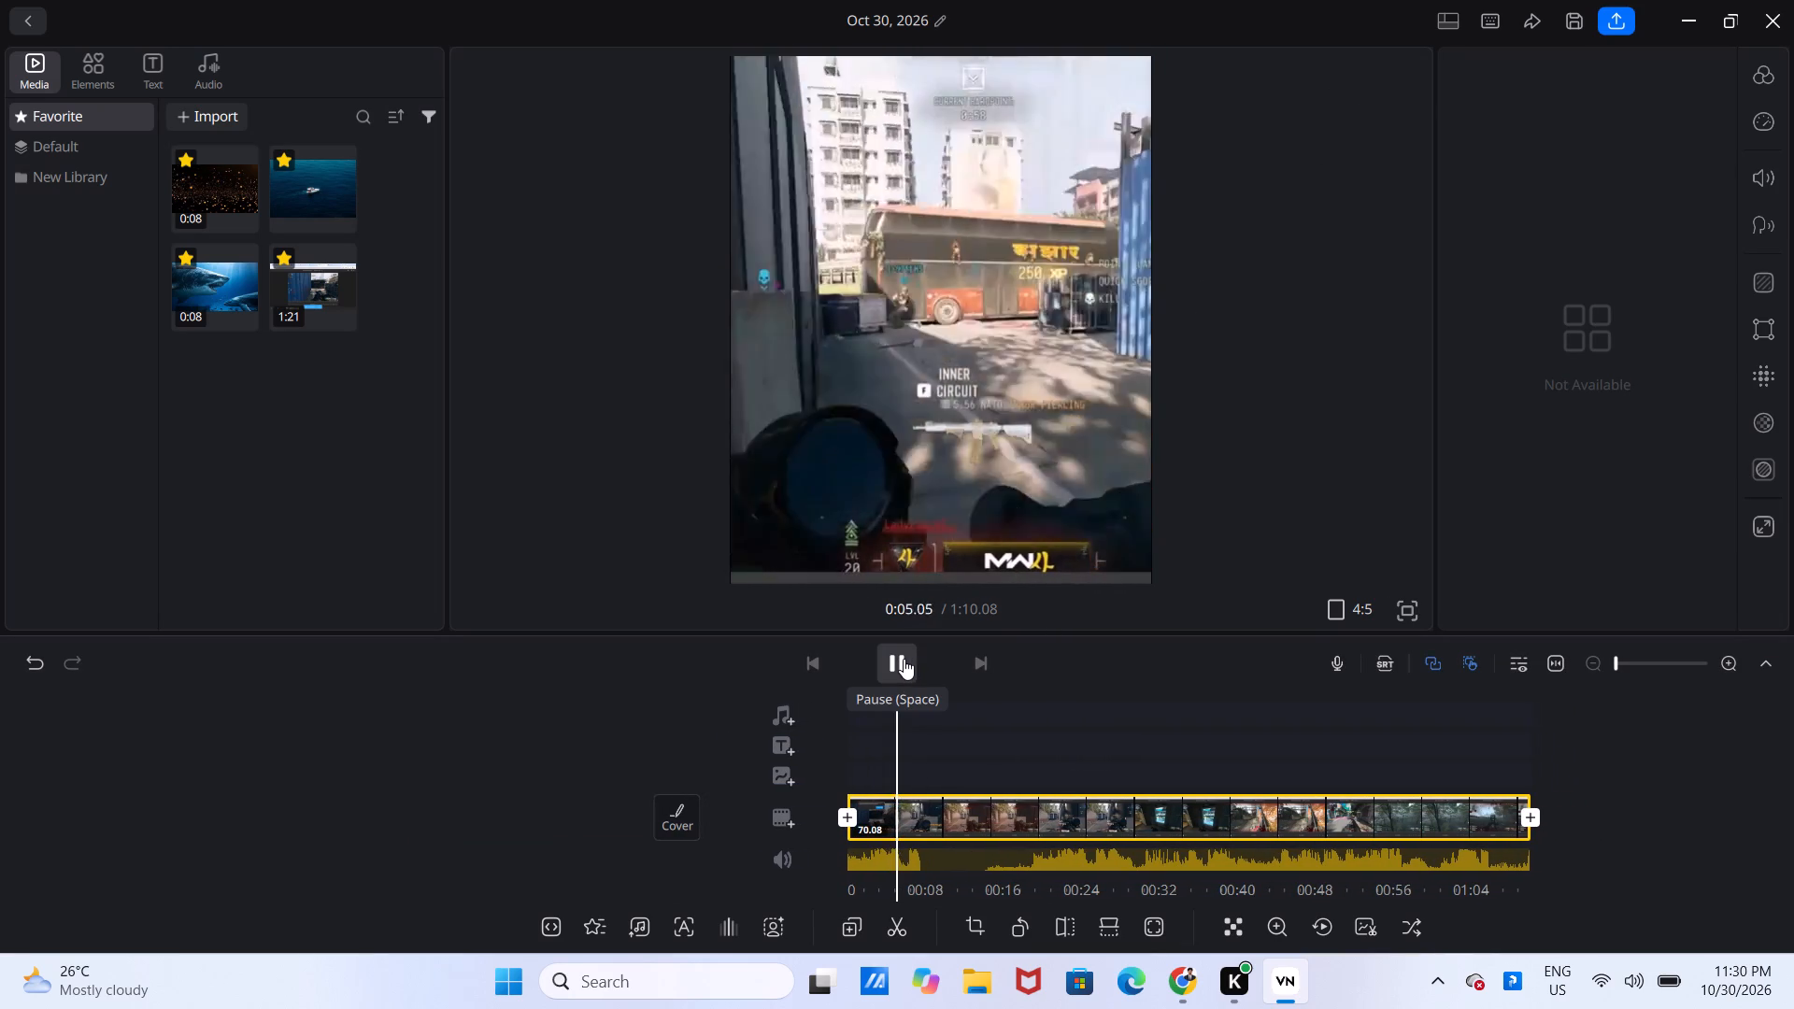
left_click(904, 659)
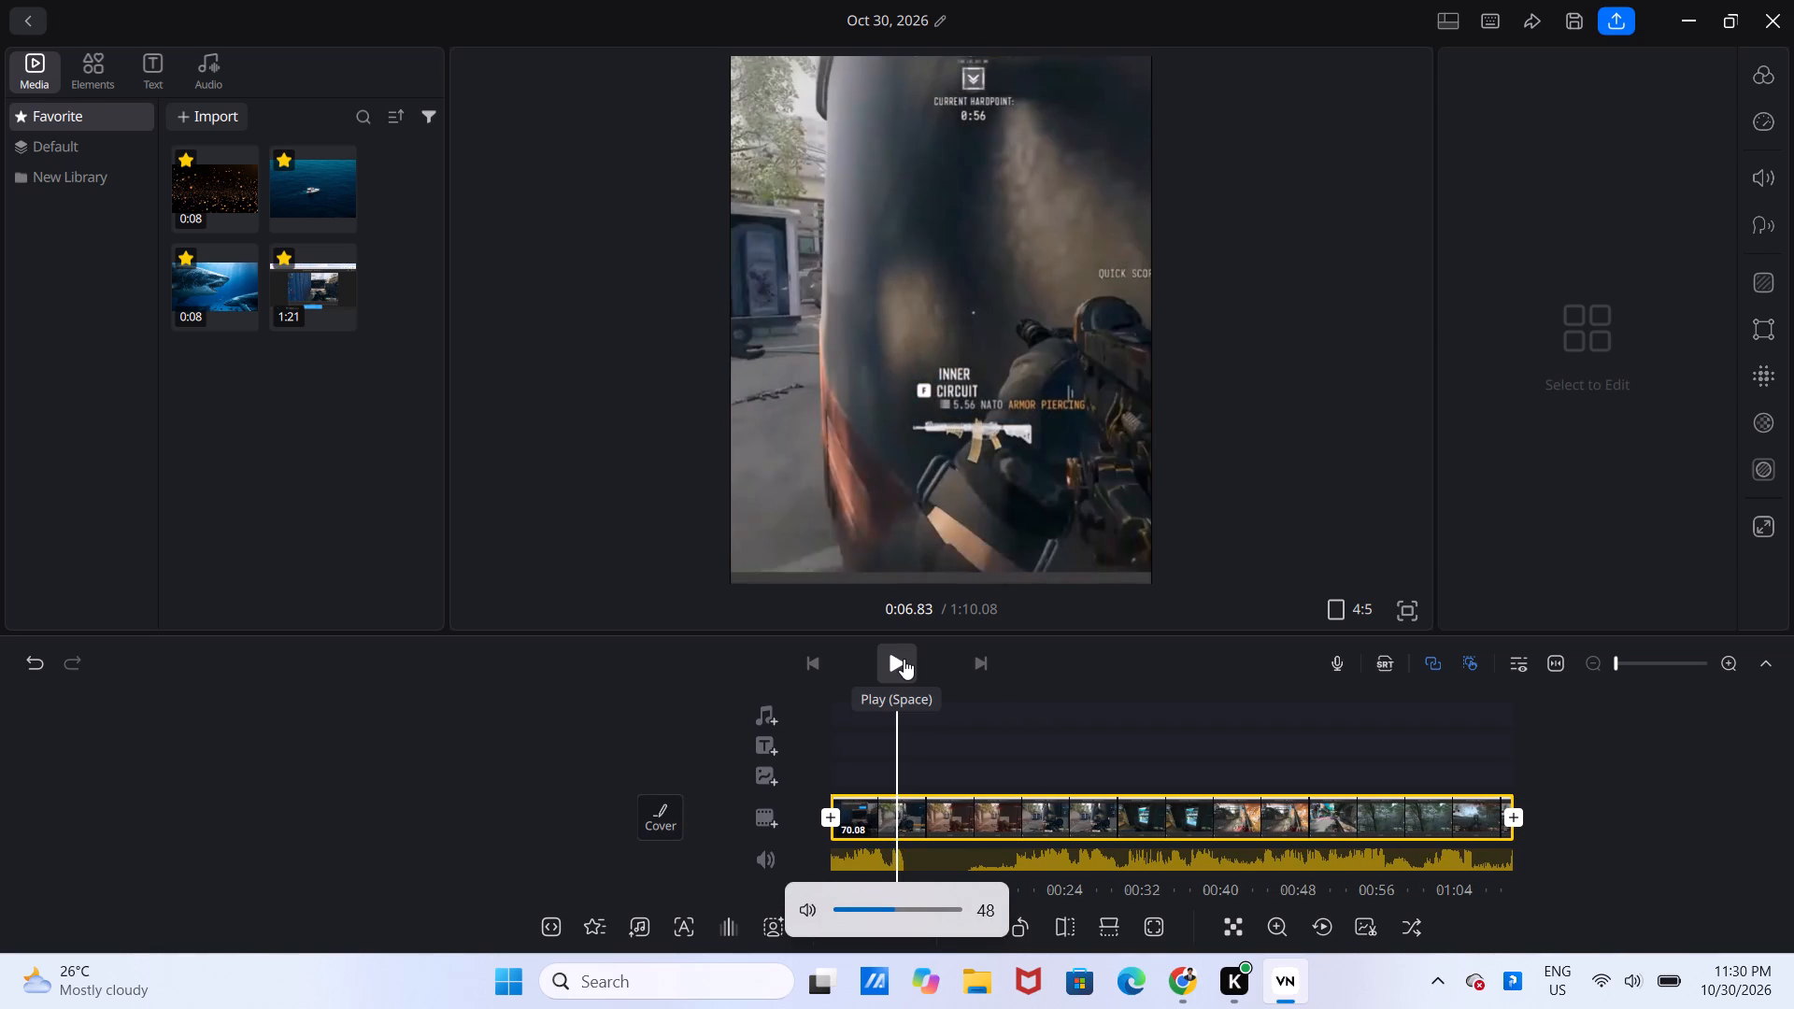
left_click(904, 659)
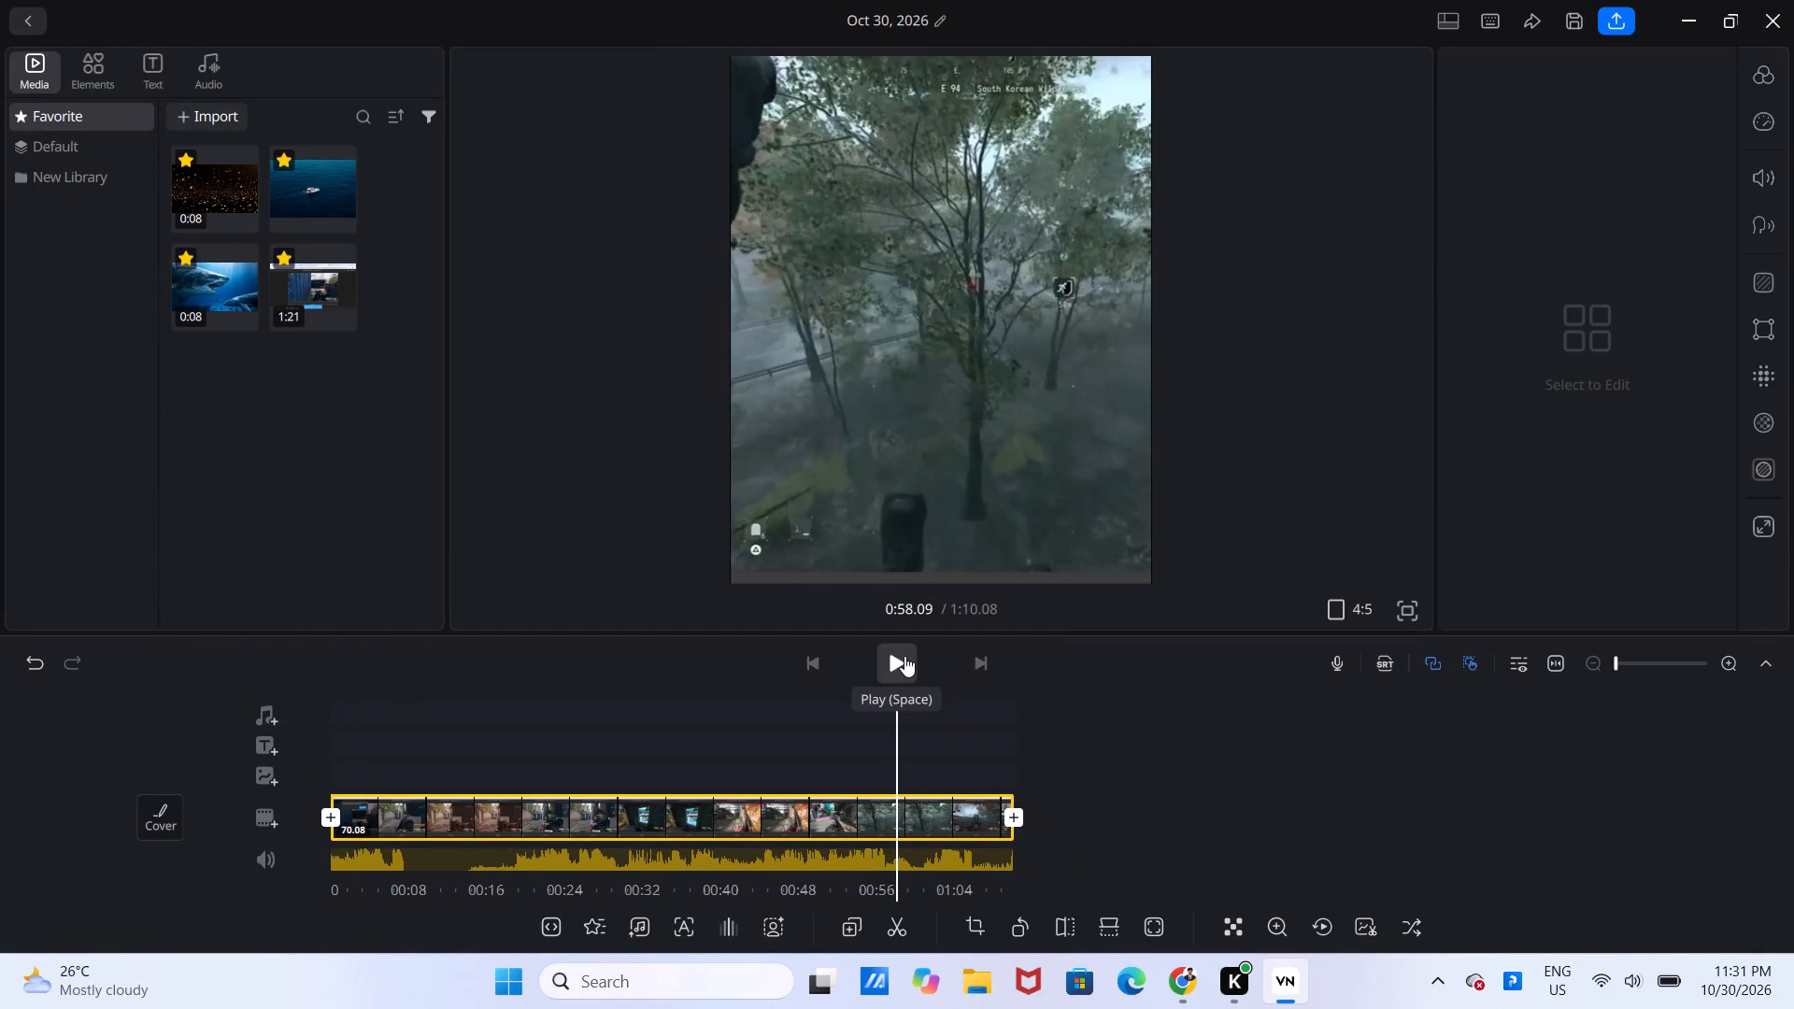
left_click(876, 813)
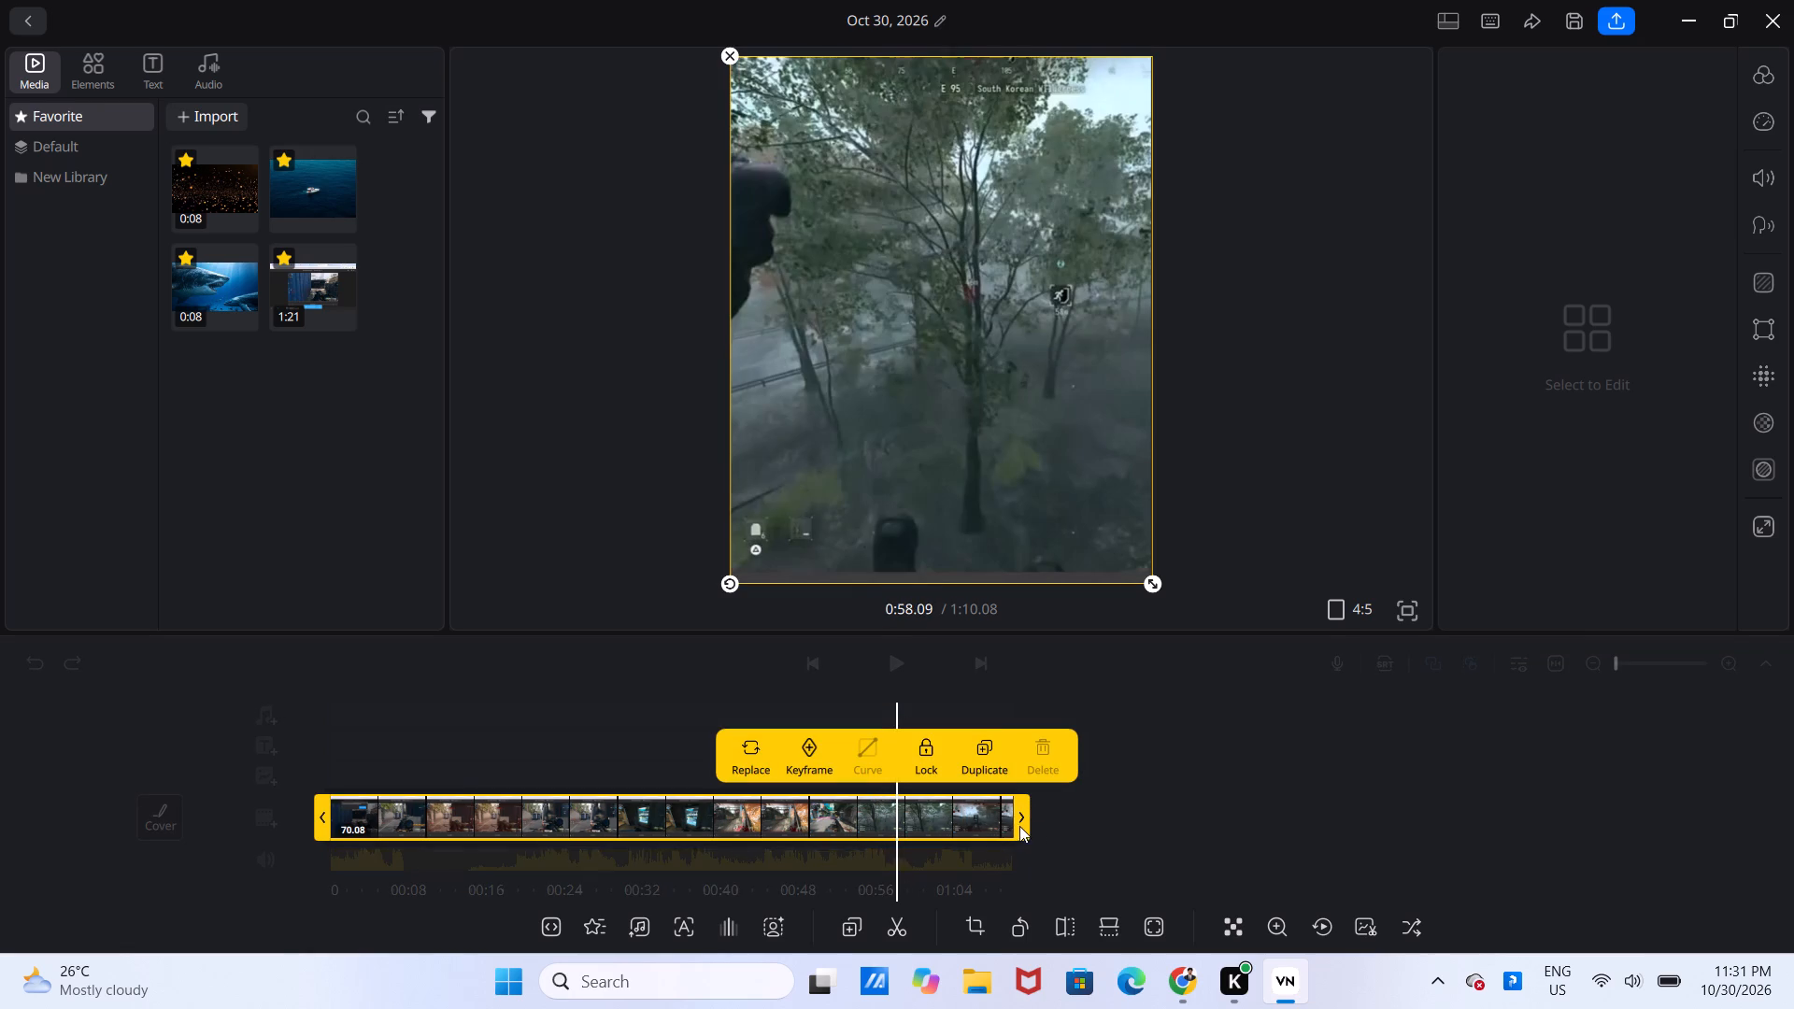
left_click_drag(1019, 823, 890, 817)
left_click(1076, 807)
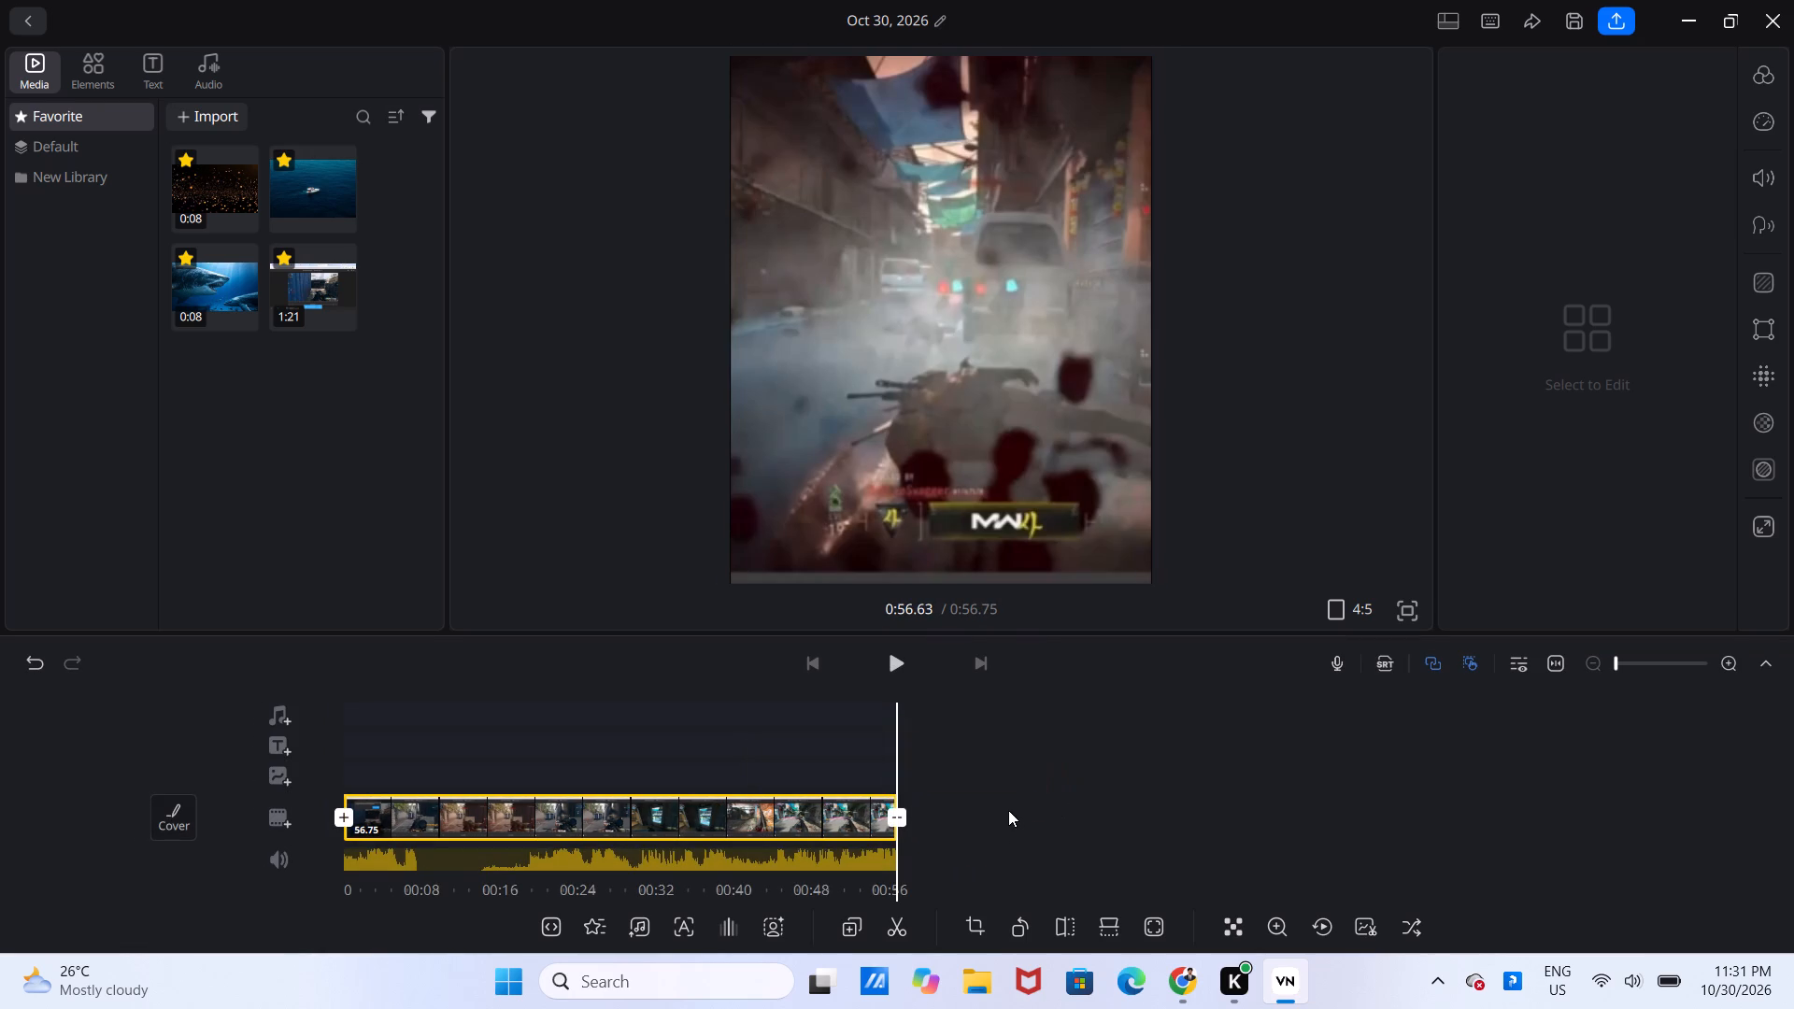
Play the trimmed clip's last seconds and its opening, and skim through the whole timeline to review the edit.
left_click_drag(1008, 810, 1103, 813)
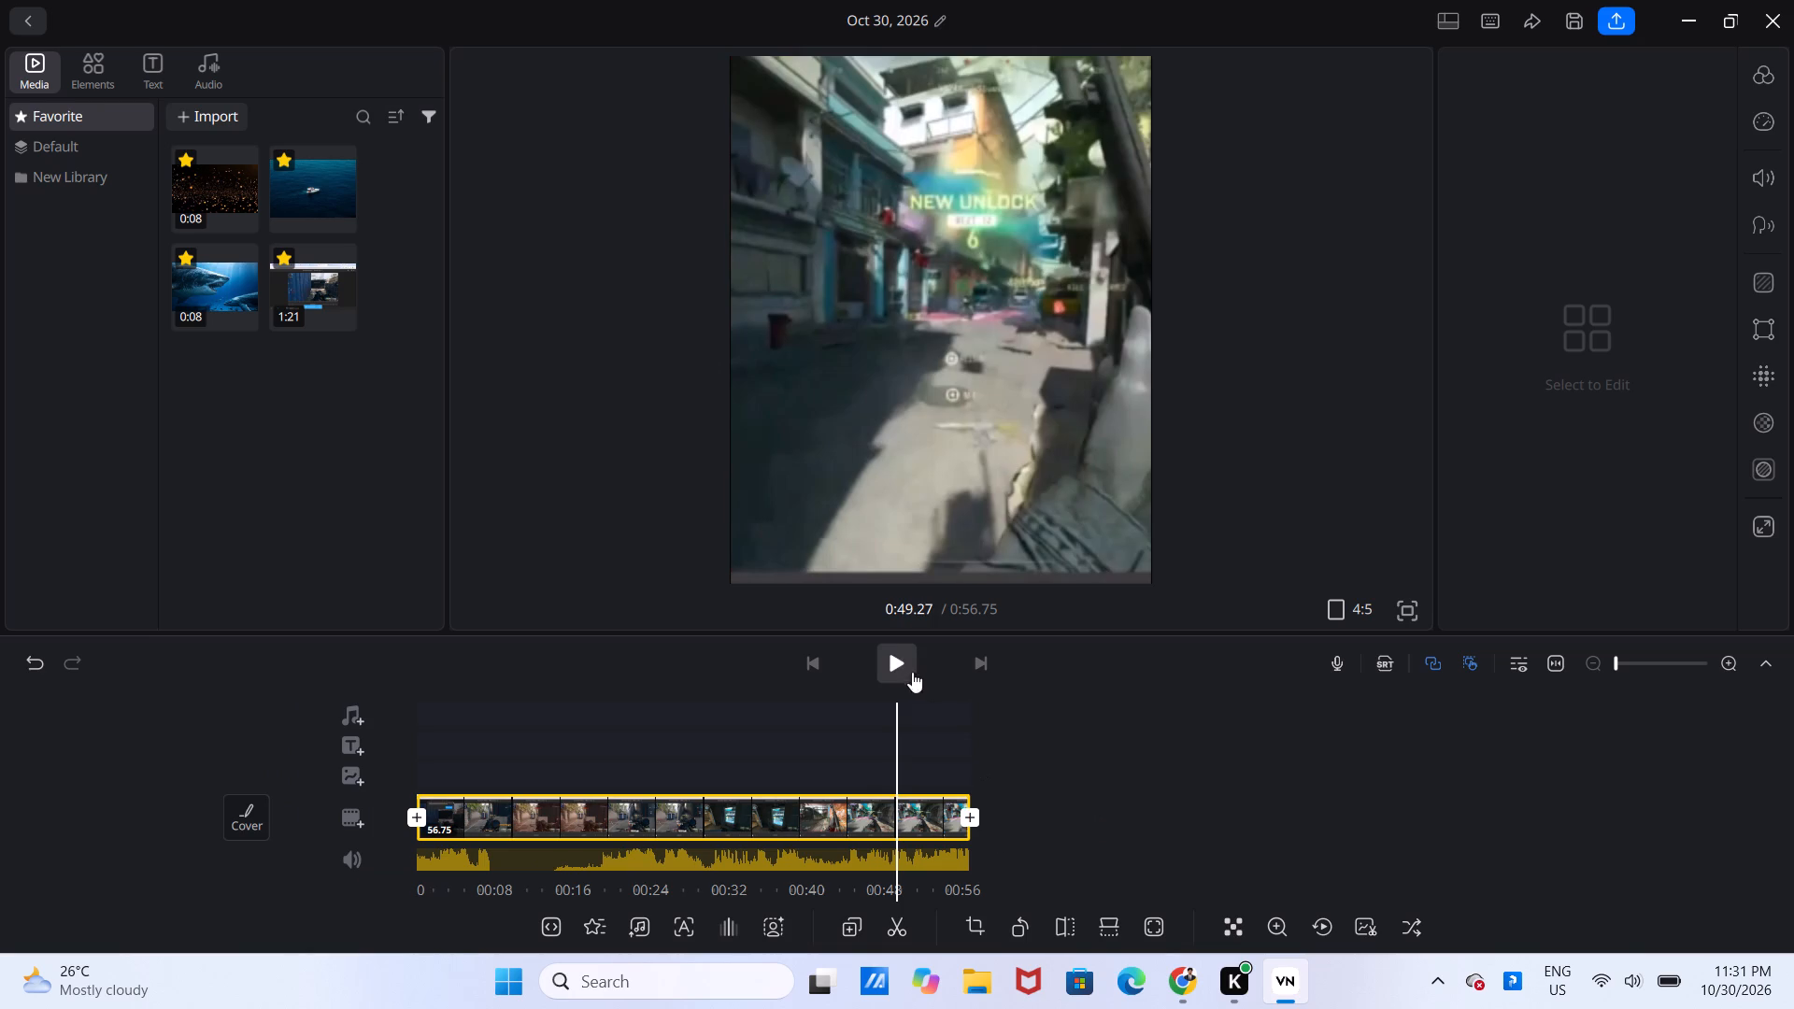
left_click(897, 657)
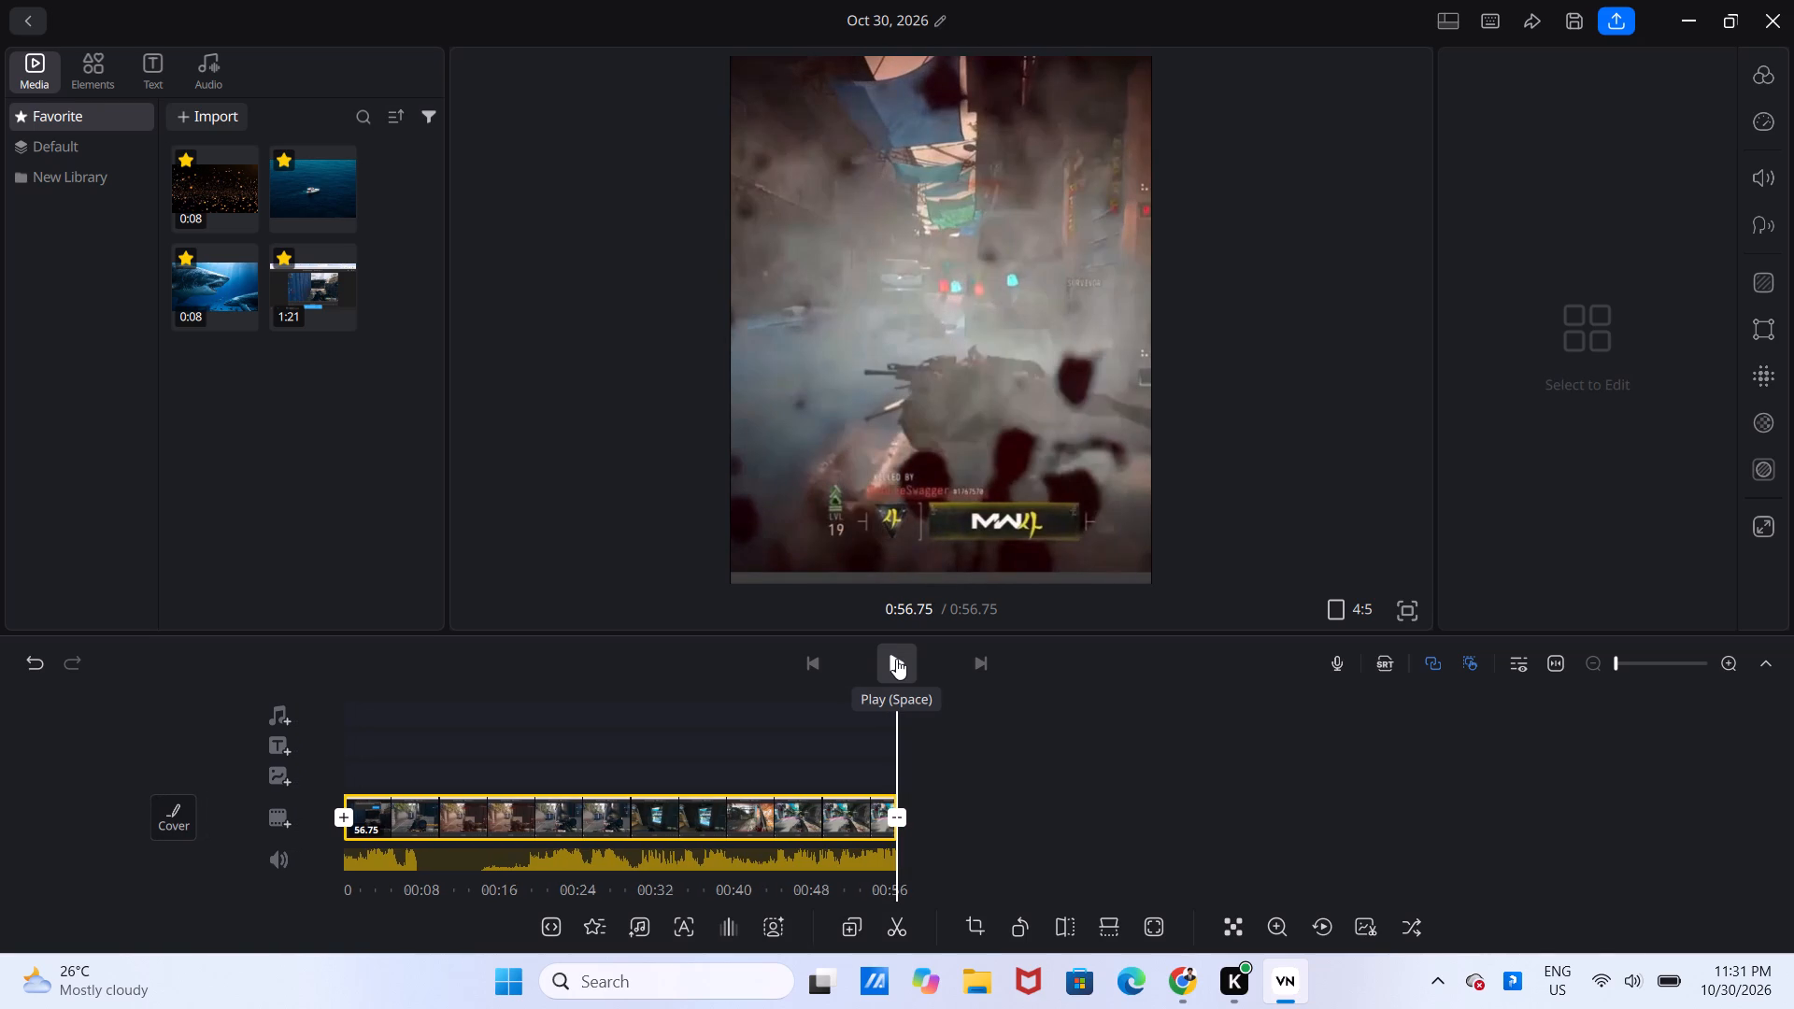
left_click(896, 659)
left_click(899, 663)
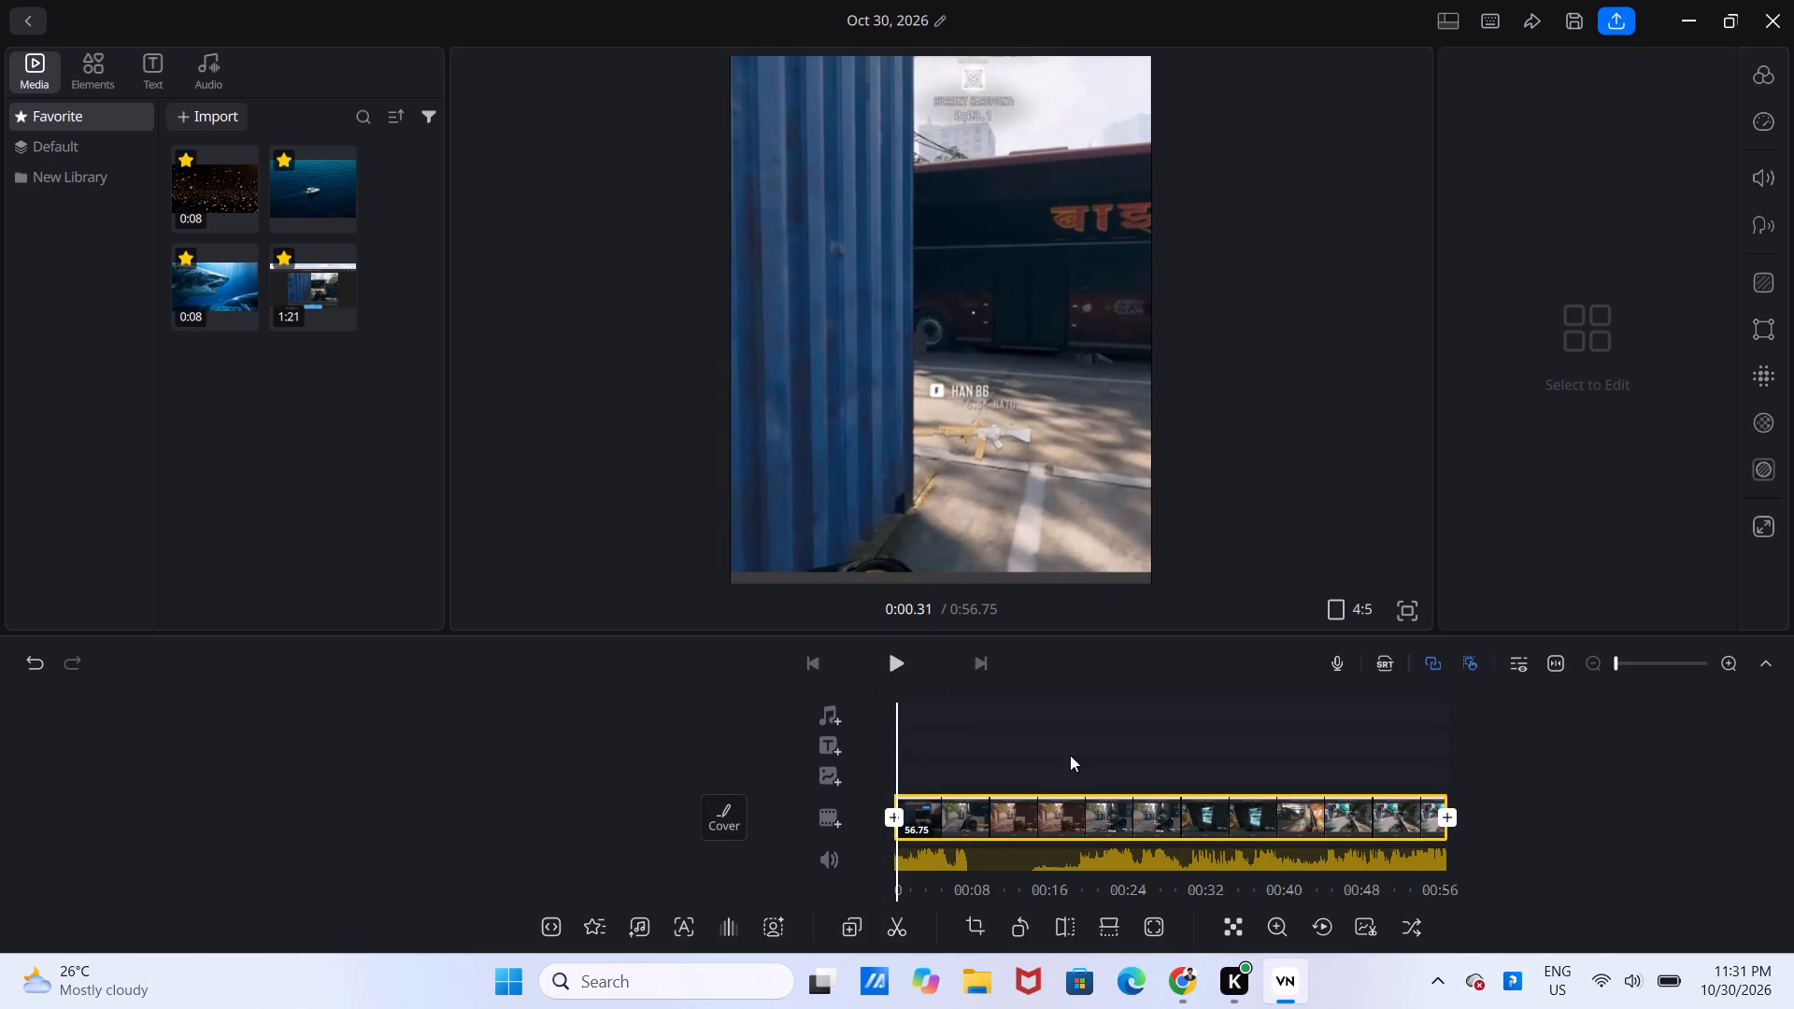
left_click_drag(1077, 753, 434, 770)
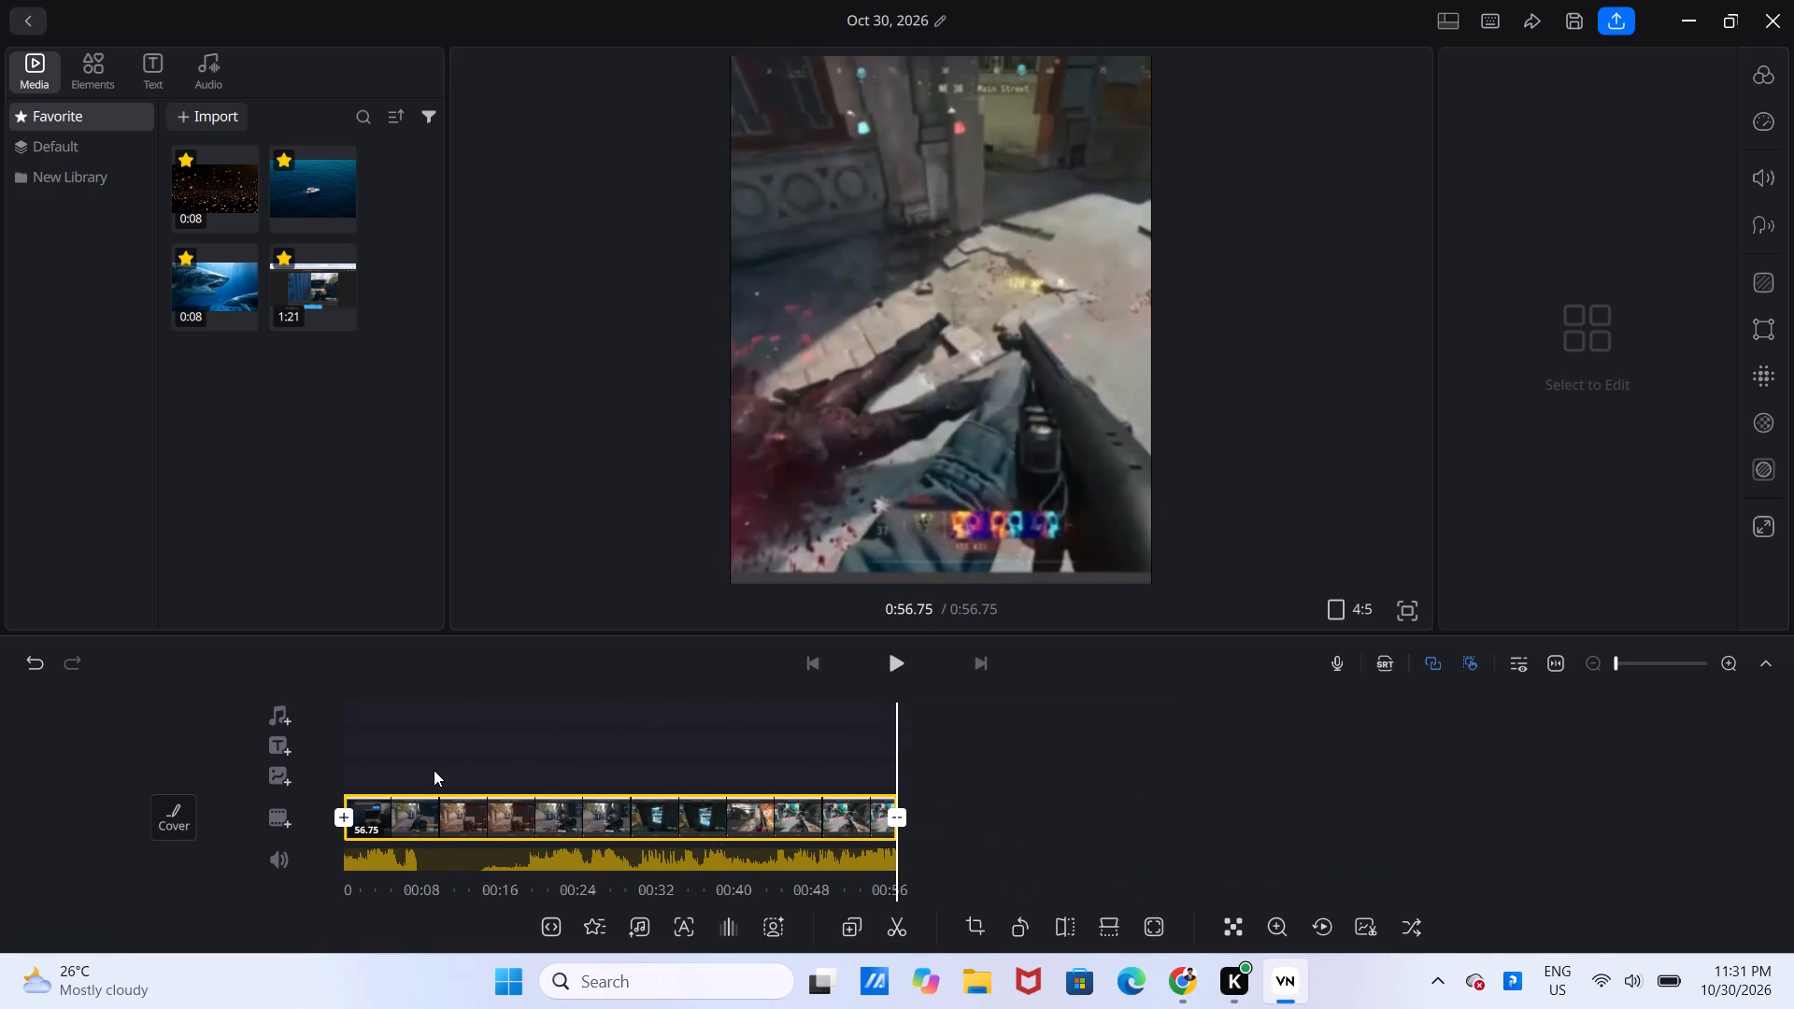
left_click_drag(434, 770, 969, 774)
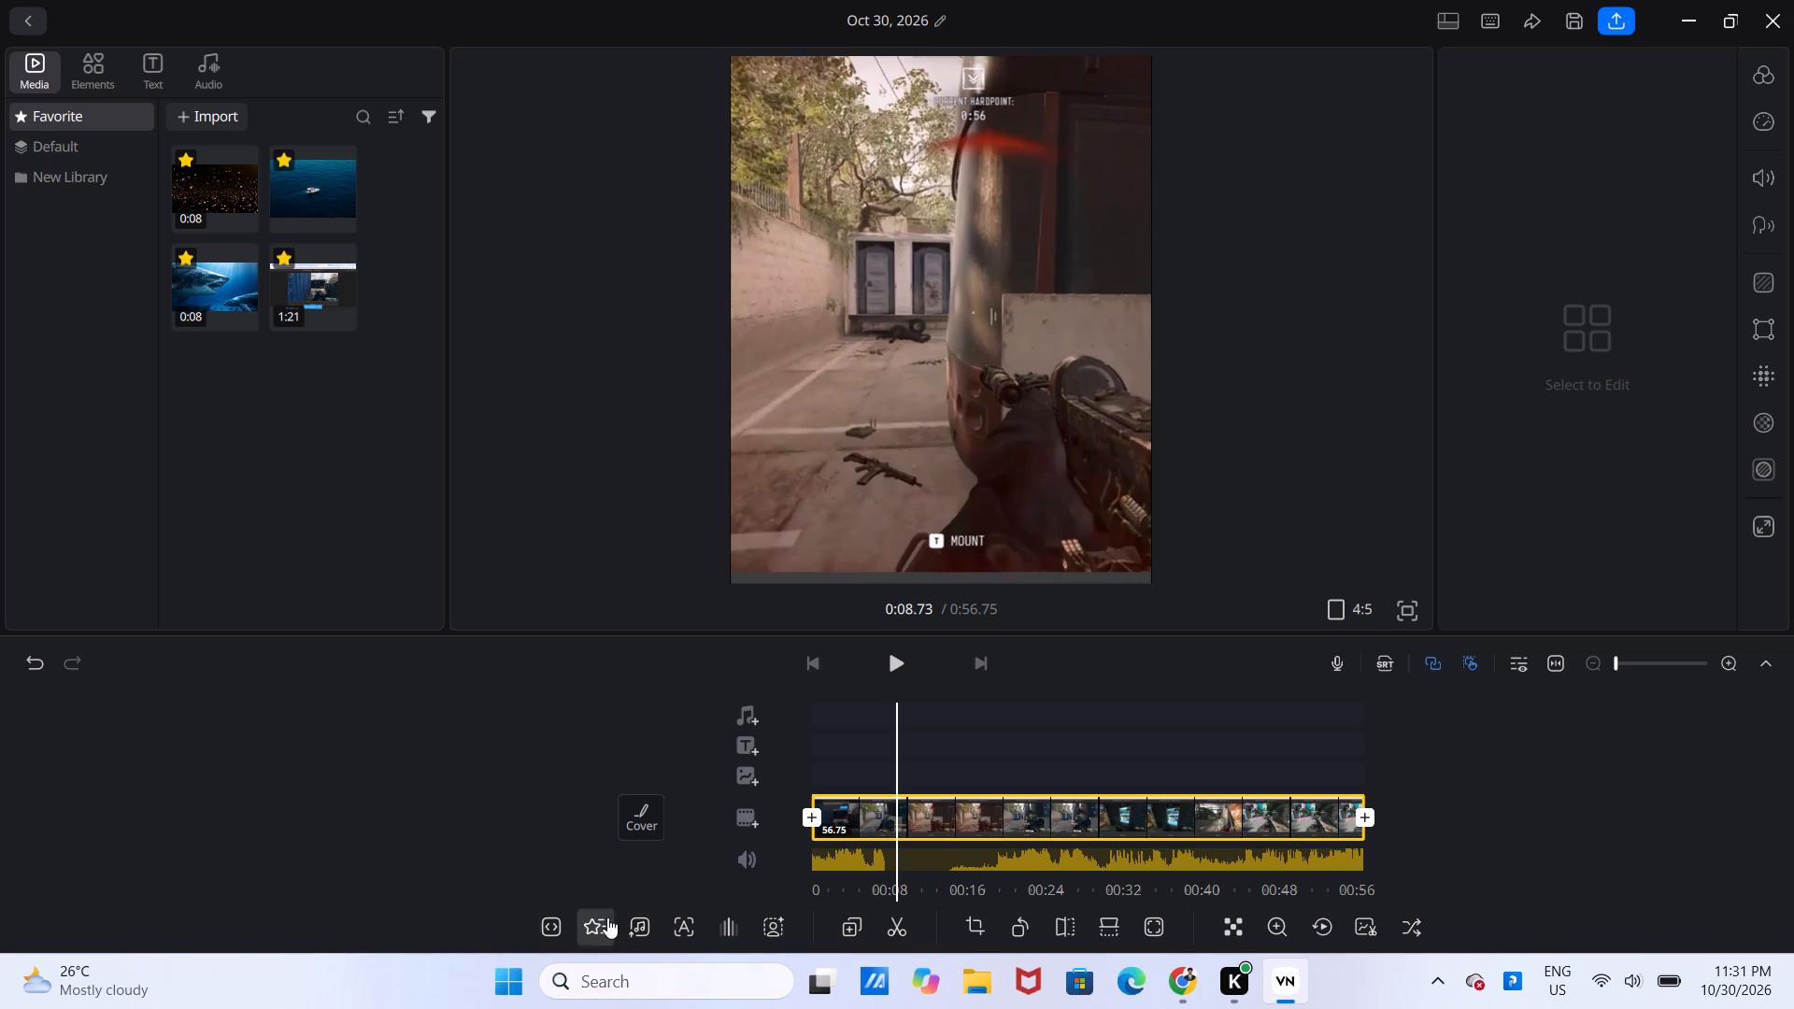
left_click(688, 931)
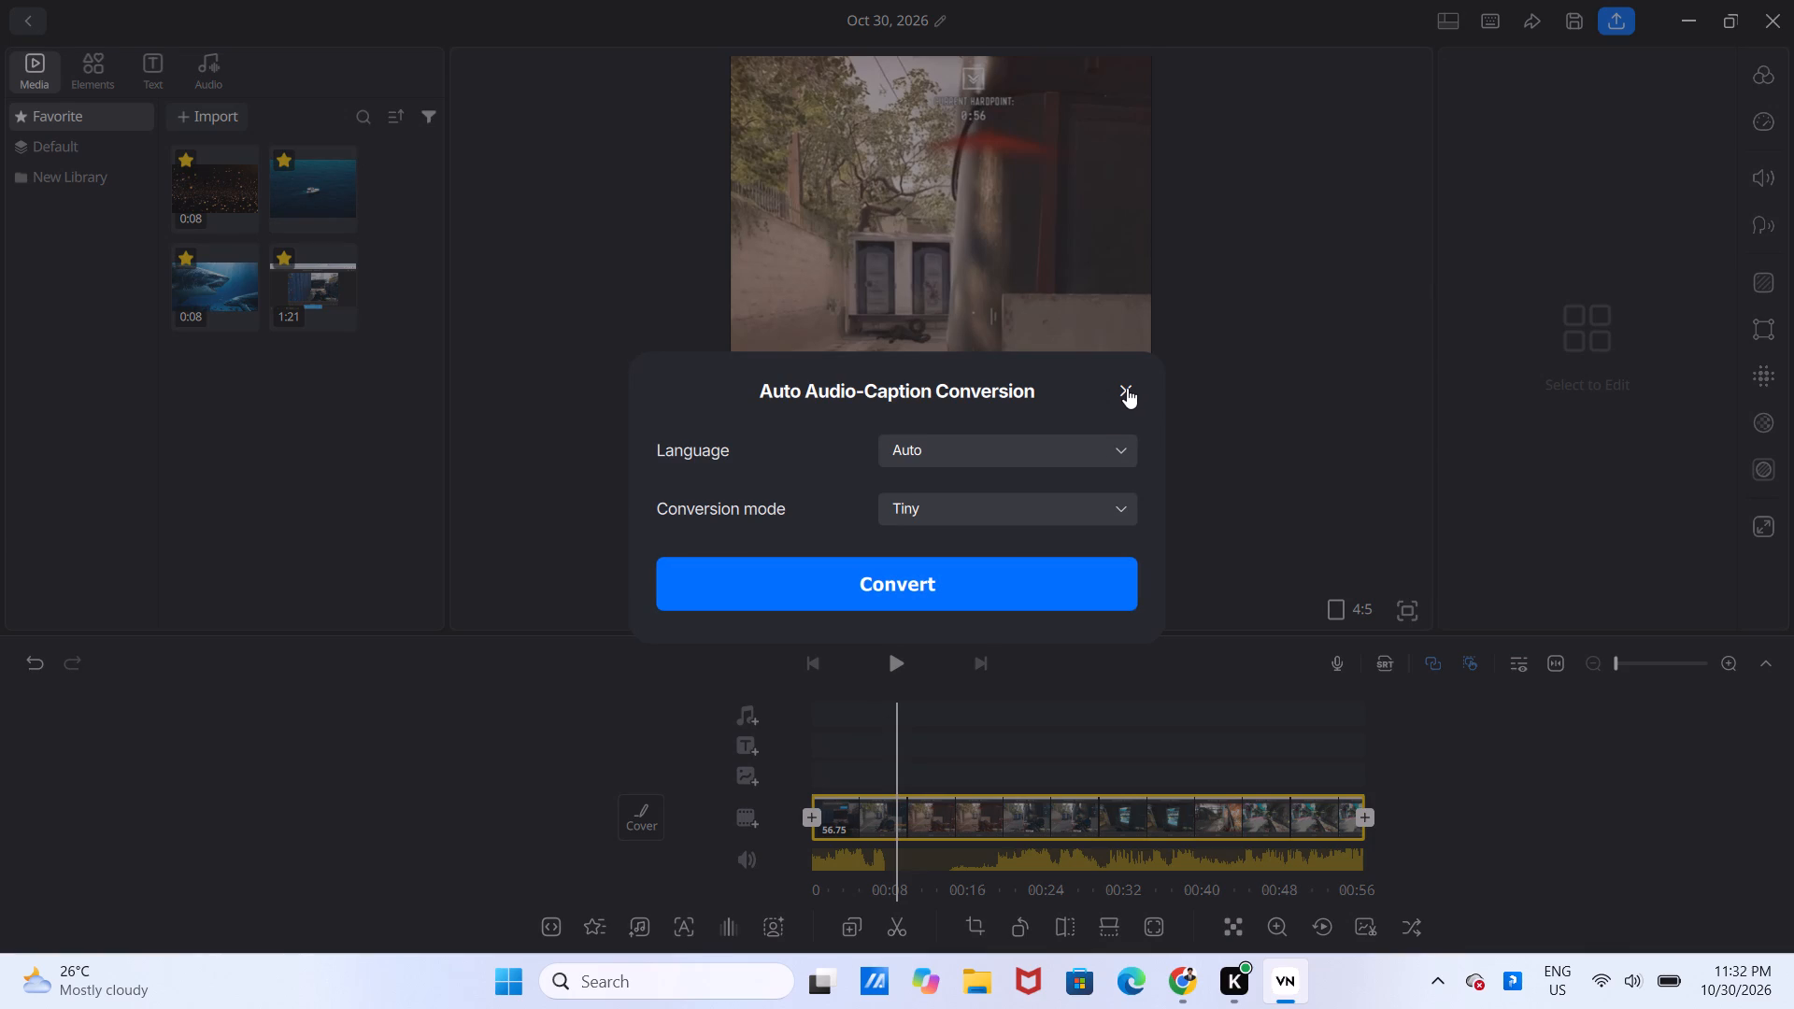
left_click(1022, 576)
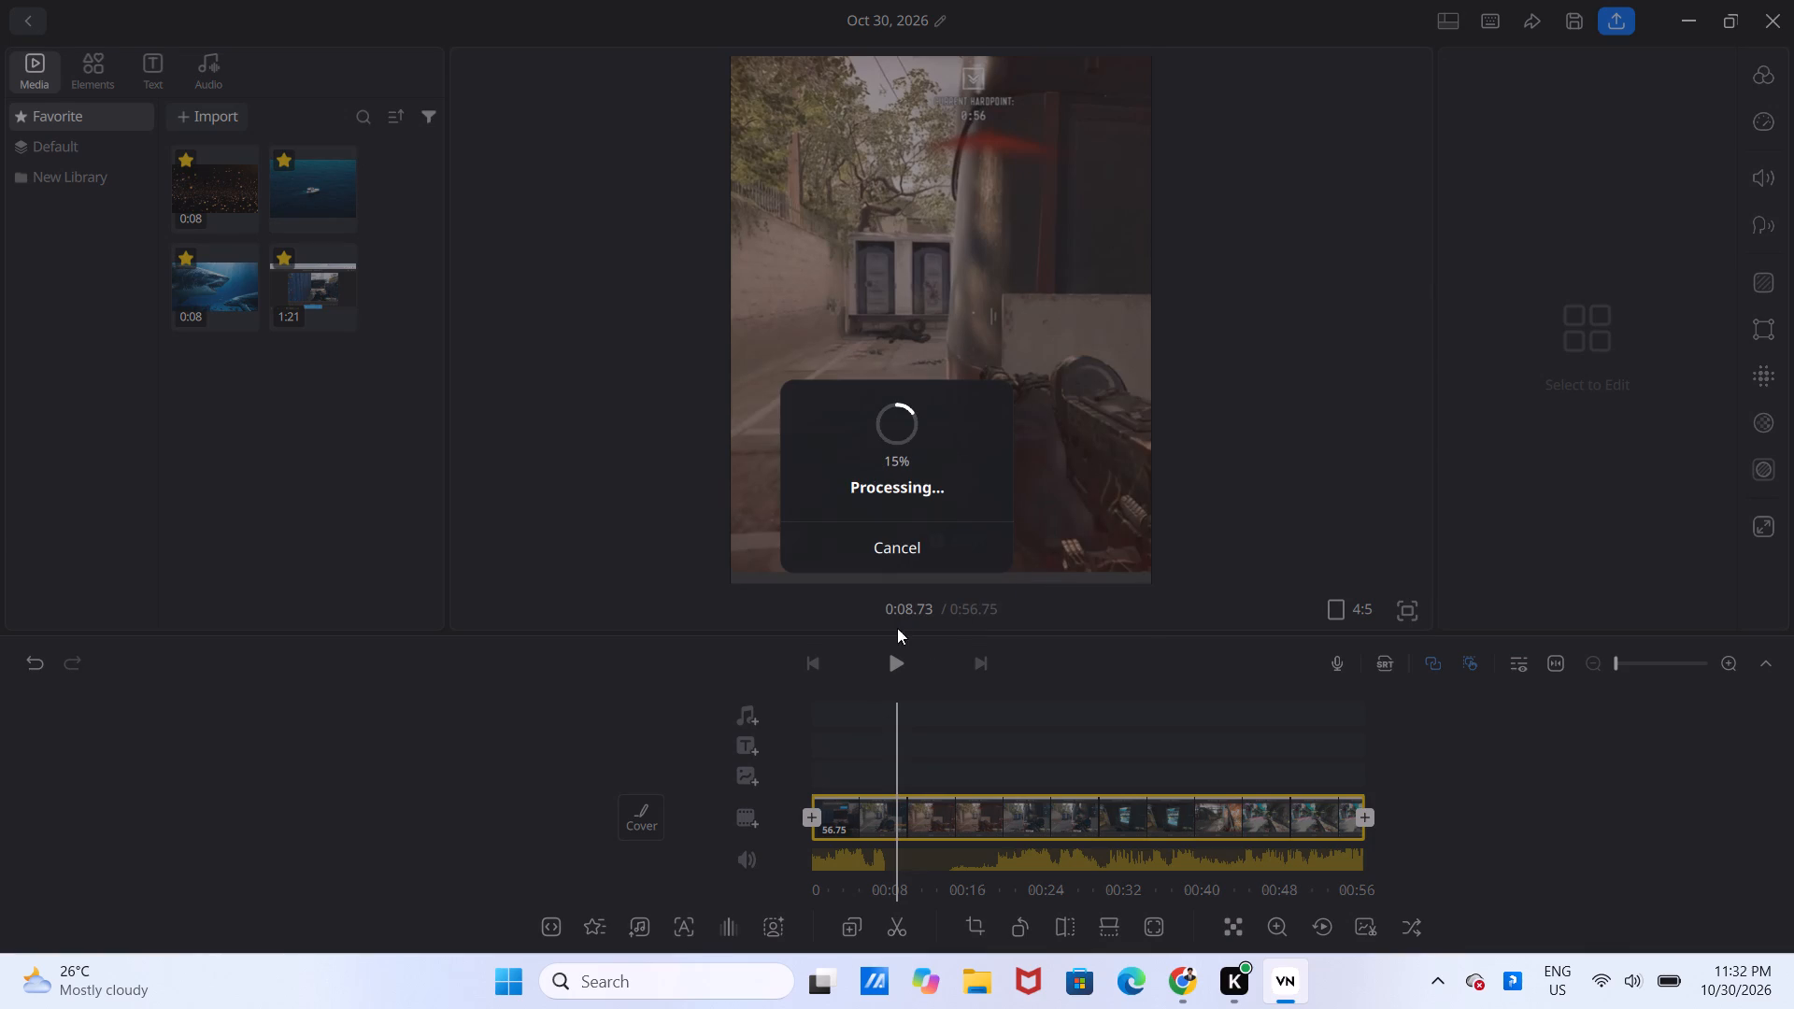
left_click(939, 651)
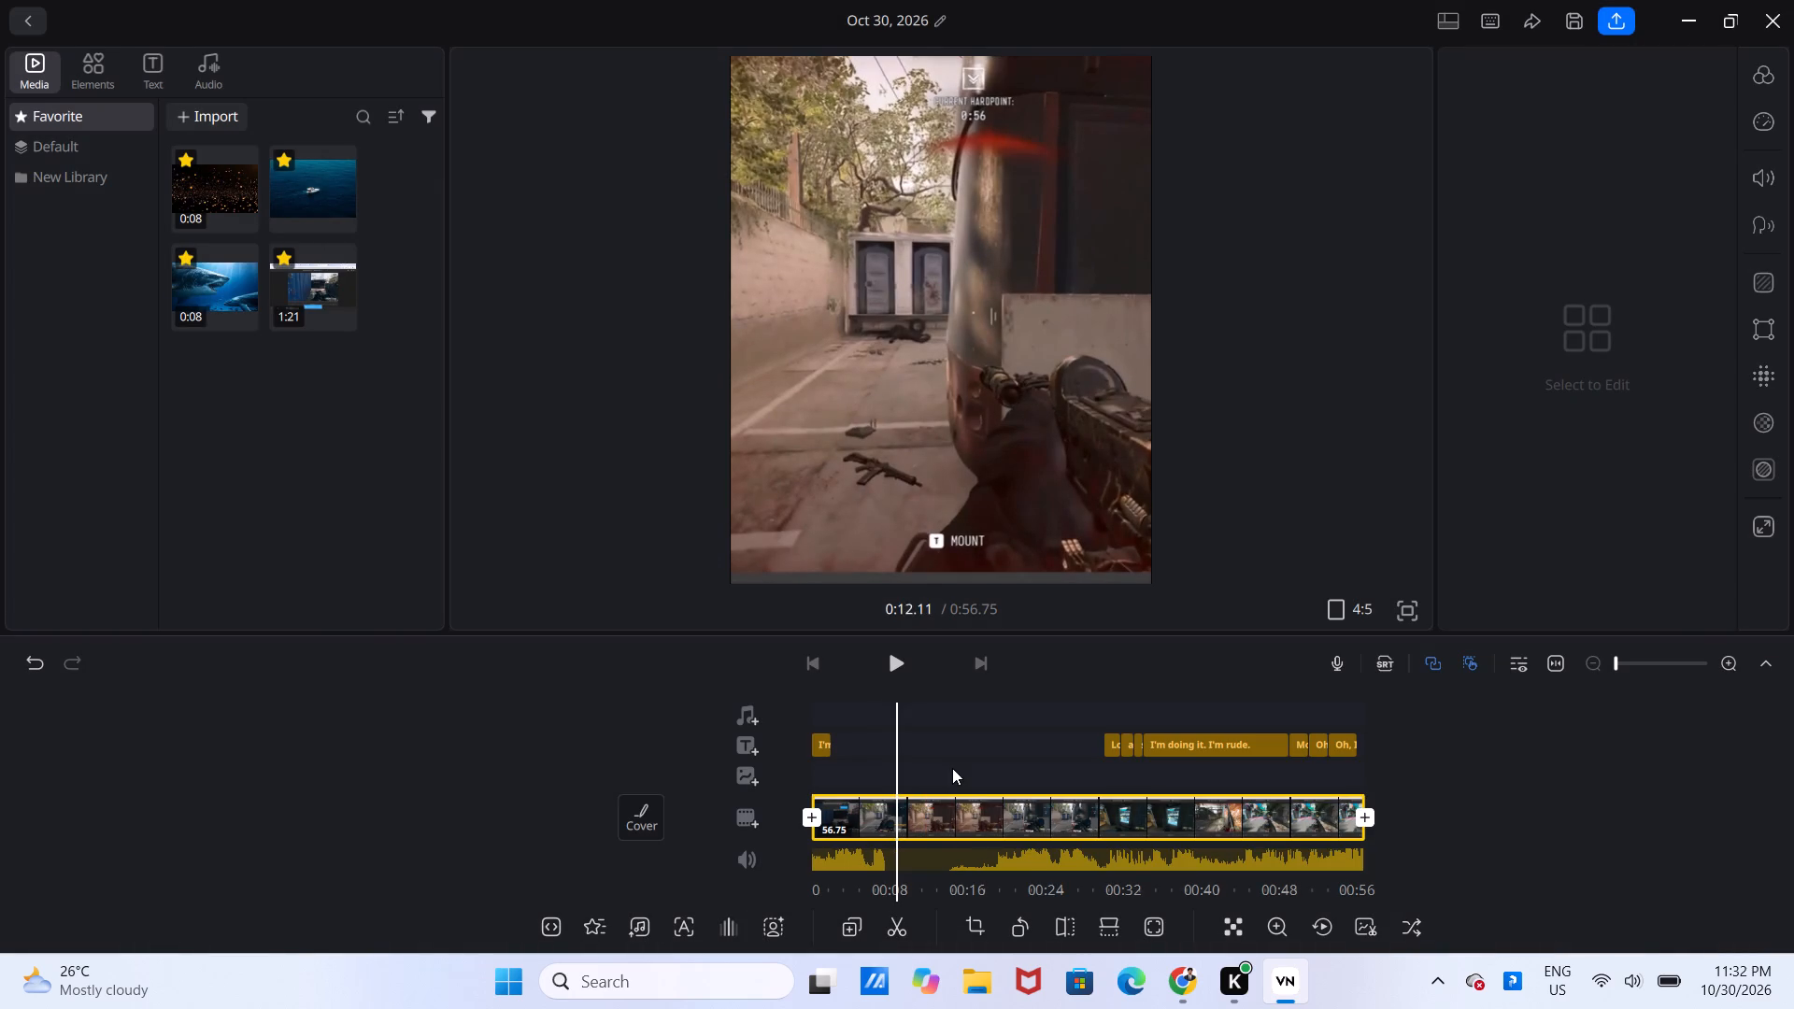
Return to the start of the timeline and play the captioned video to about 0:19 to check the footage.
left_click(1100, 710)
left_click_drag(1100, 710, 1214, 684)
left_click(1214, 684)
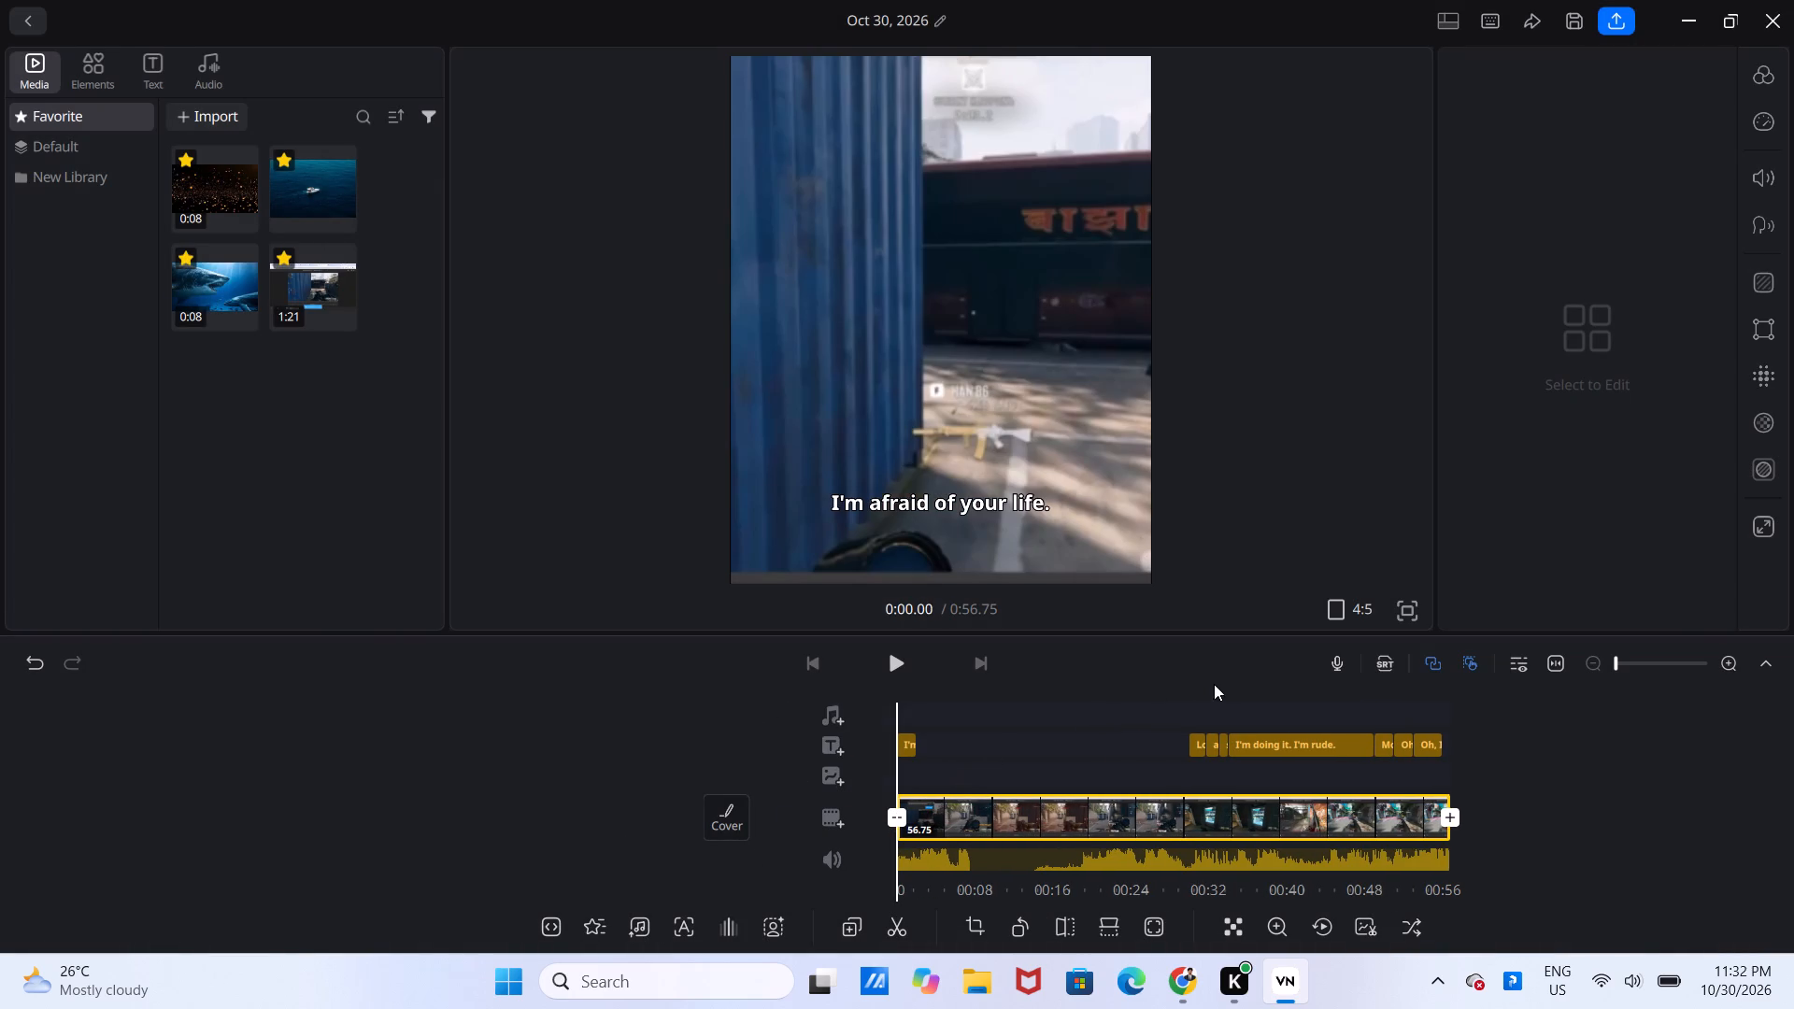
left_click(912, 655)
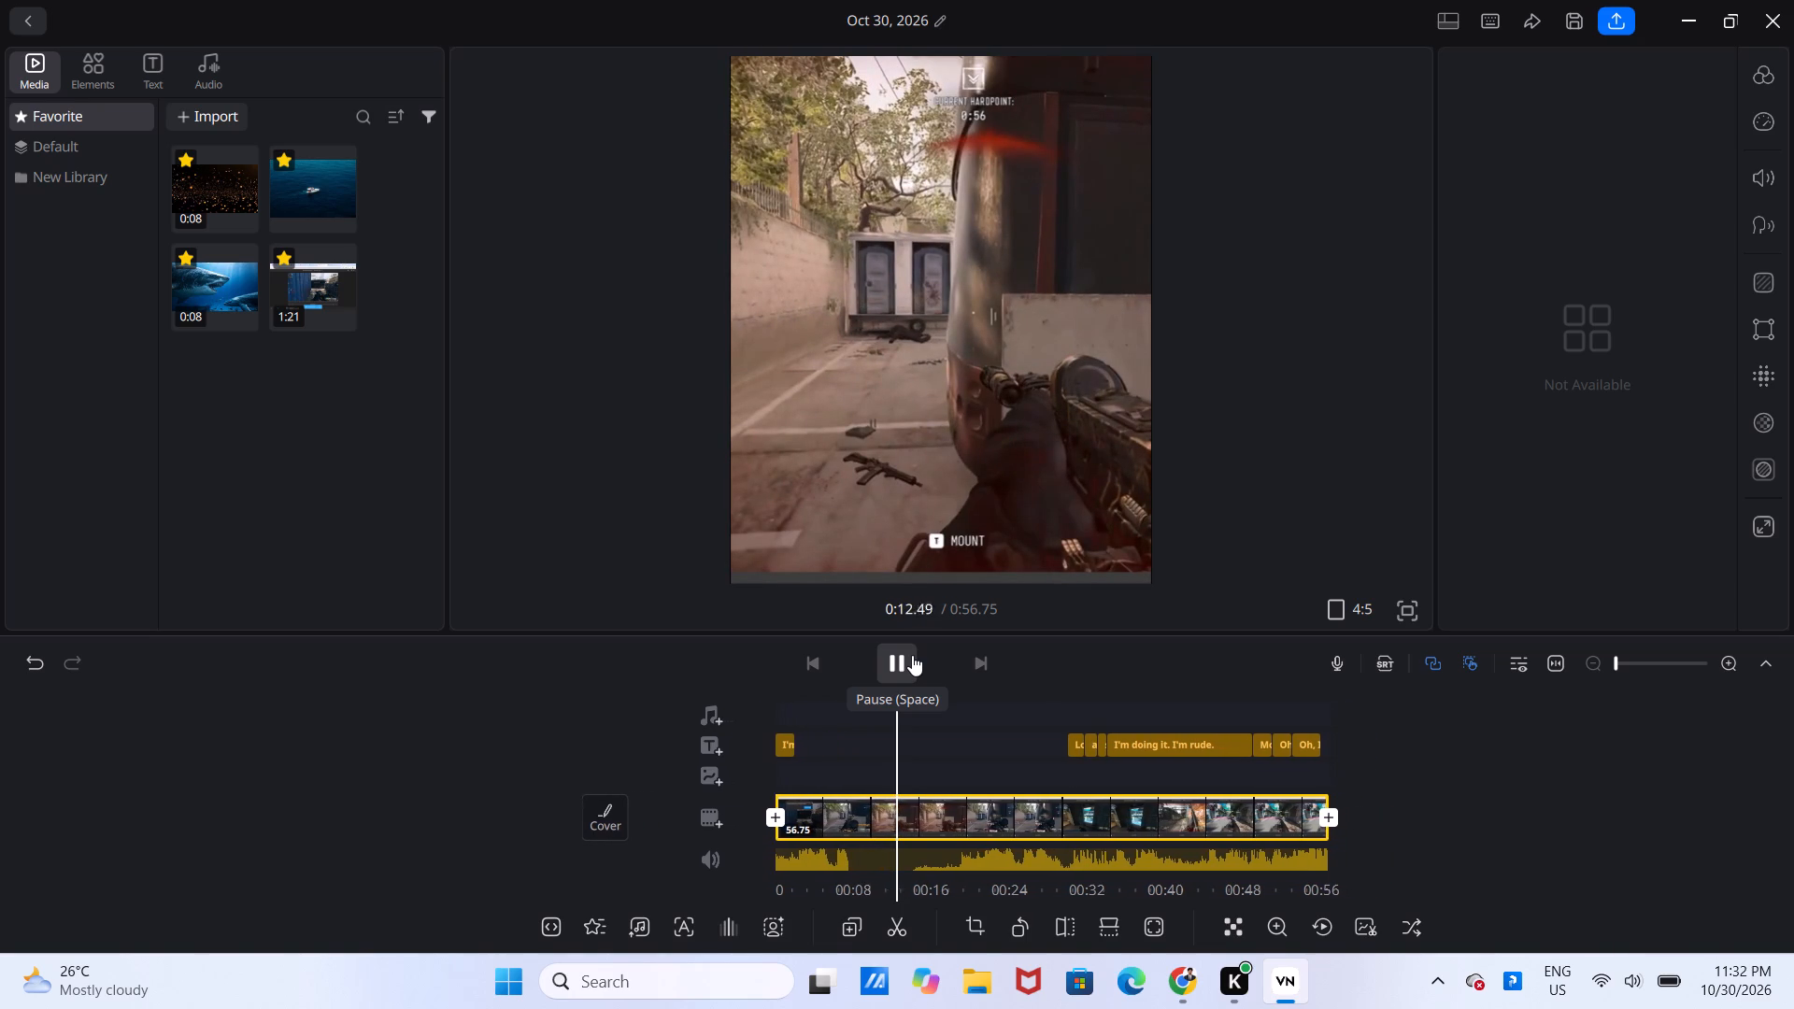
left_click(912, 655)
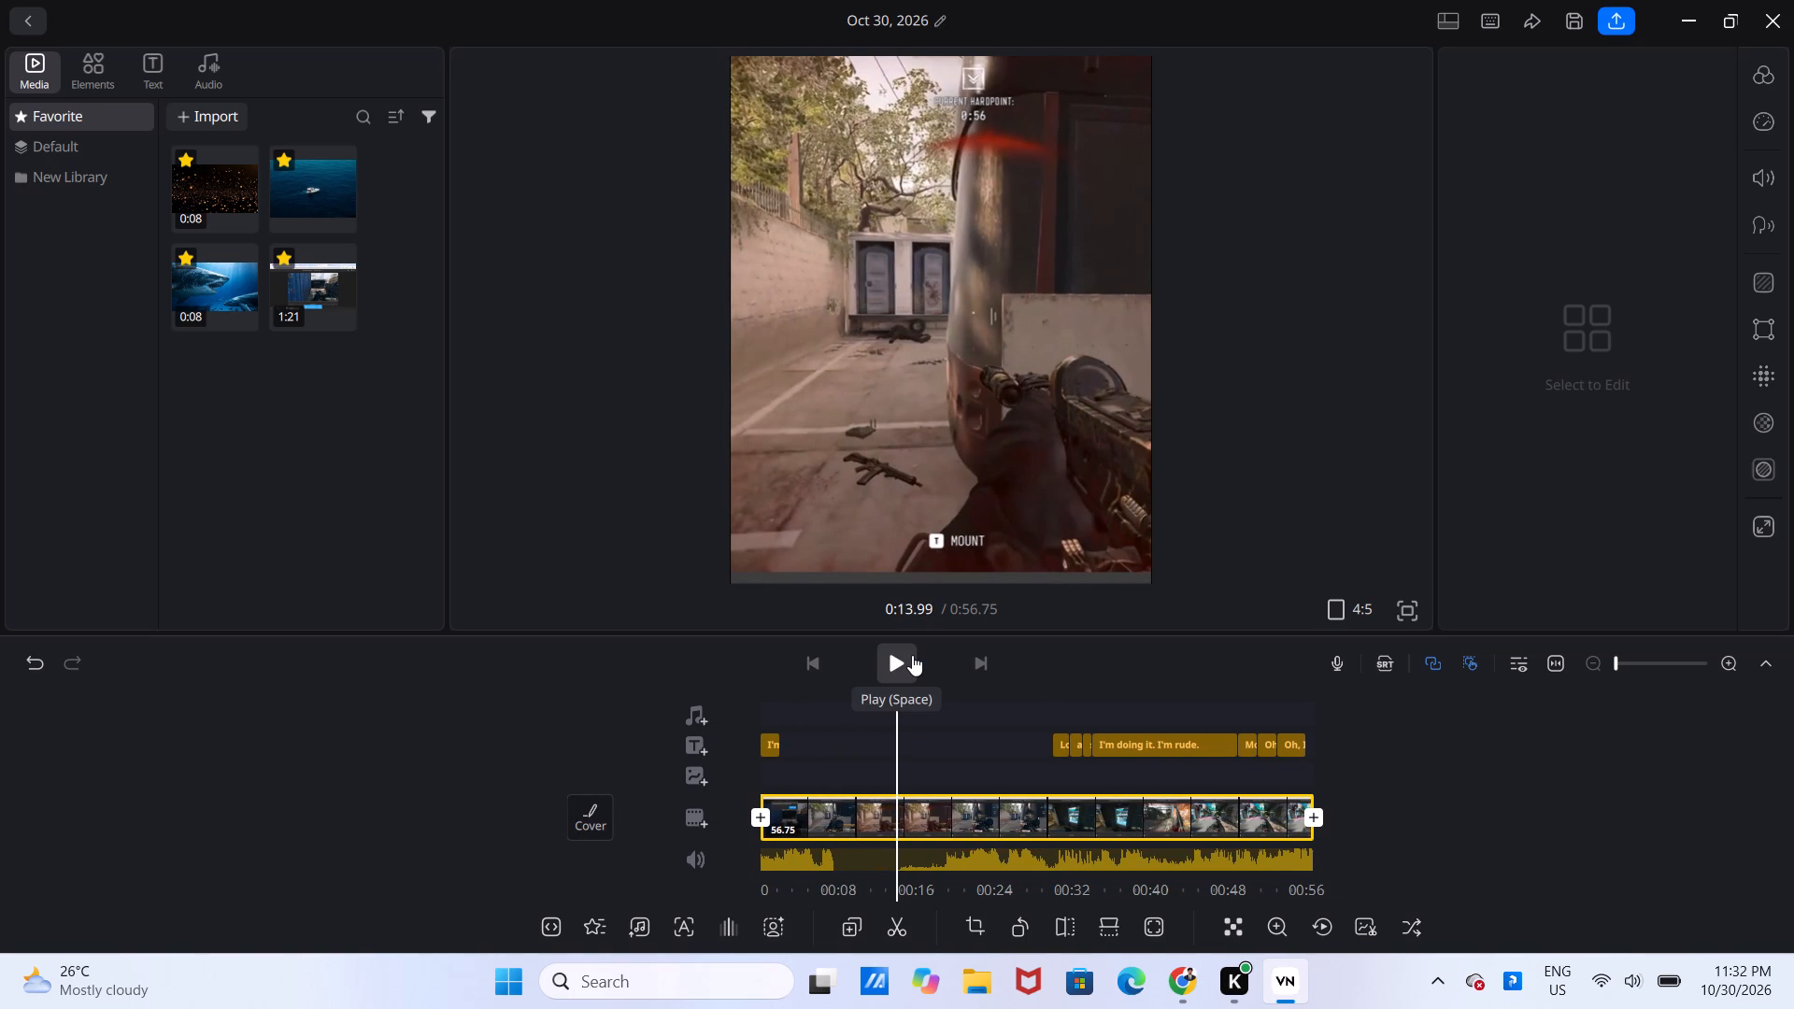
left_click(912, 655)
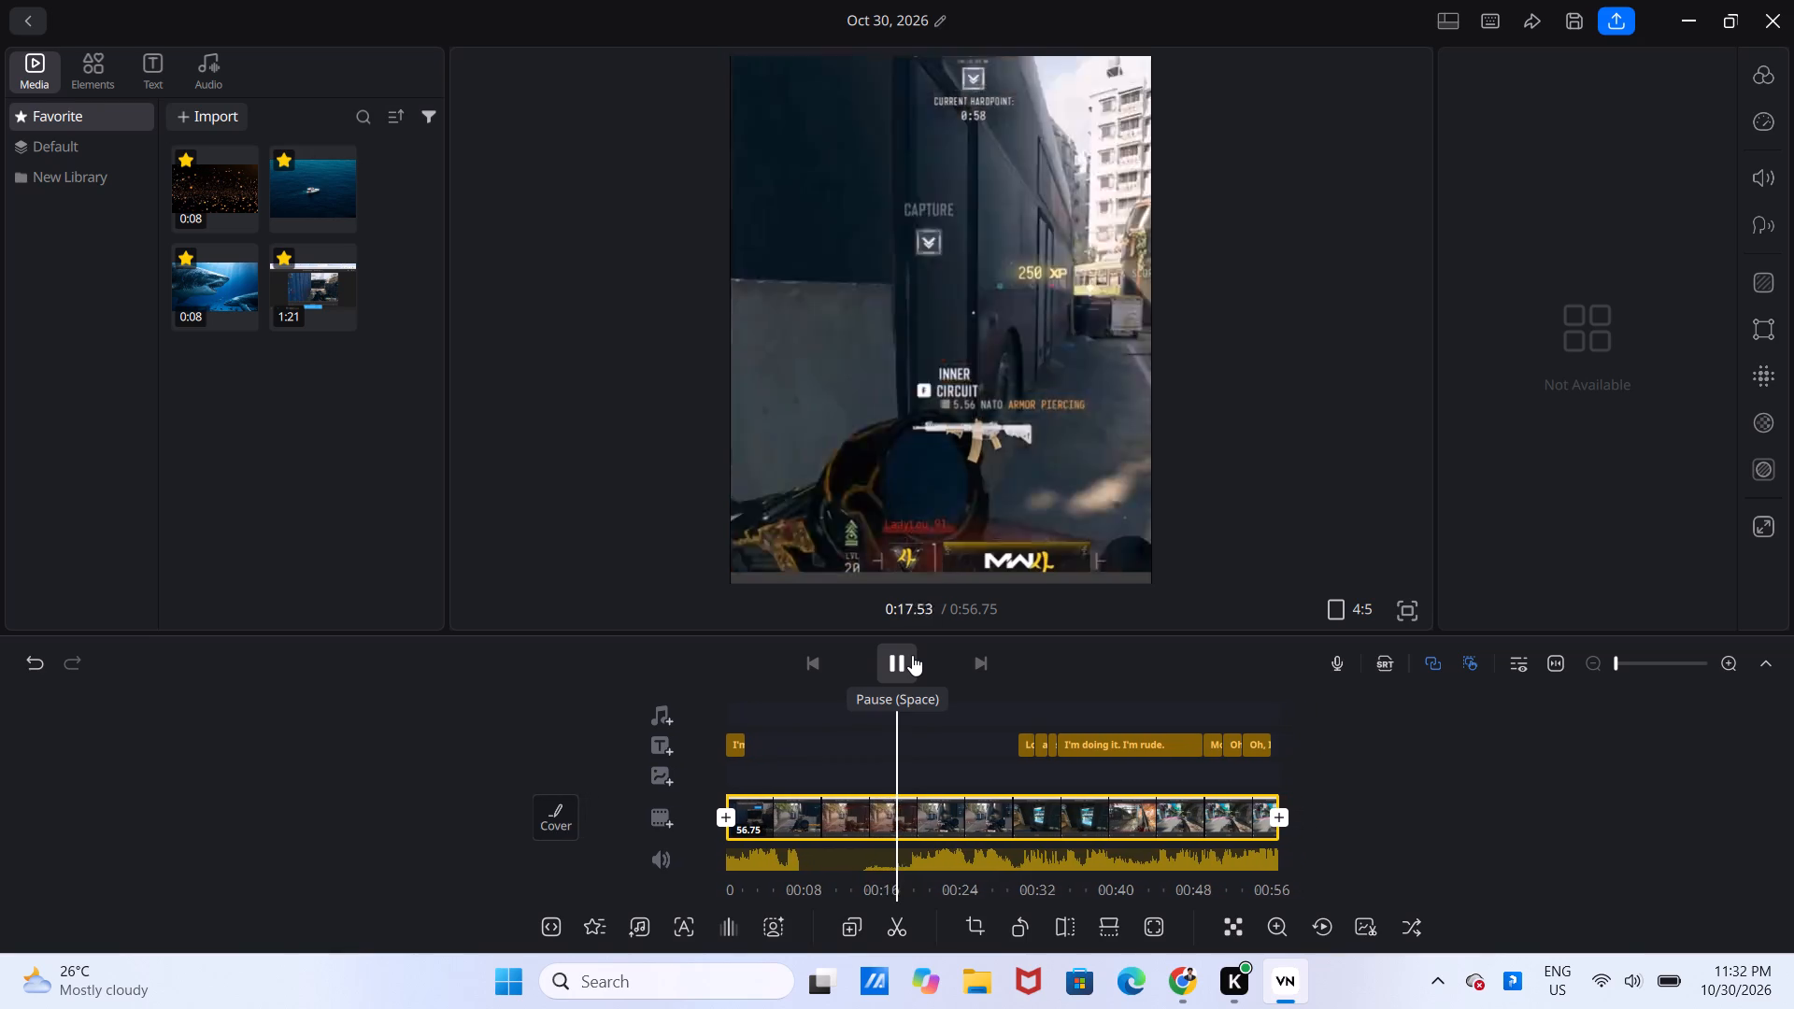
left_click(912, 655)
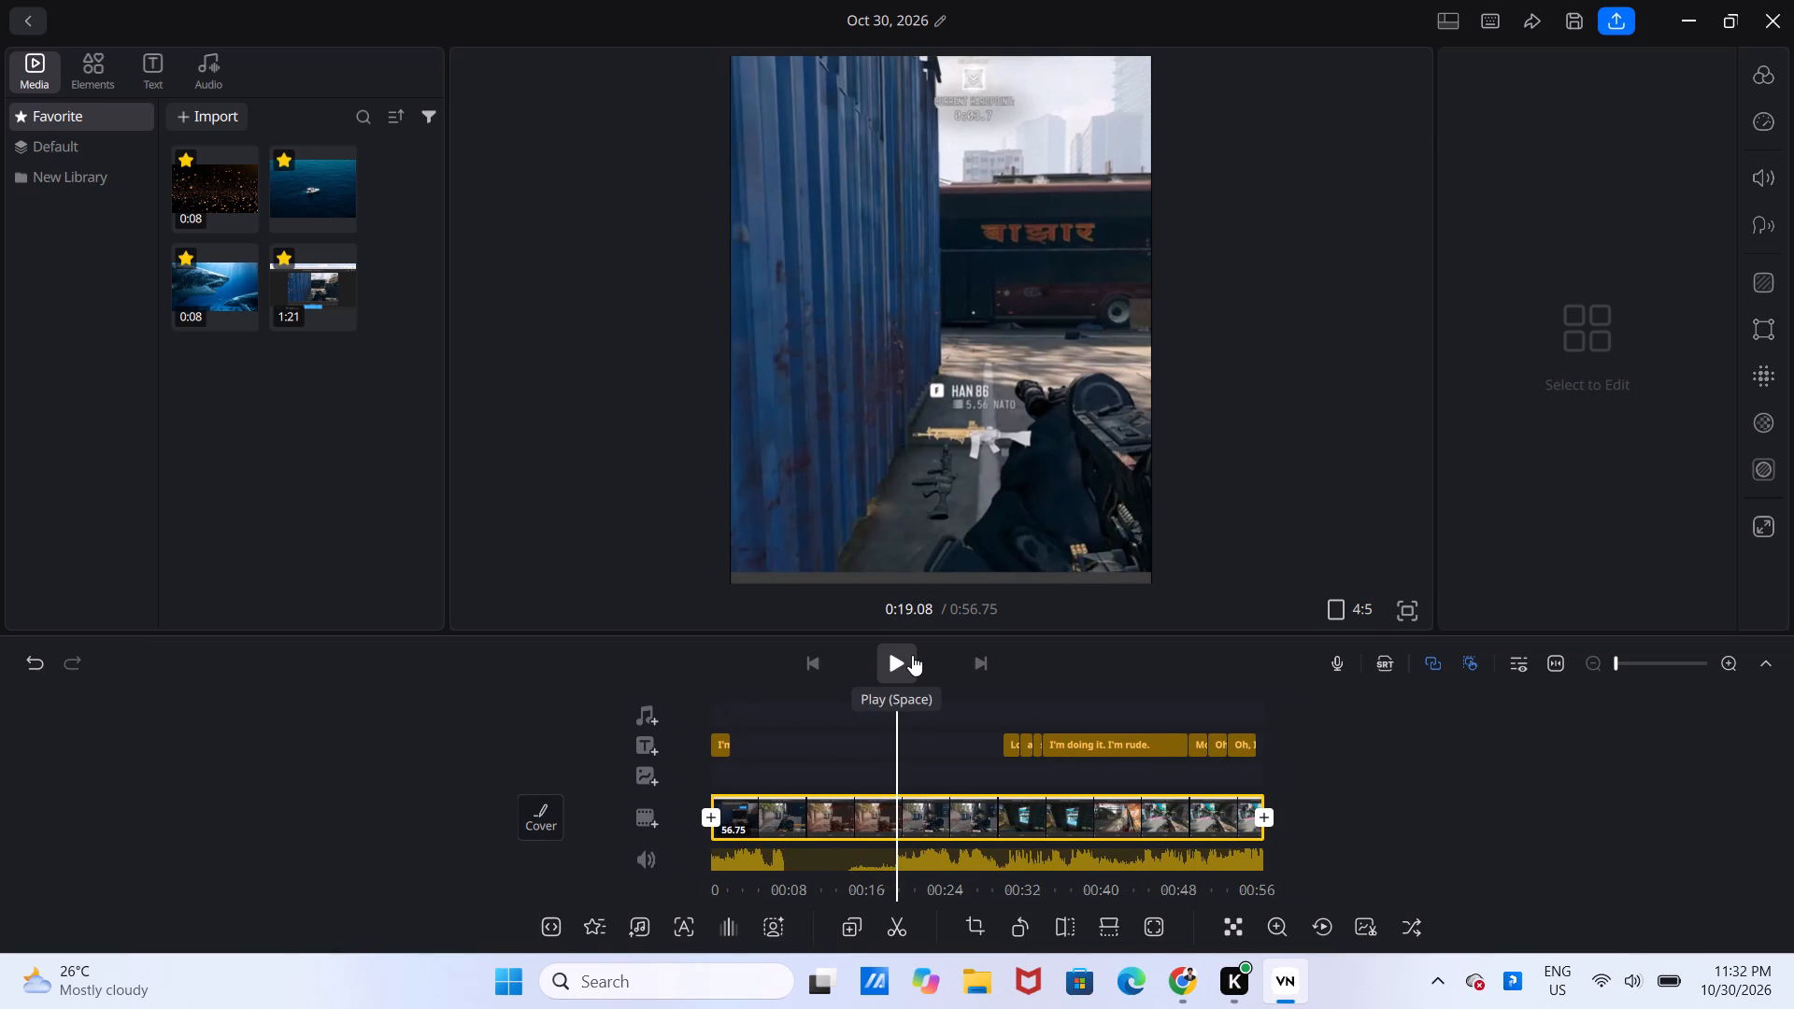
left_click(912, 655)
left_click(912, 655)
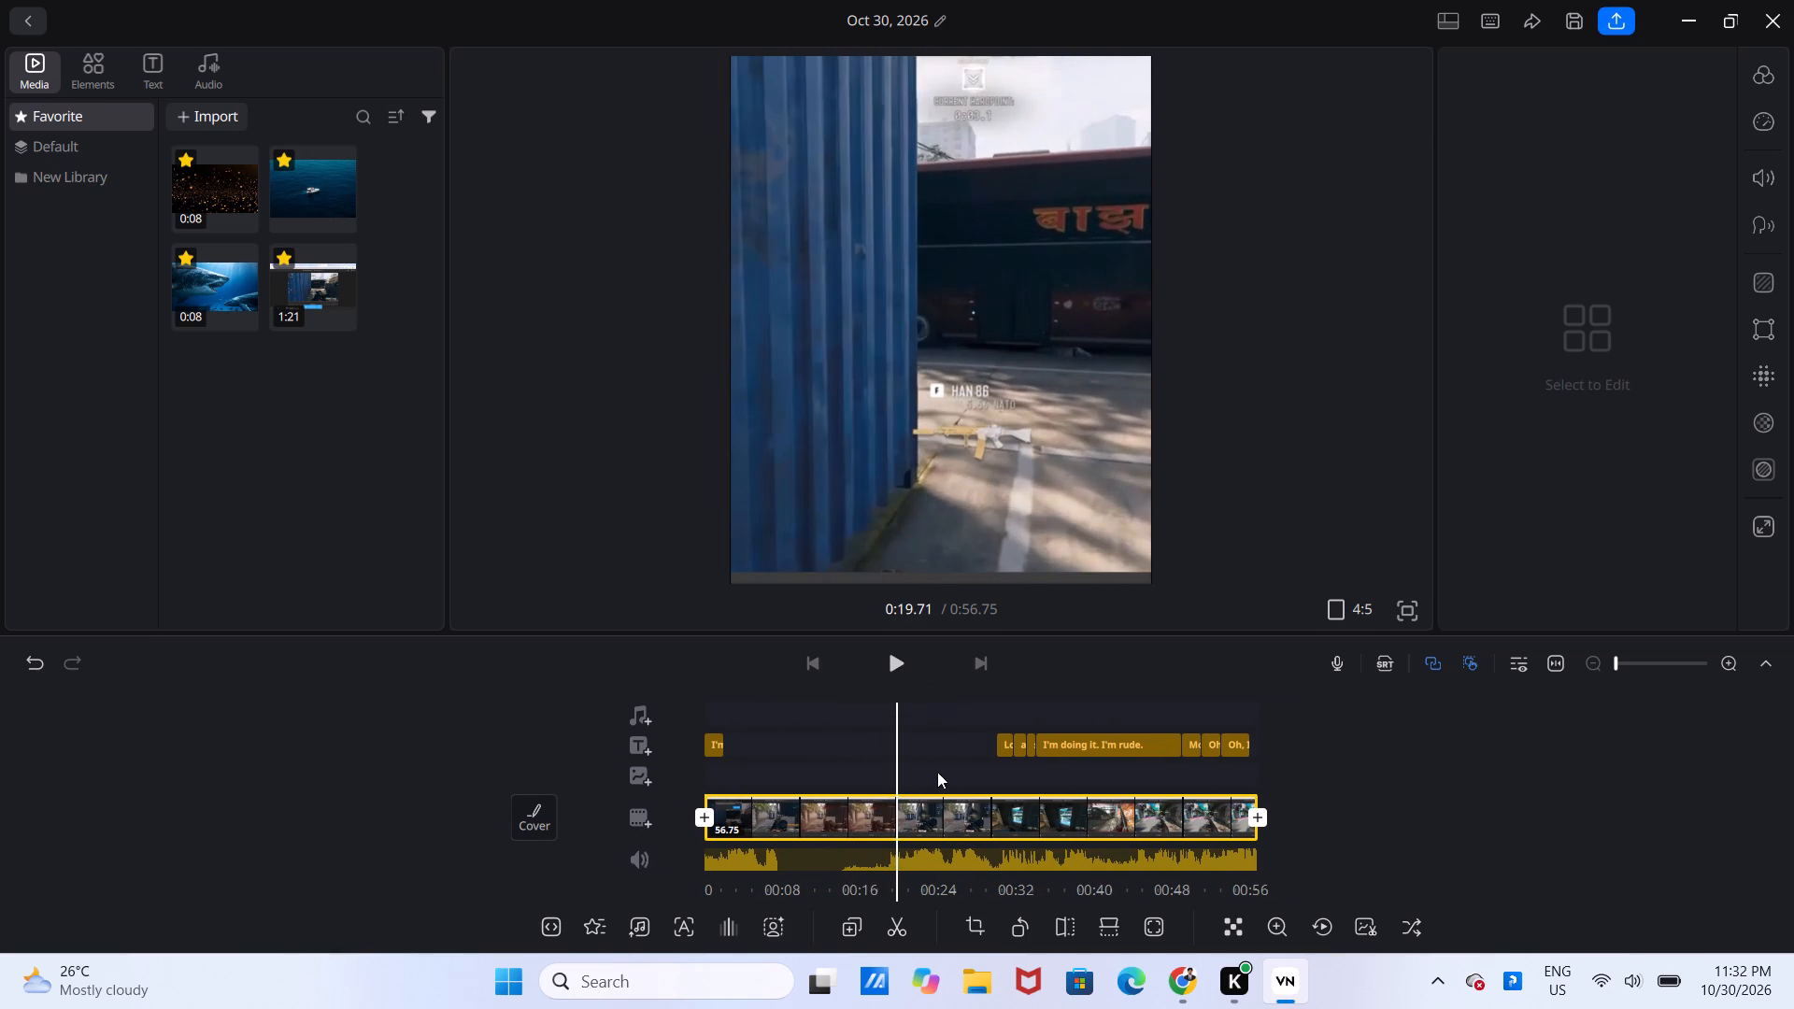
Locate the start of the frozen footage and split the clip at 0:08.25.
left_click(767, 804)
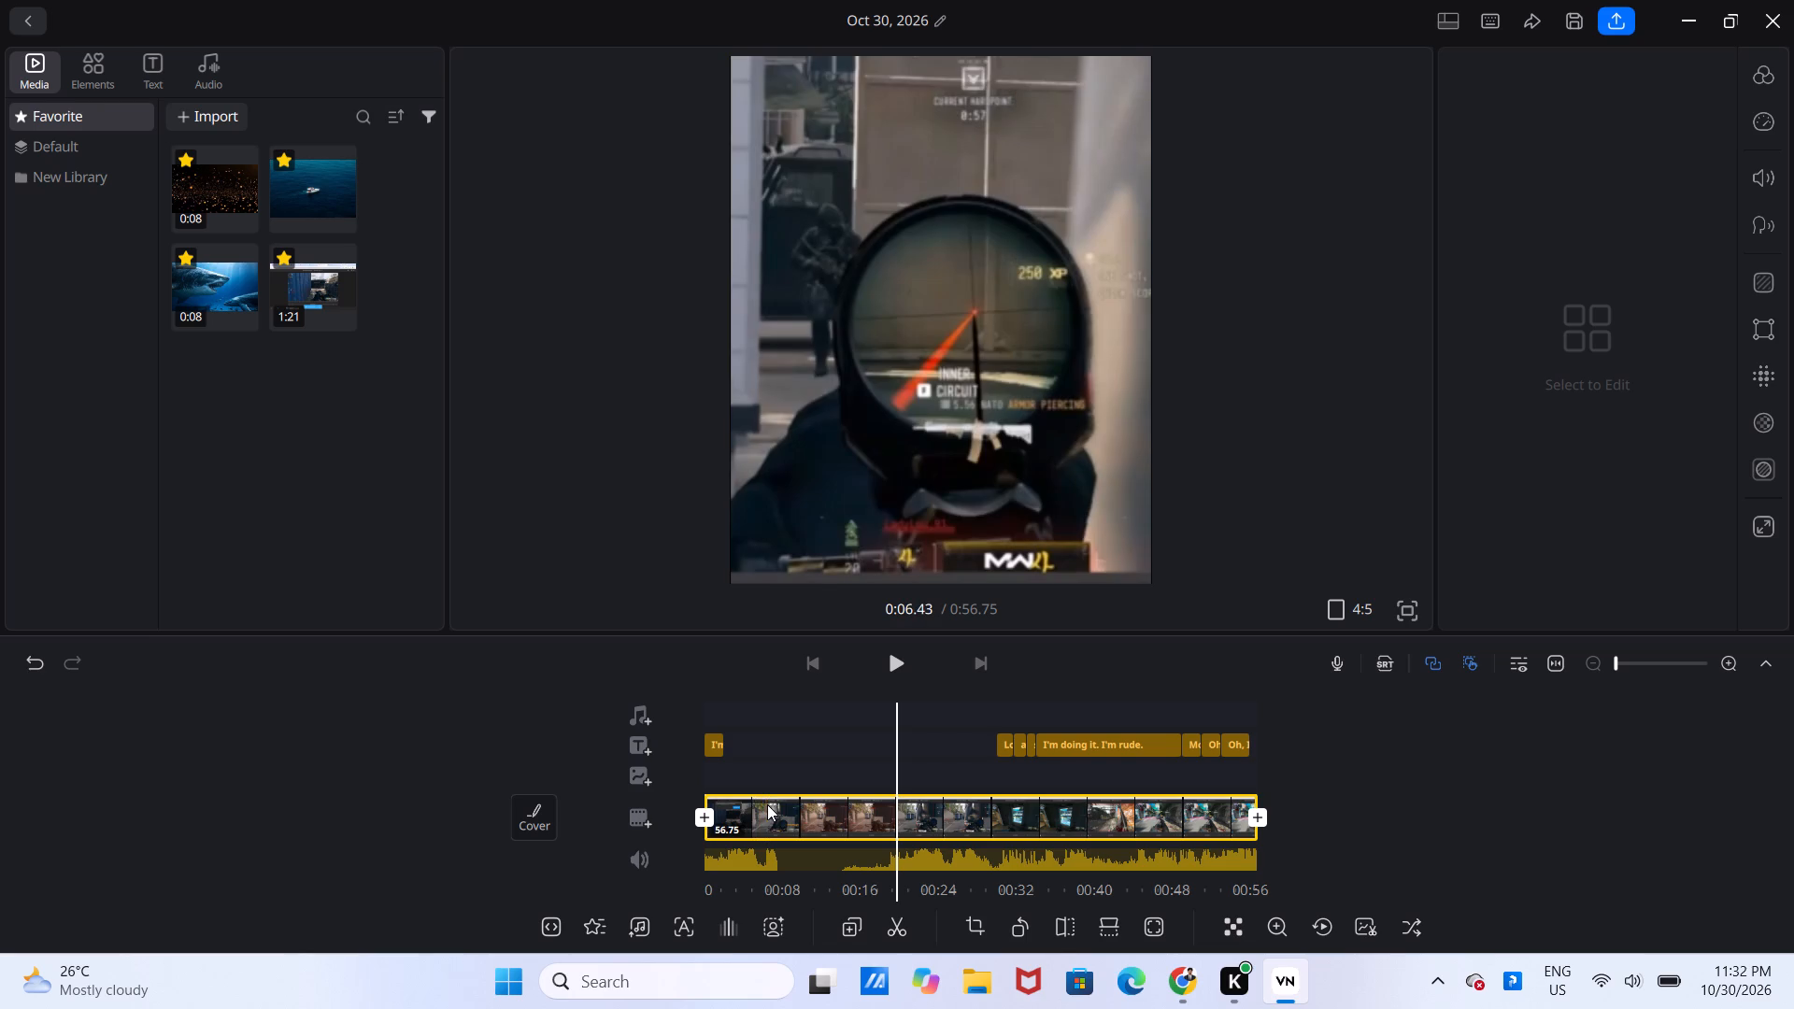
left_click(776, 821)
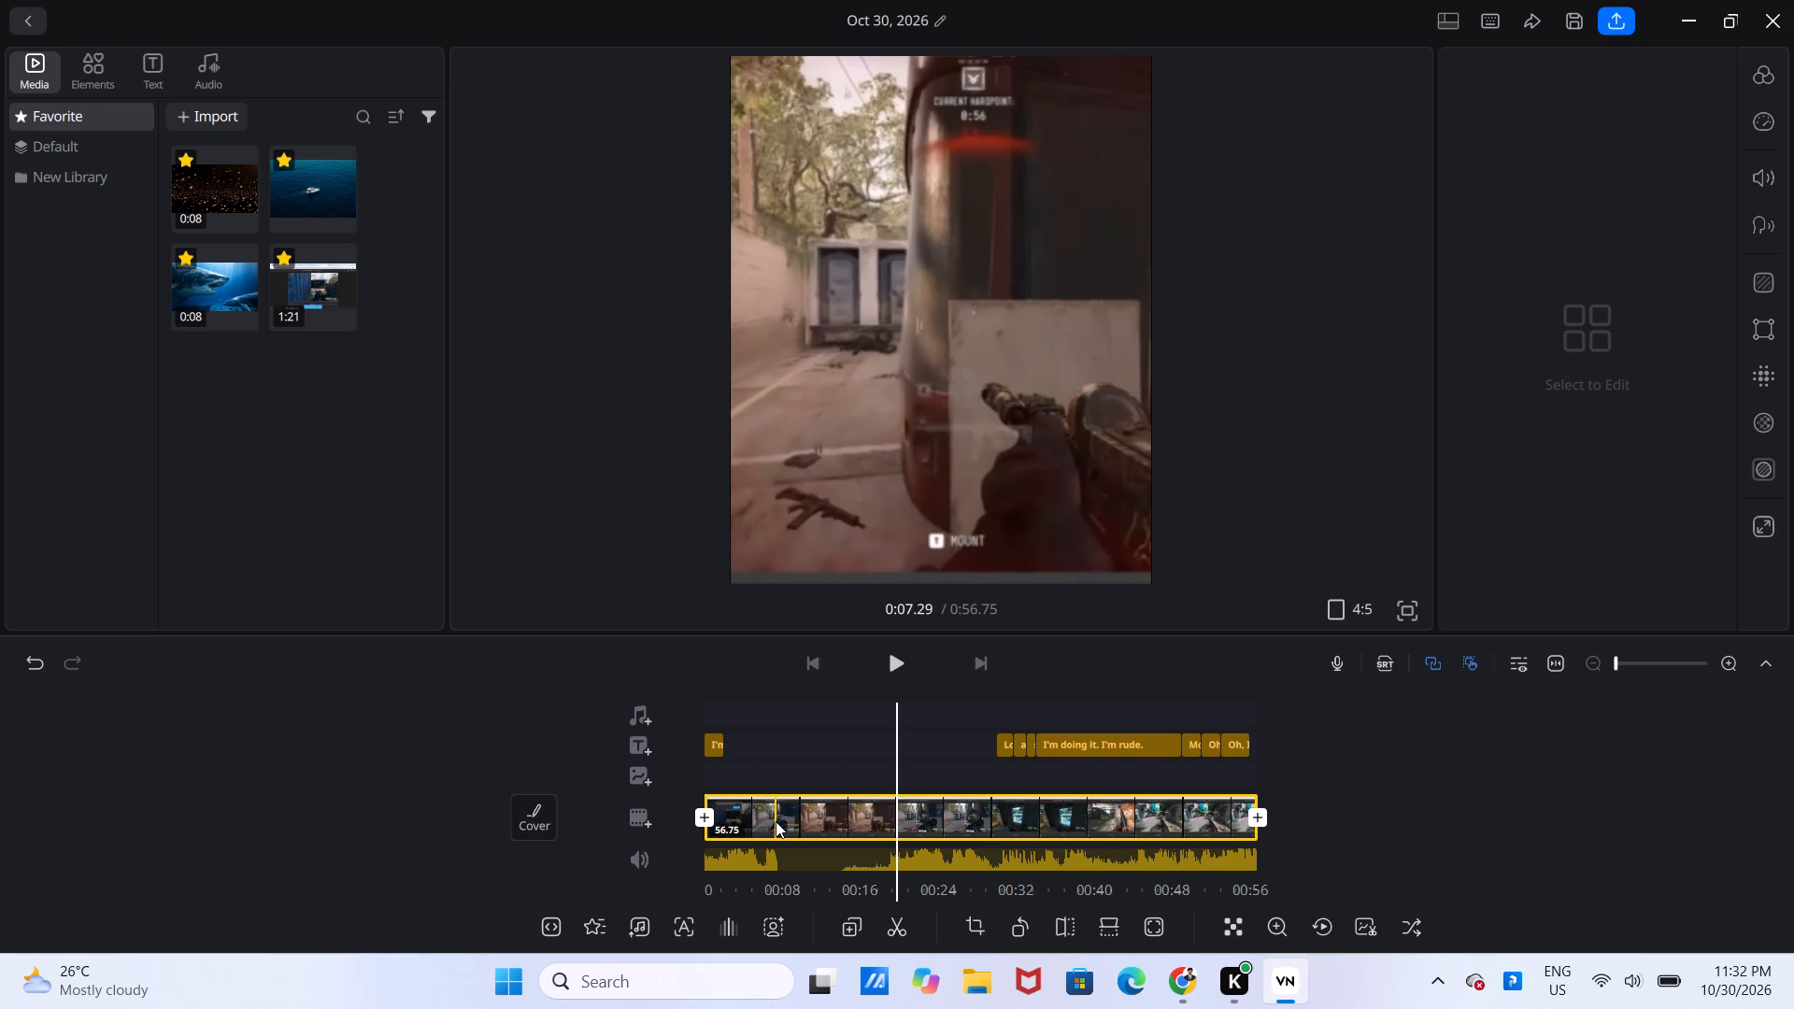
left_click_drag(776, 821, 833, 835)
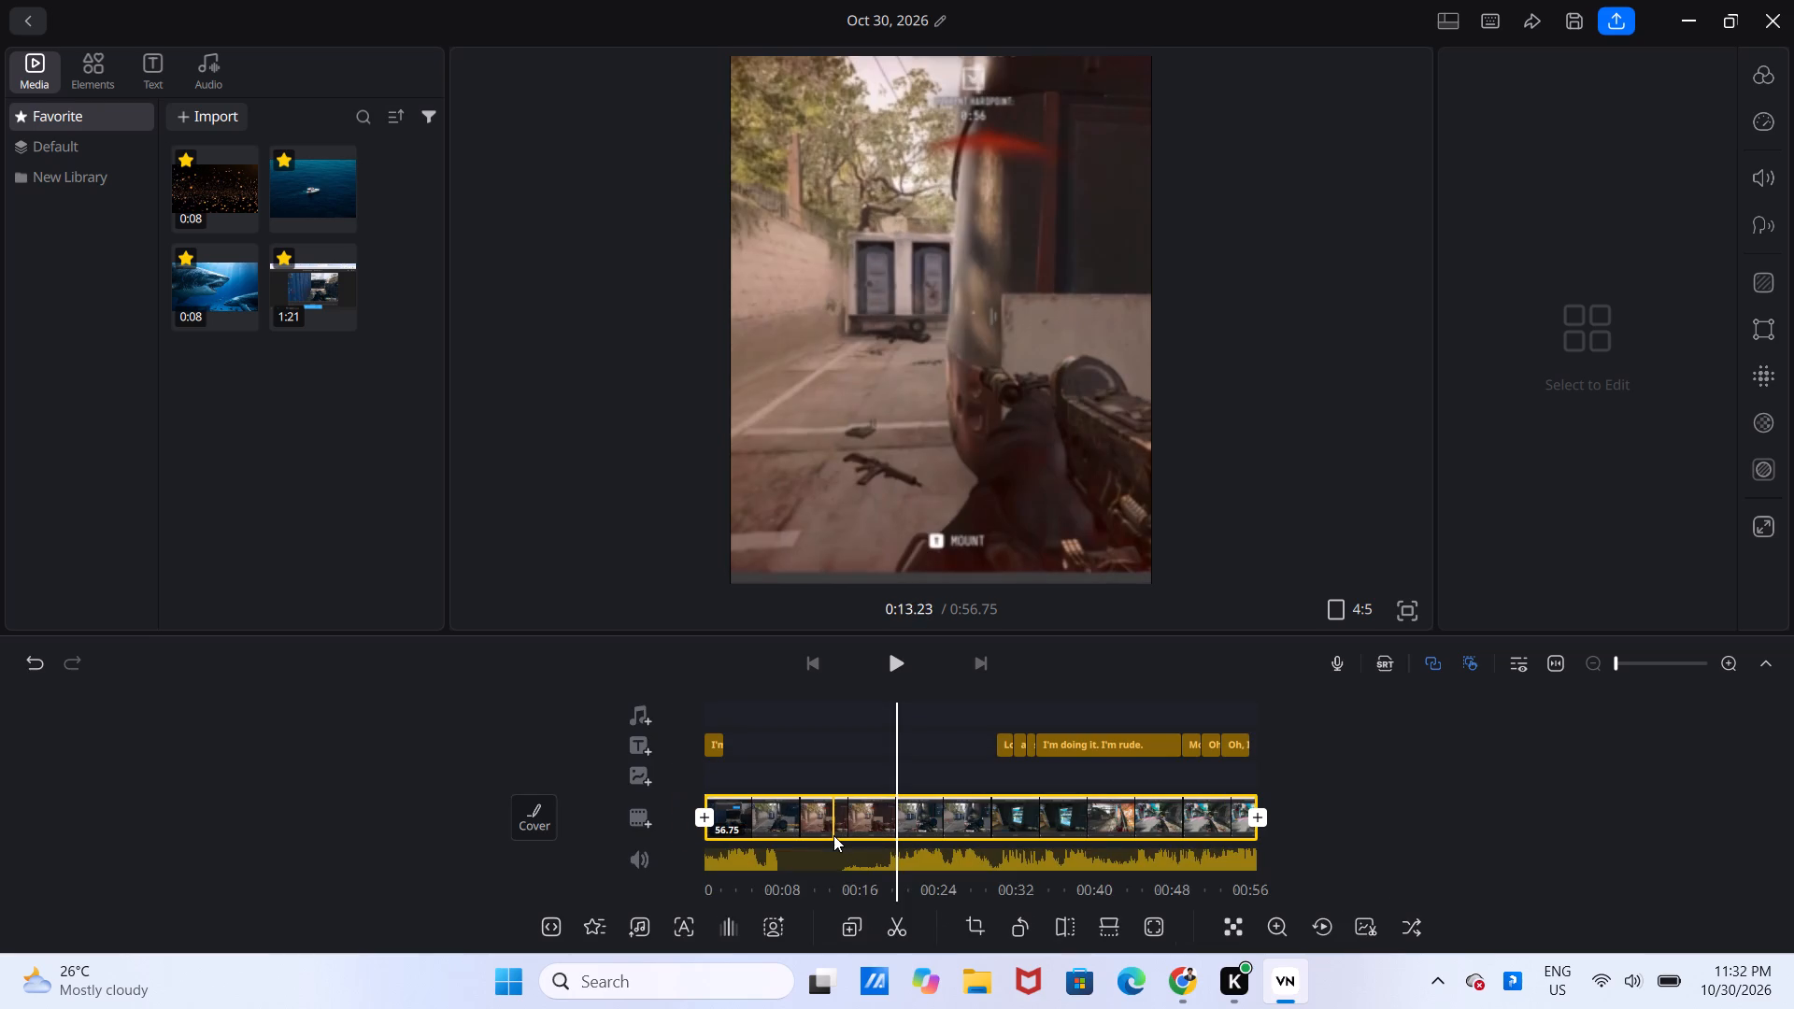
left_click_drag(849, 865, 905, 863)
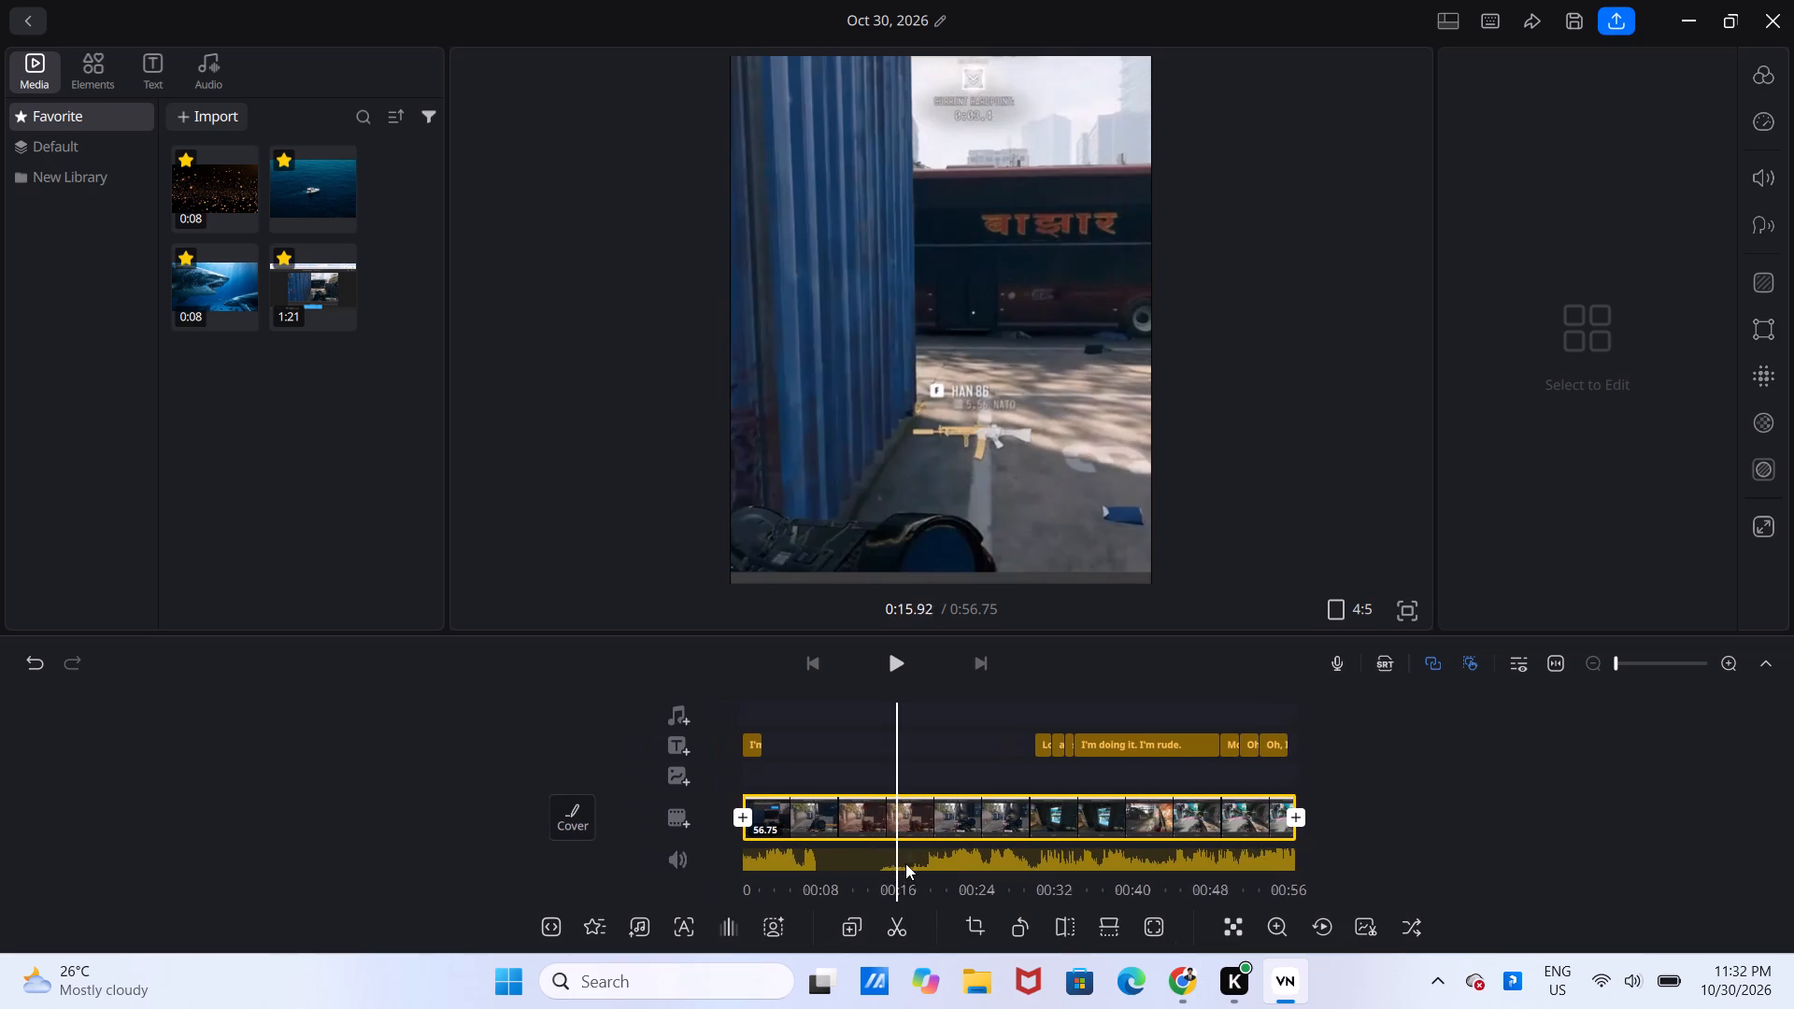
left_click_drag(905, 863, 977, 848)
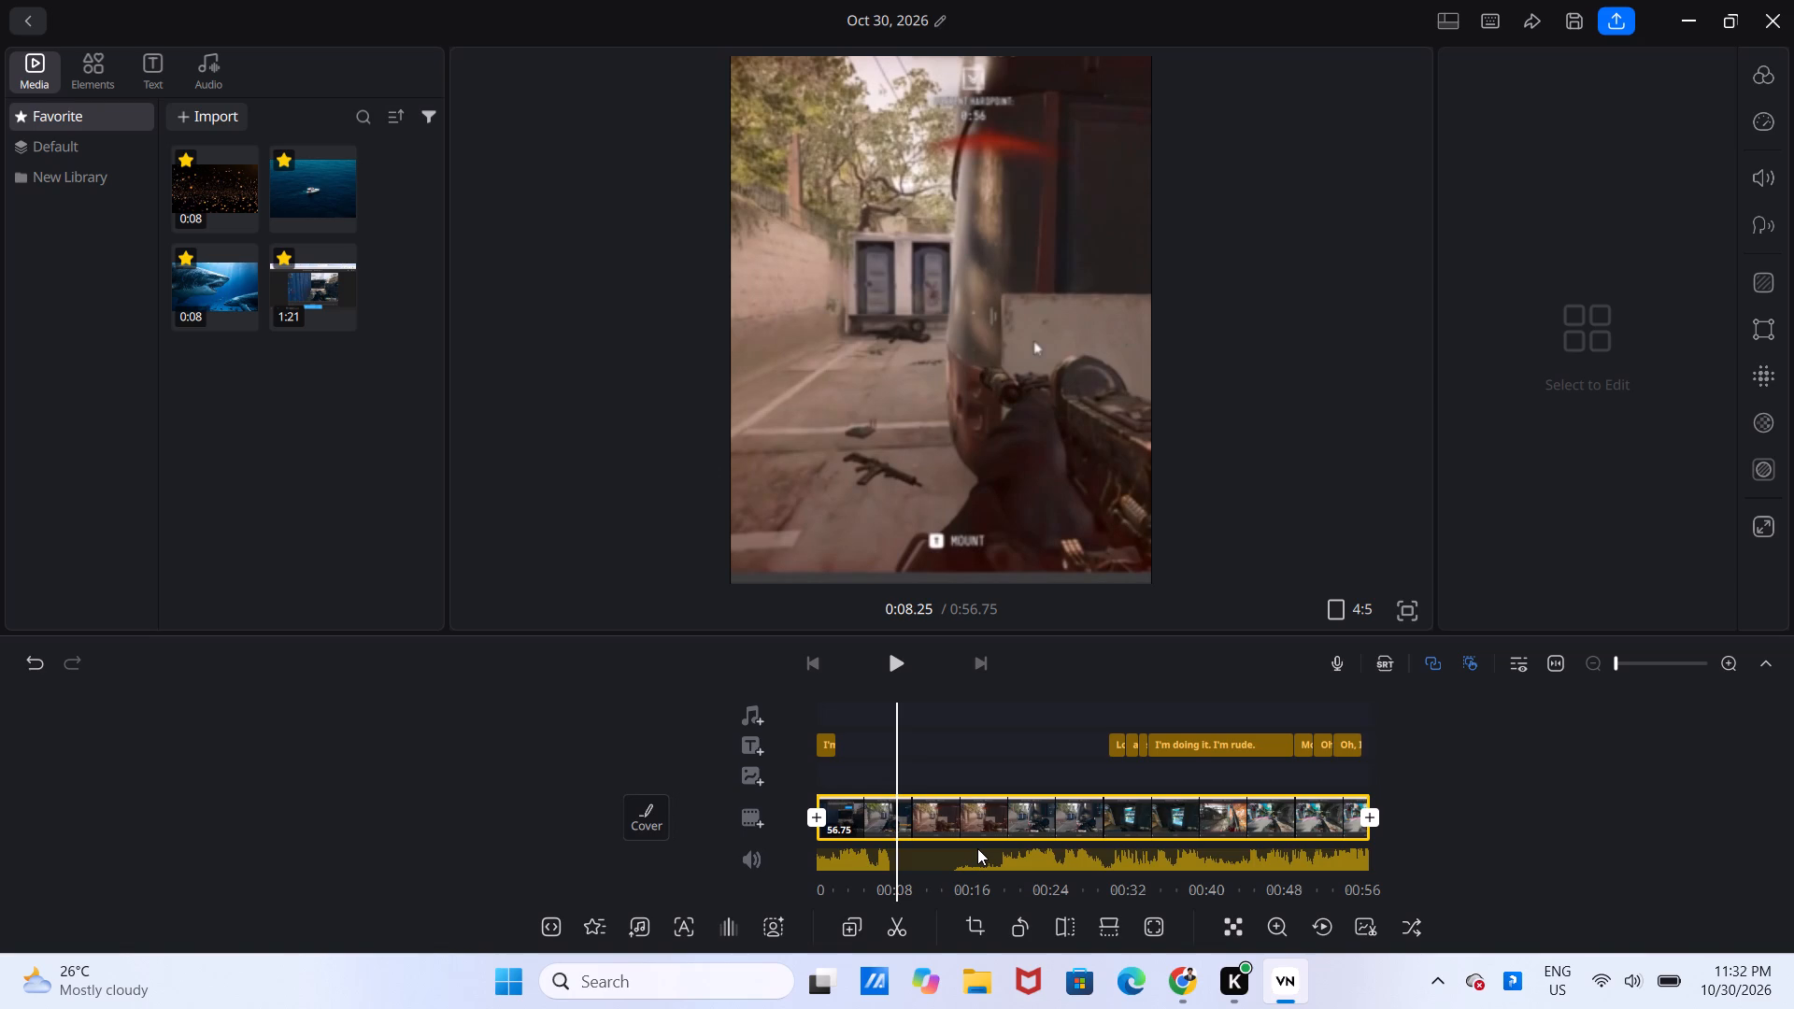
left_click_drag(977, 848, 977, 847)
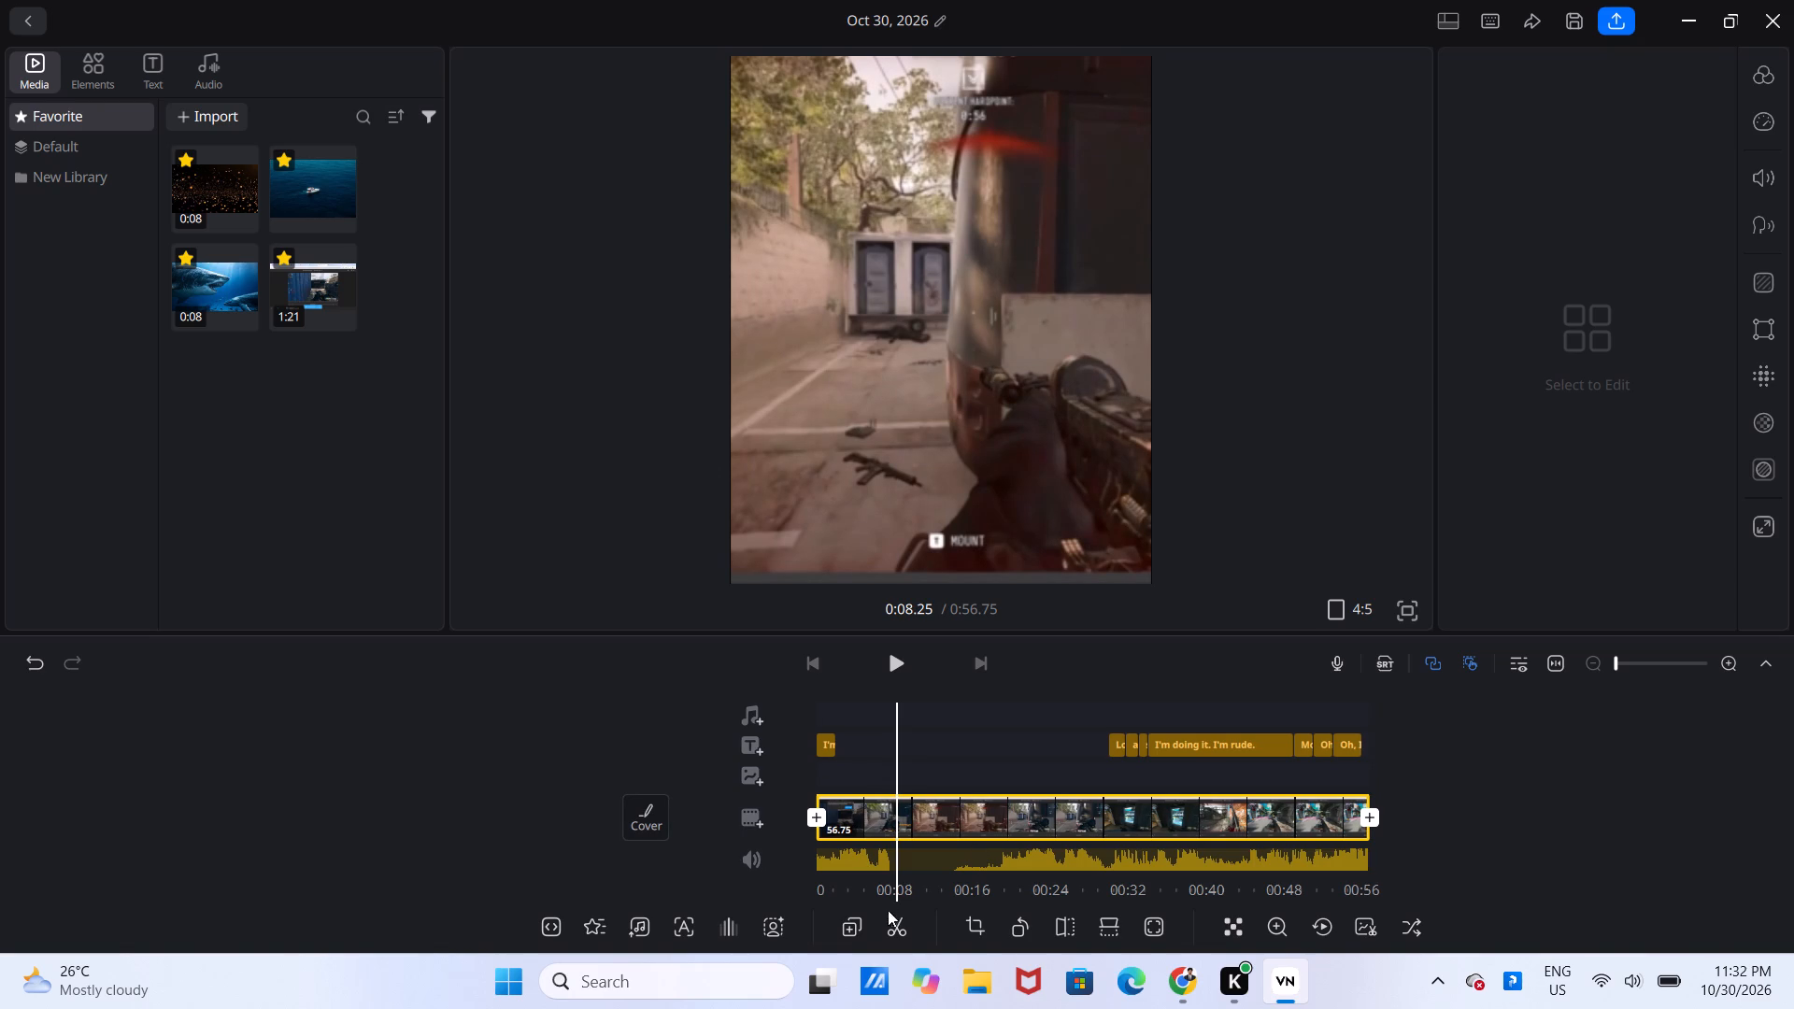
left_click(894, 926)
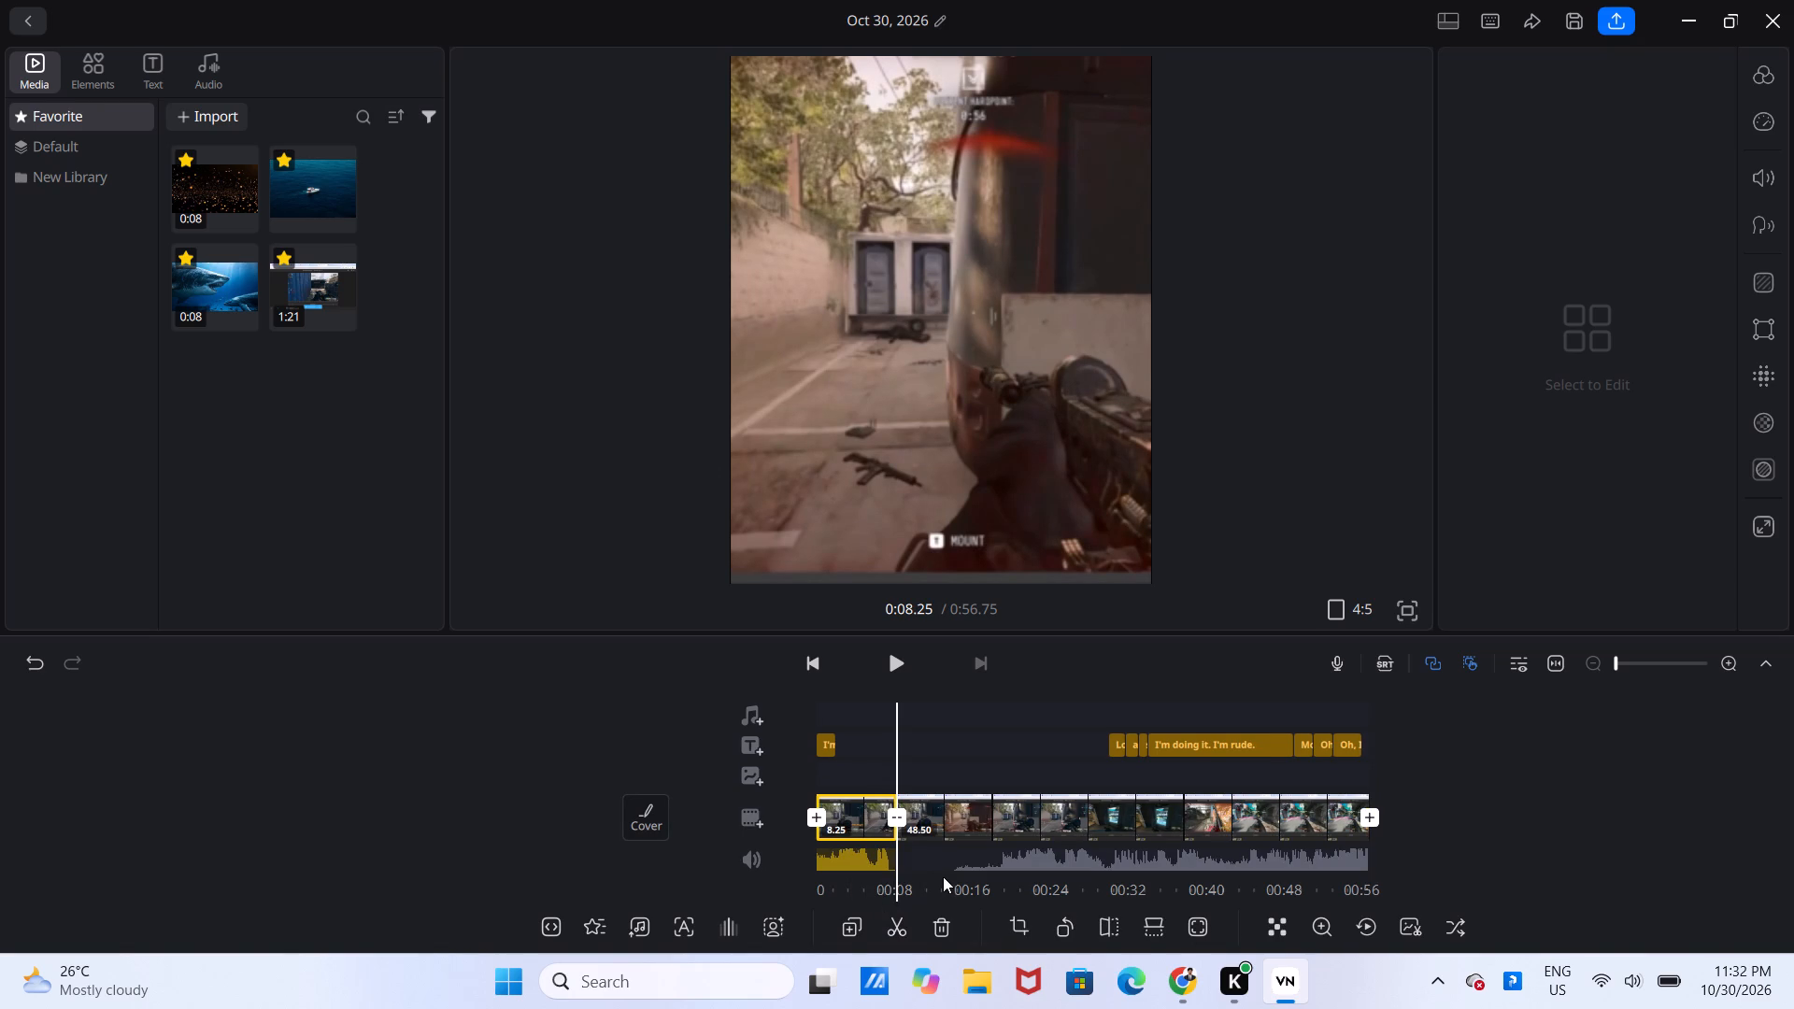
Split the second part of the clip at 0:19.18, delete the section between the two cuts, and play across the join.
left_click(994, 808)
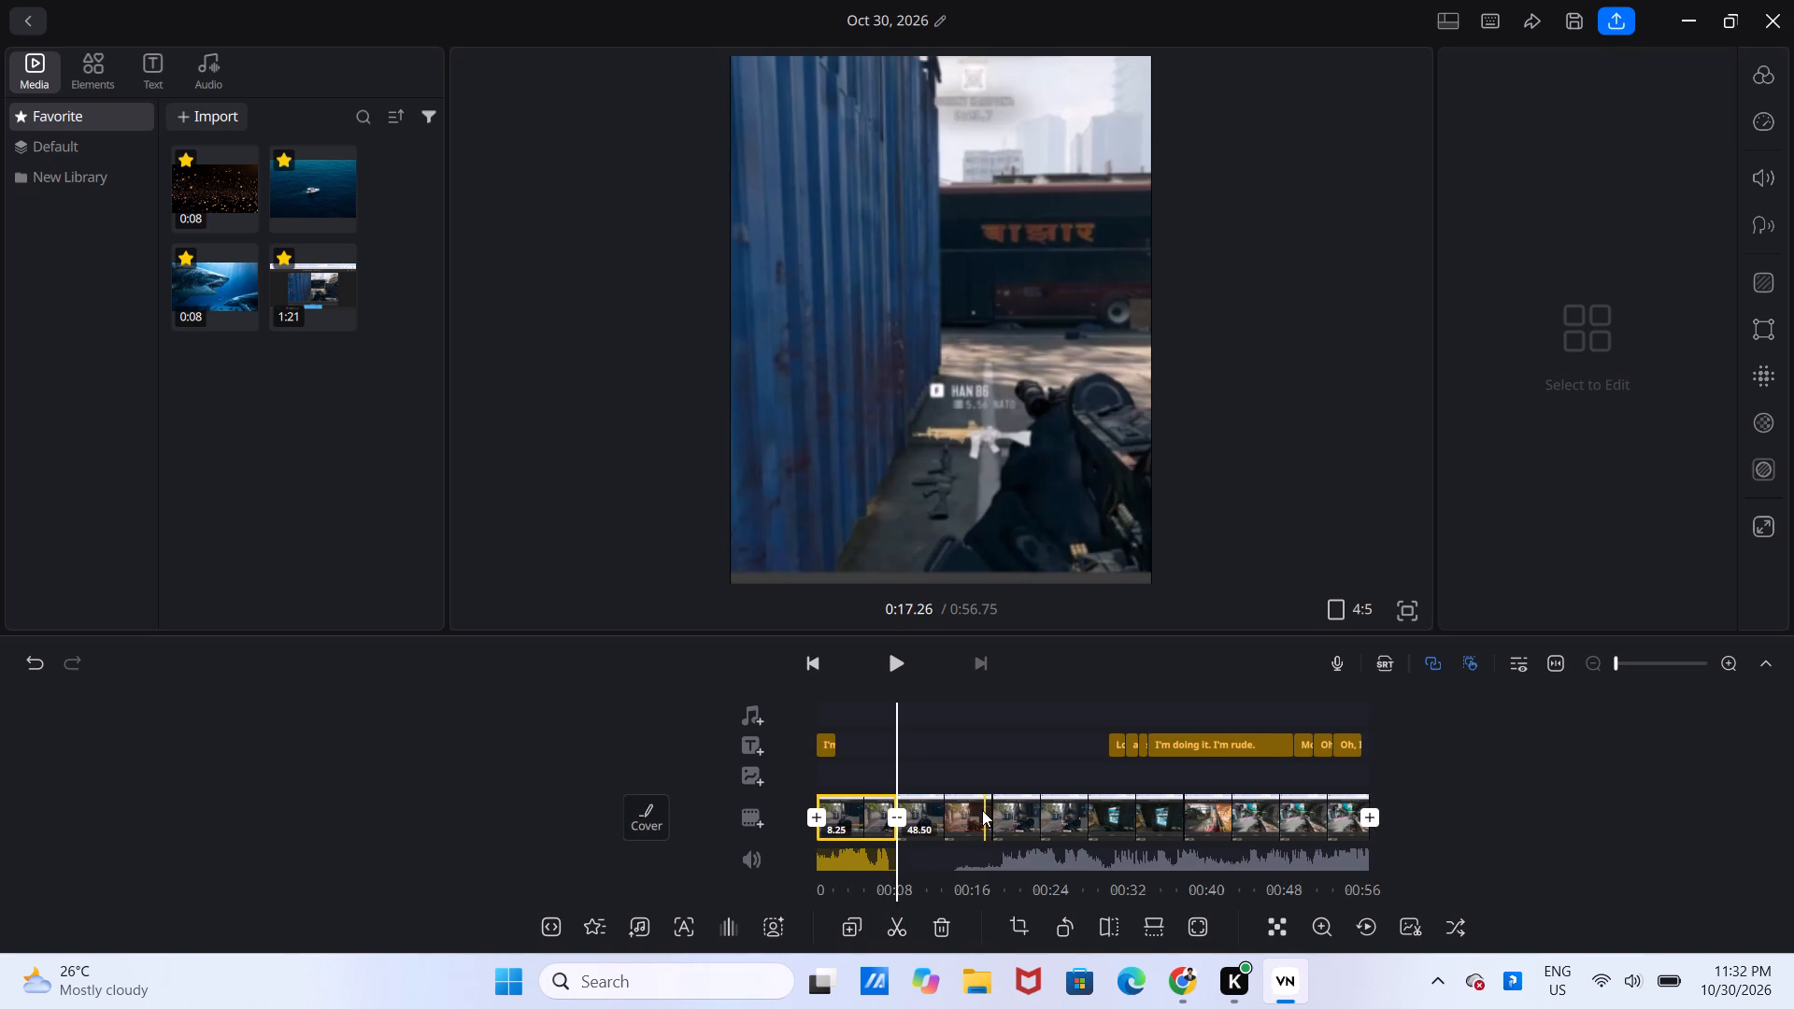
double_click(981, 810)
left_click(981, 810)
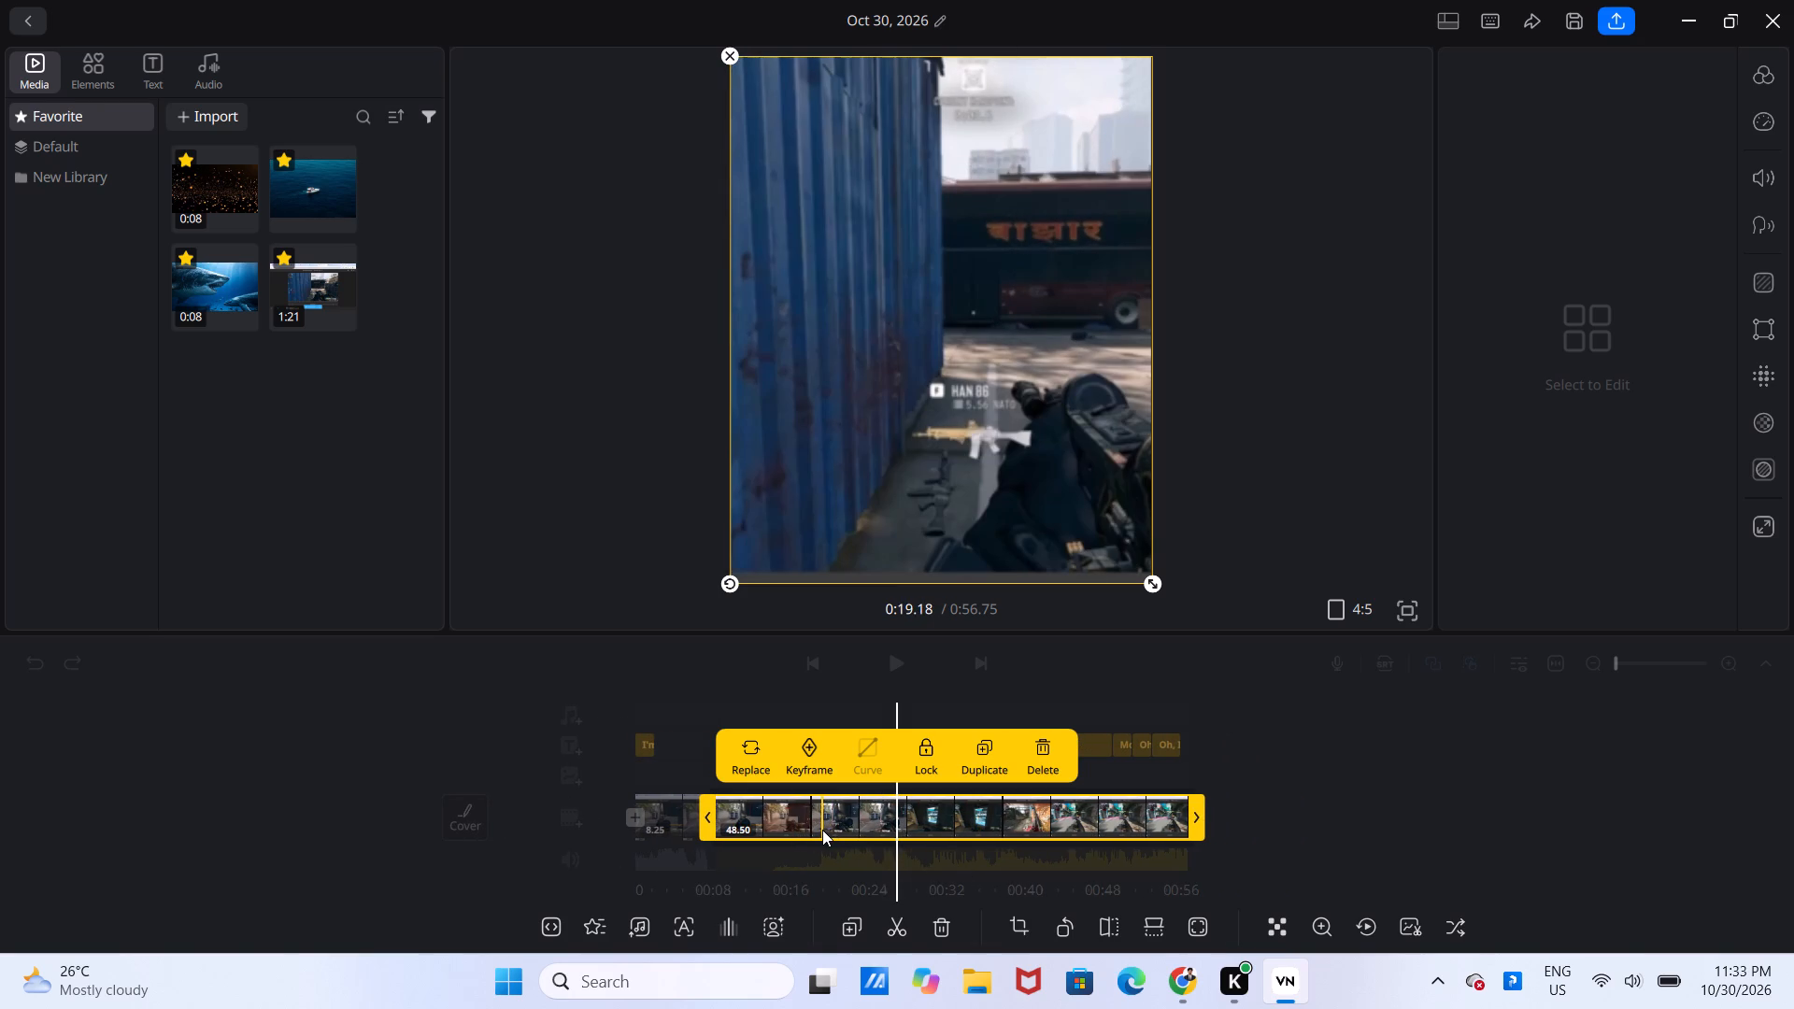
left_click(822, 830)
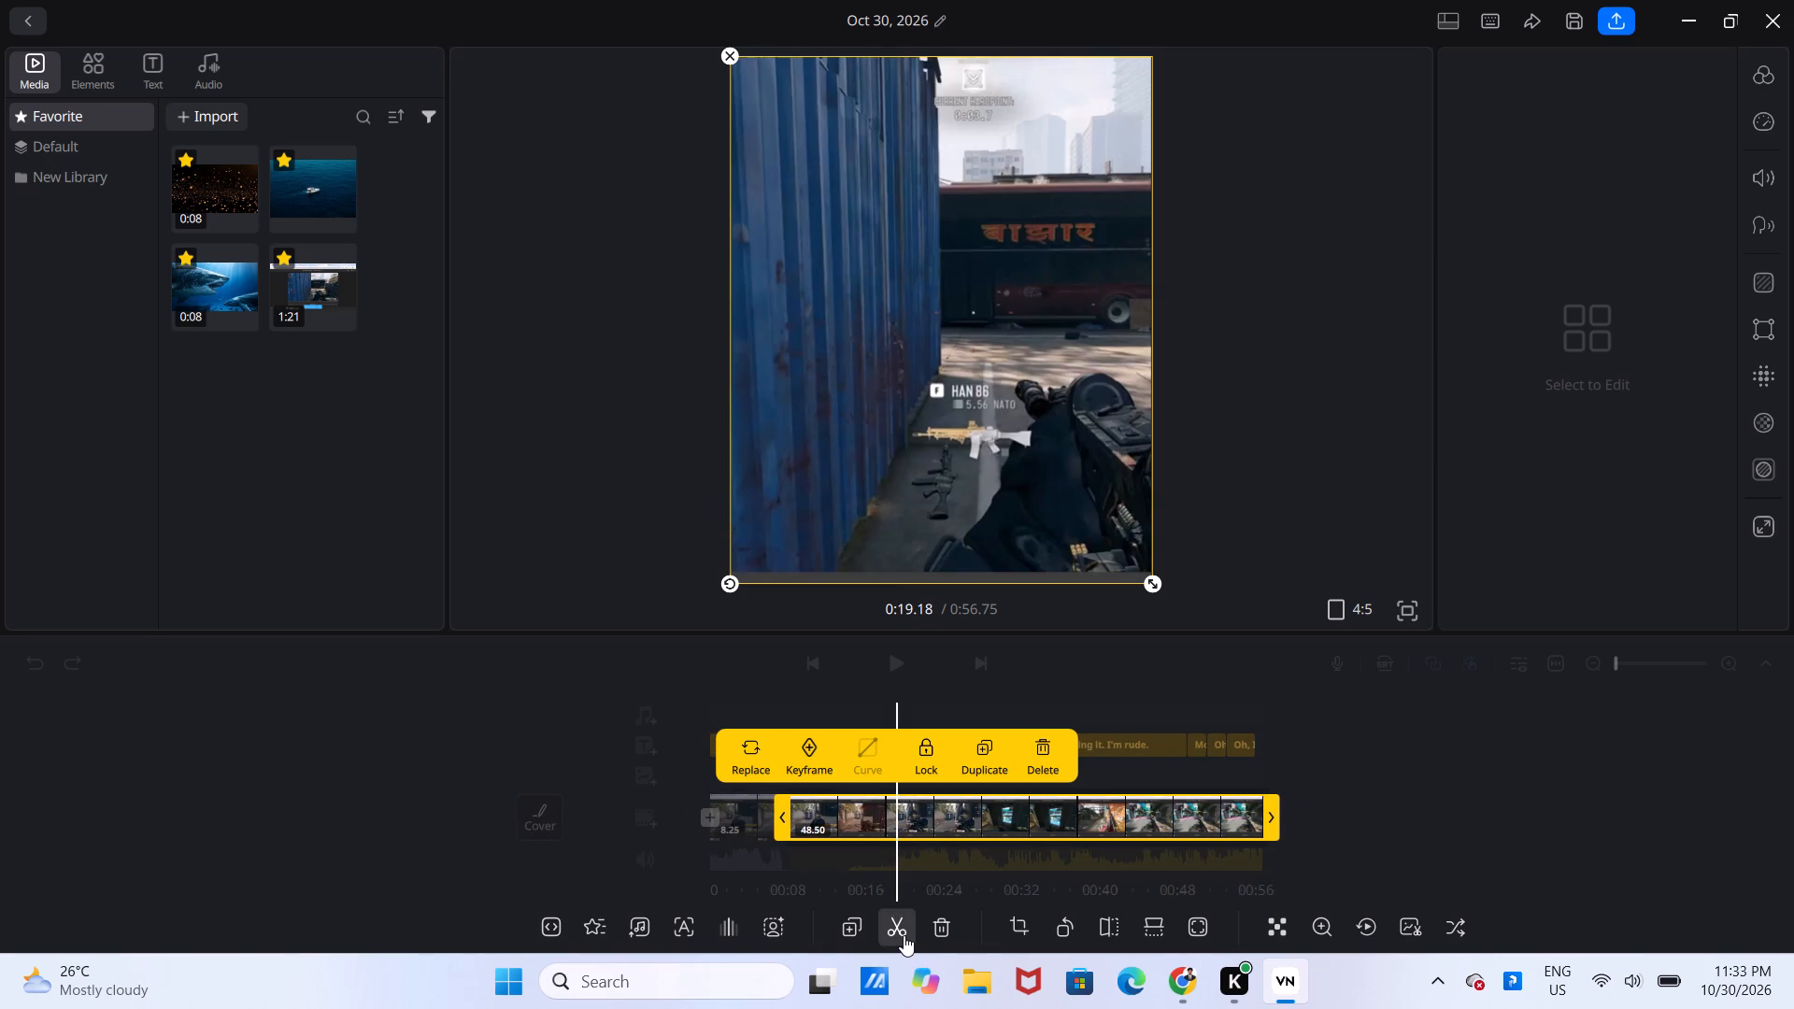
left_click(904, 935)
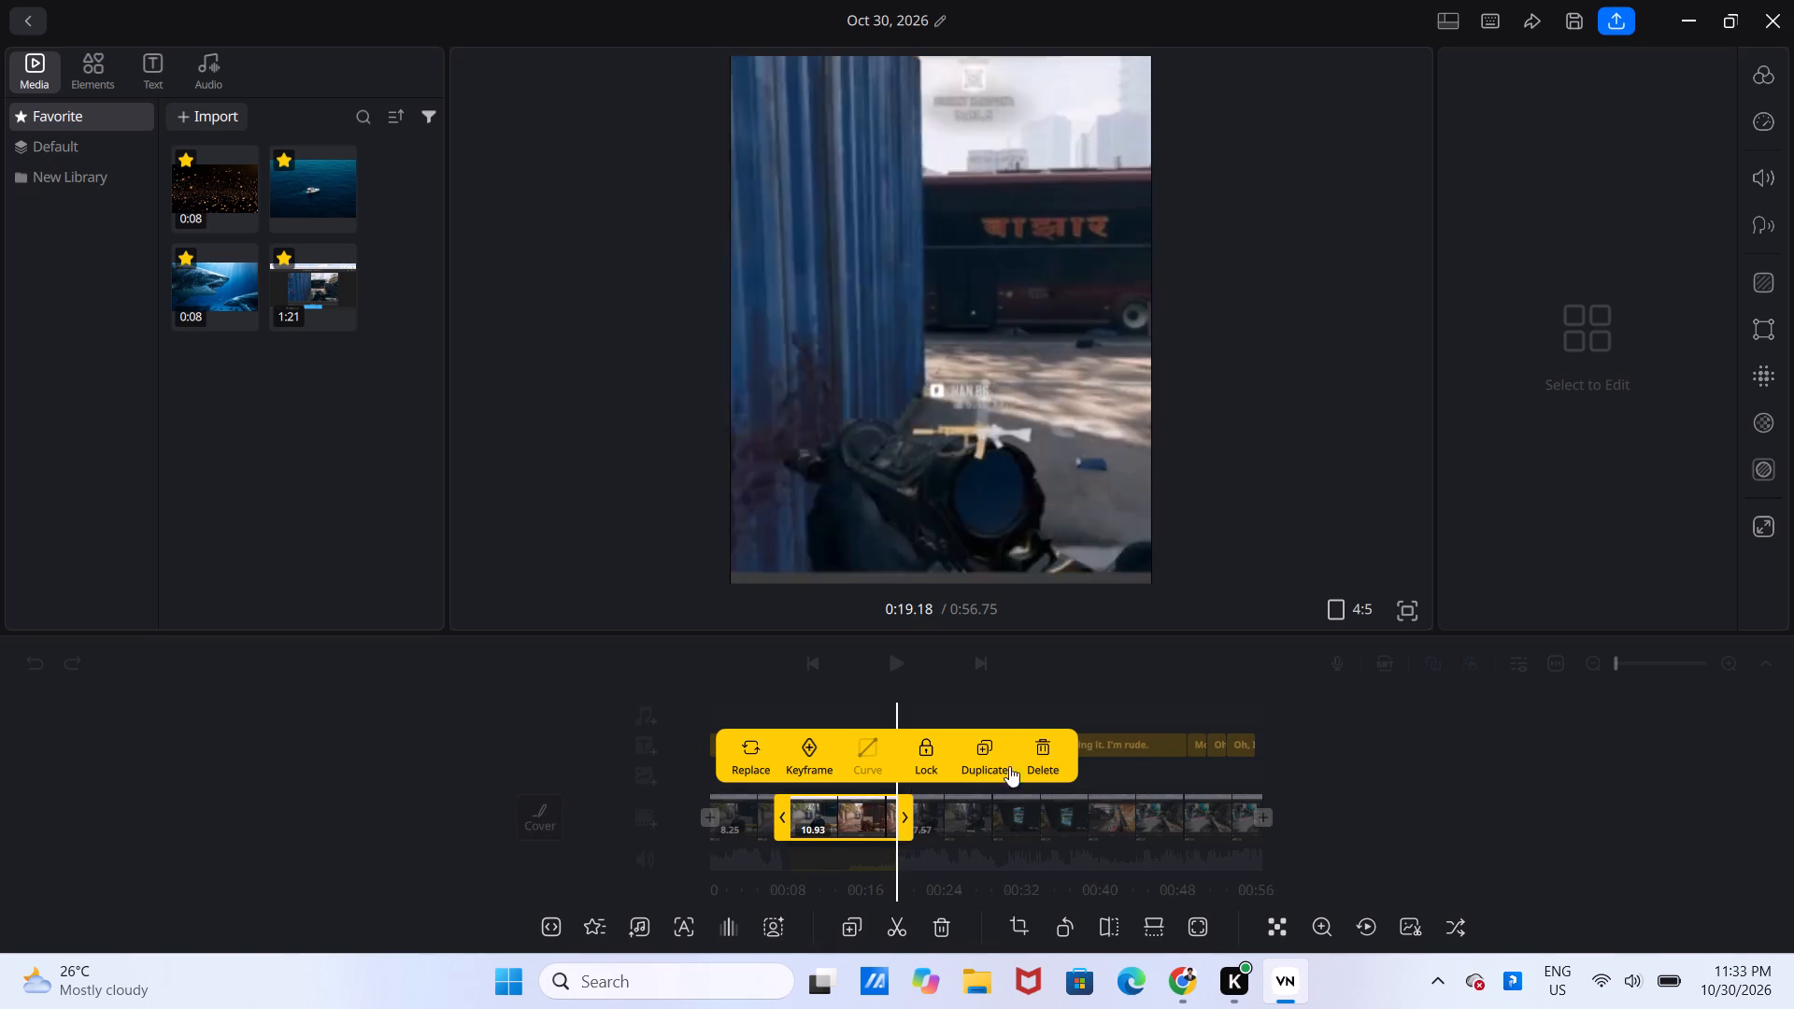
left_click(1041, 752)
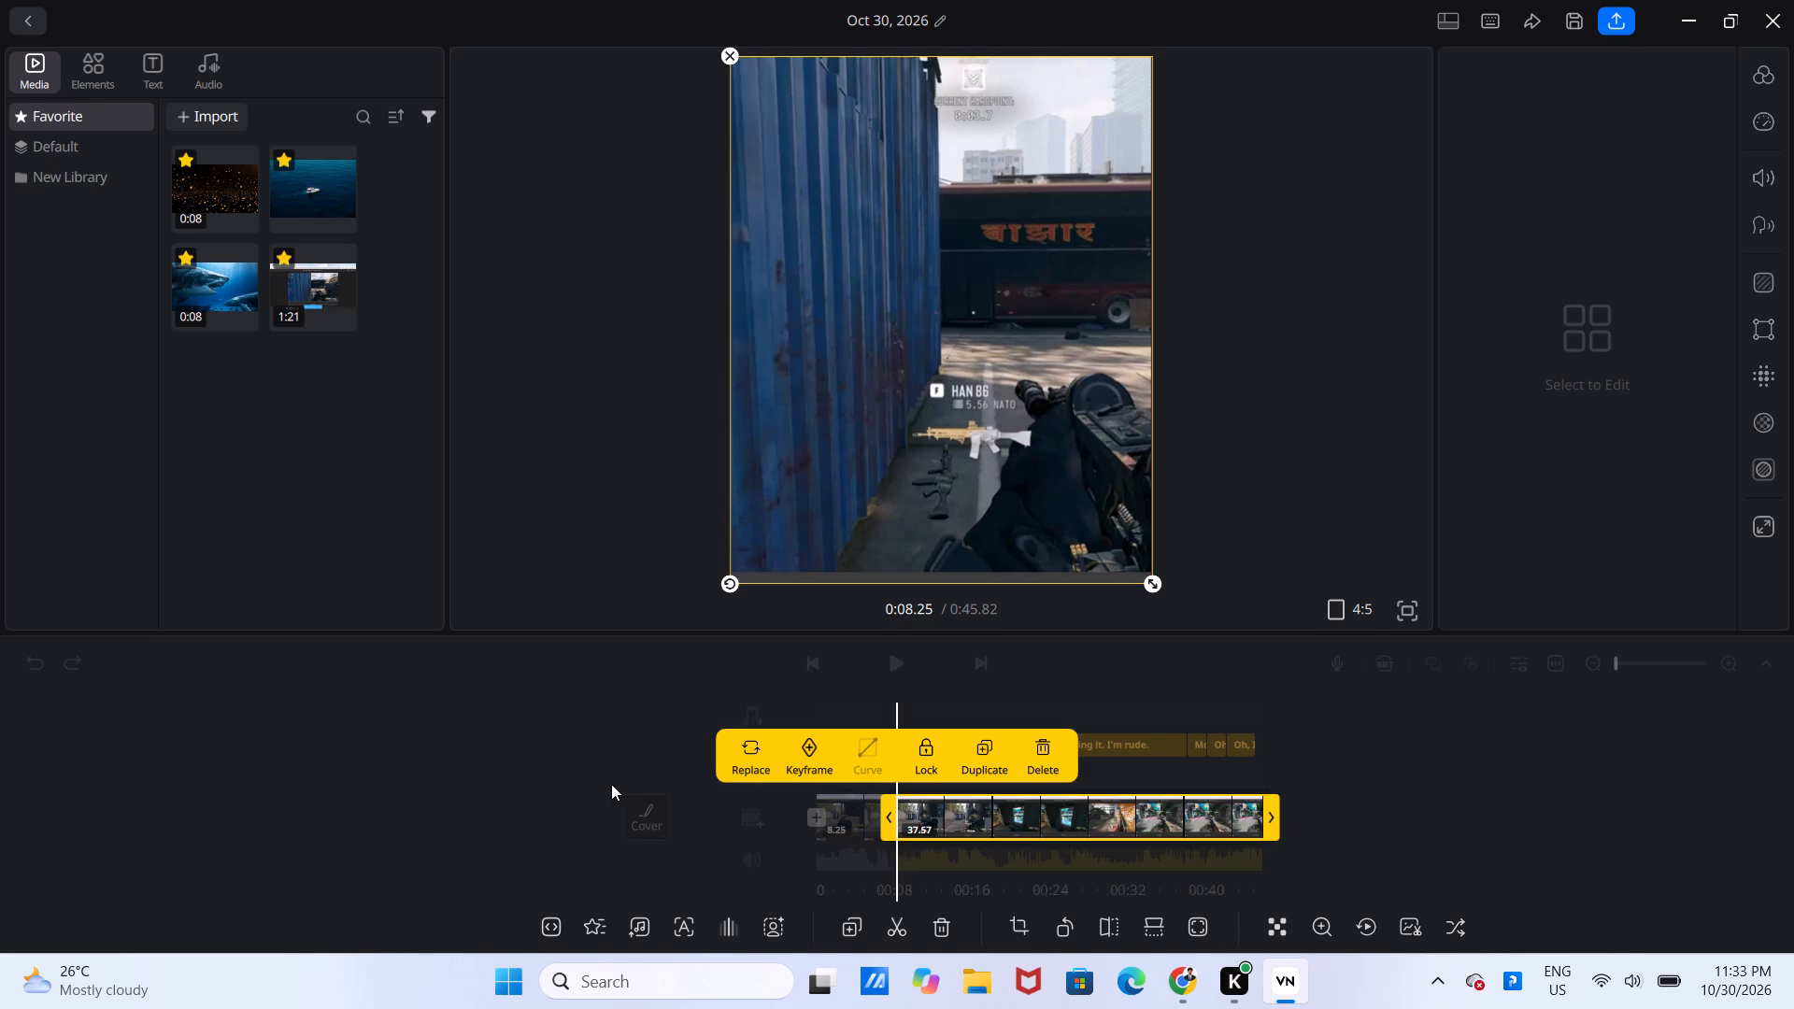
left_click(611, 784)
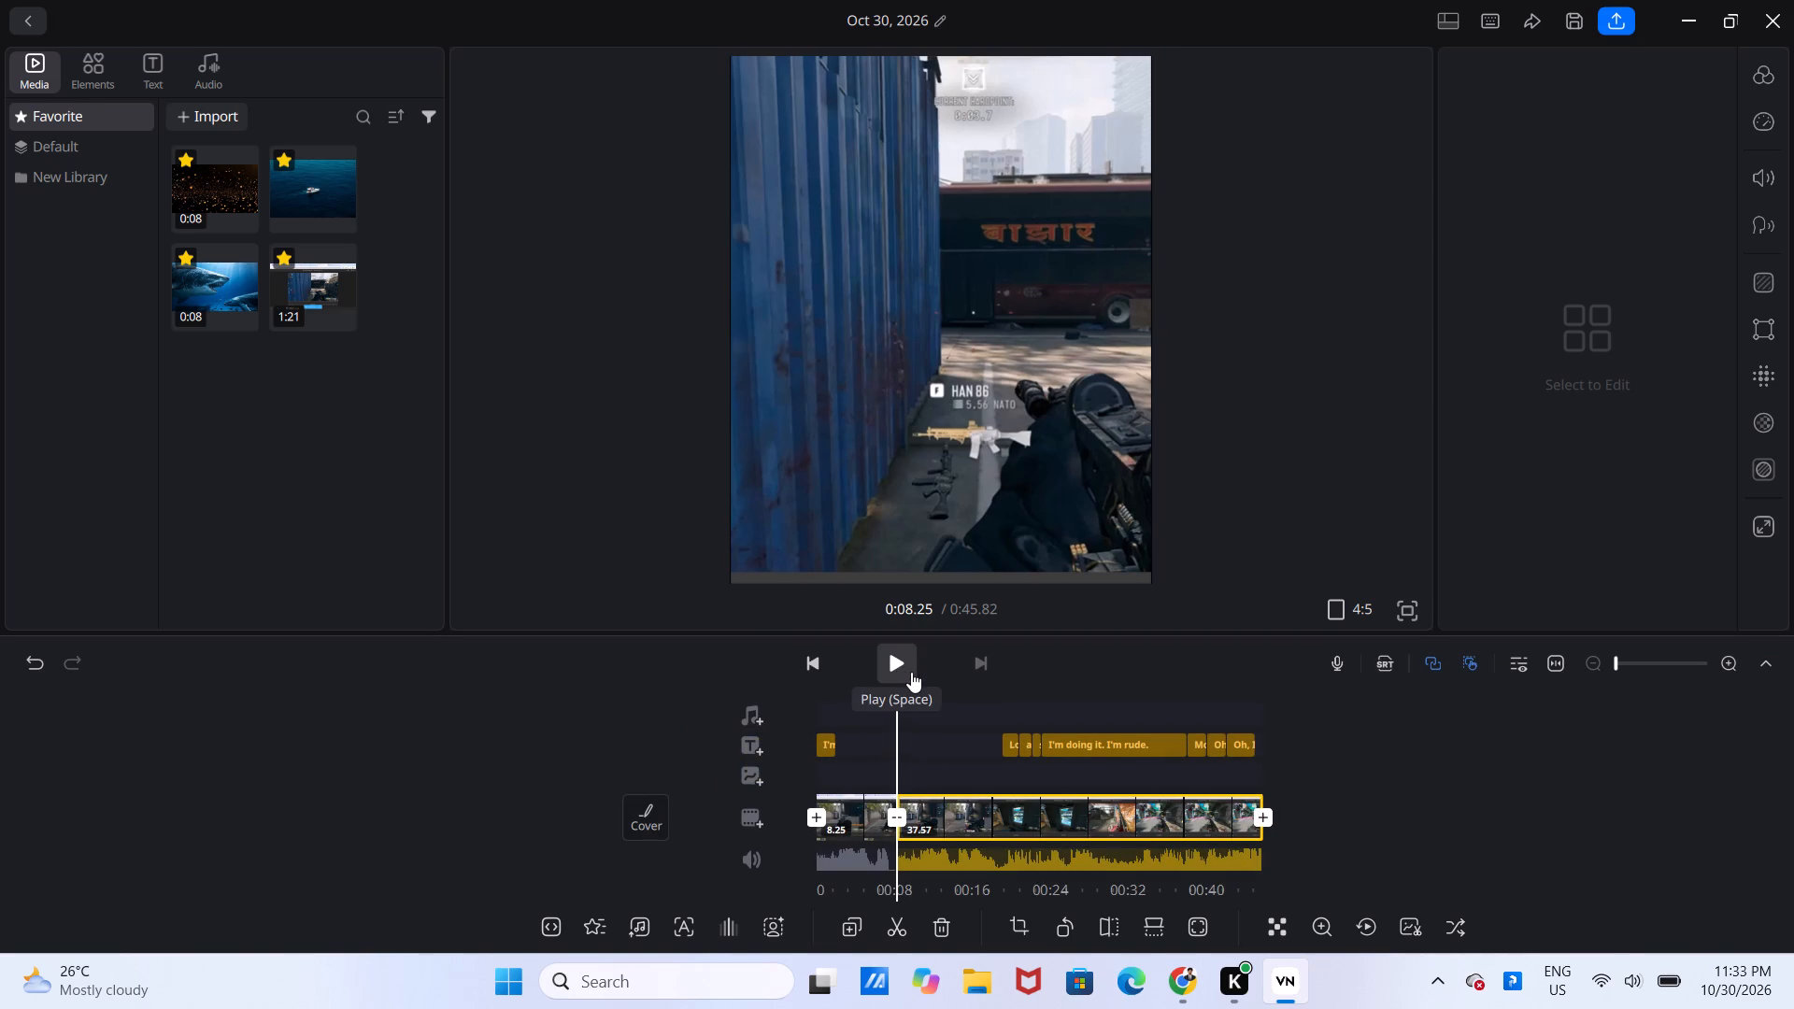
left_click(907, 666)
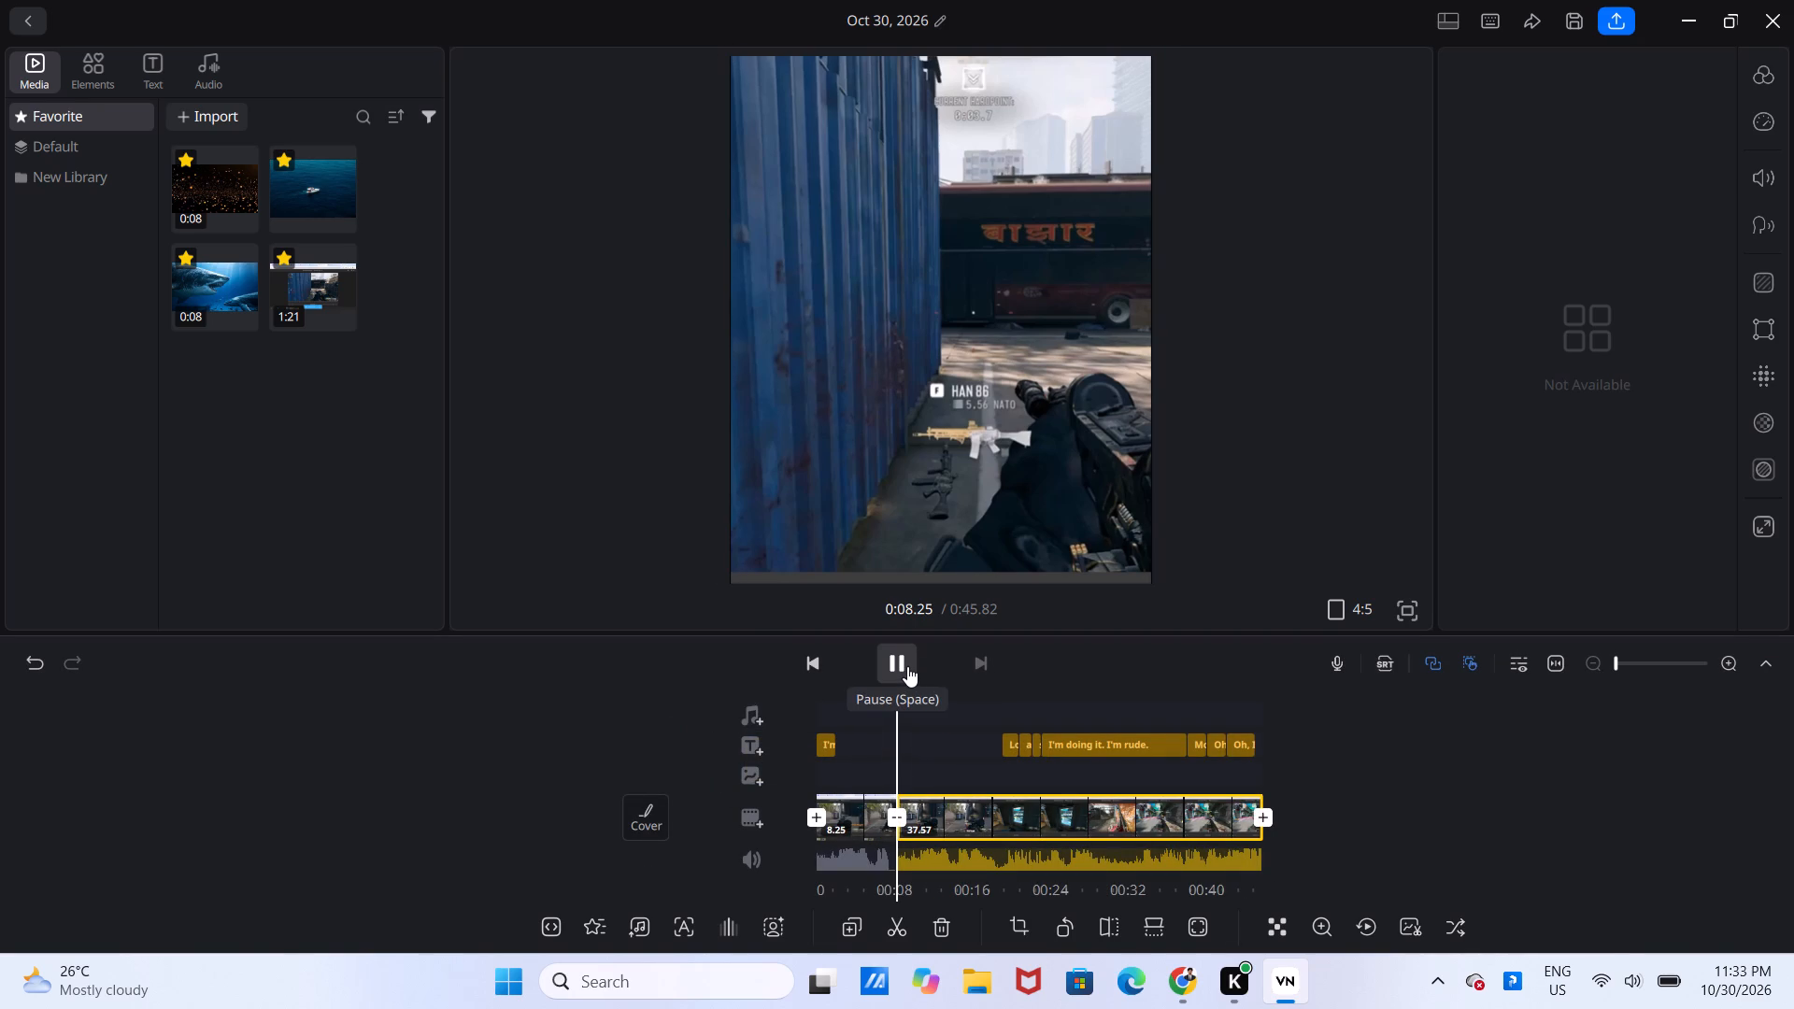
left_click(907, 666)
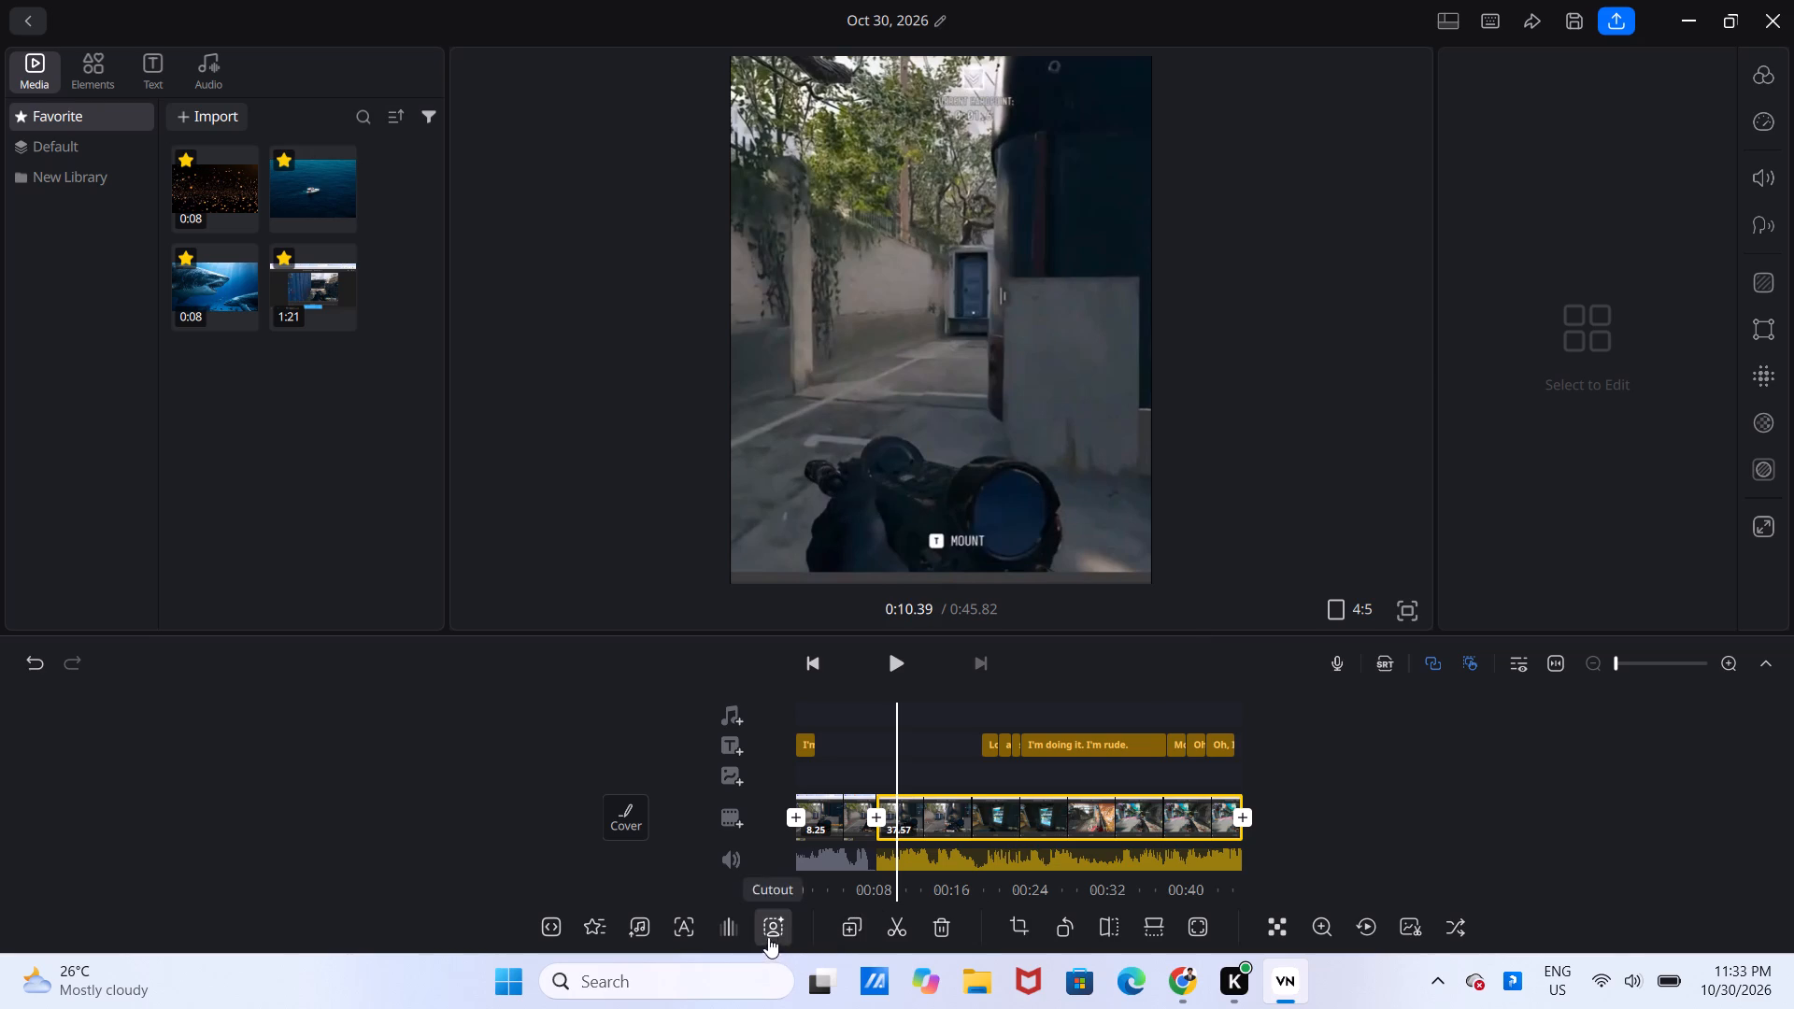
Add a text title at 0:10.39 and fill it with the copied "MW4 Multiplayer looks INSANE 🔥🎮".
left_click(722, 742)
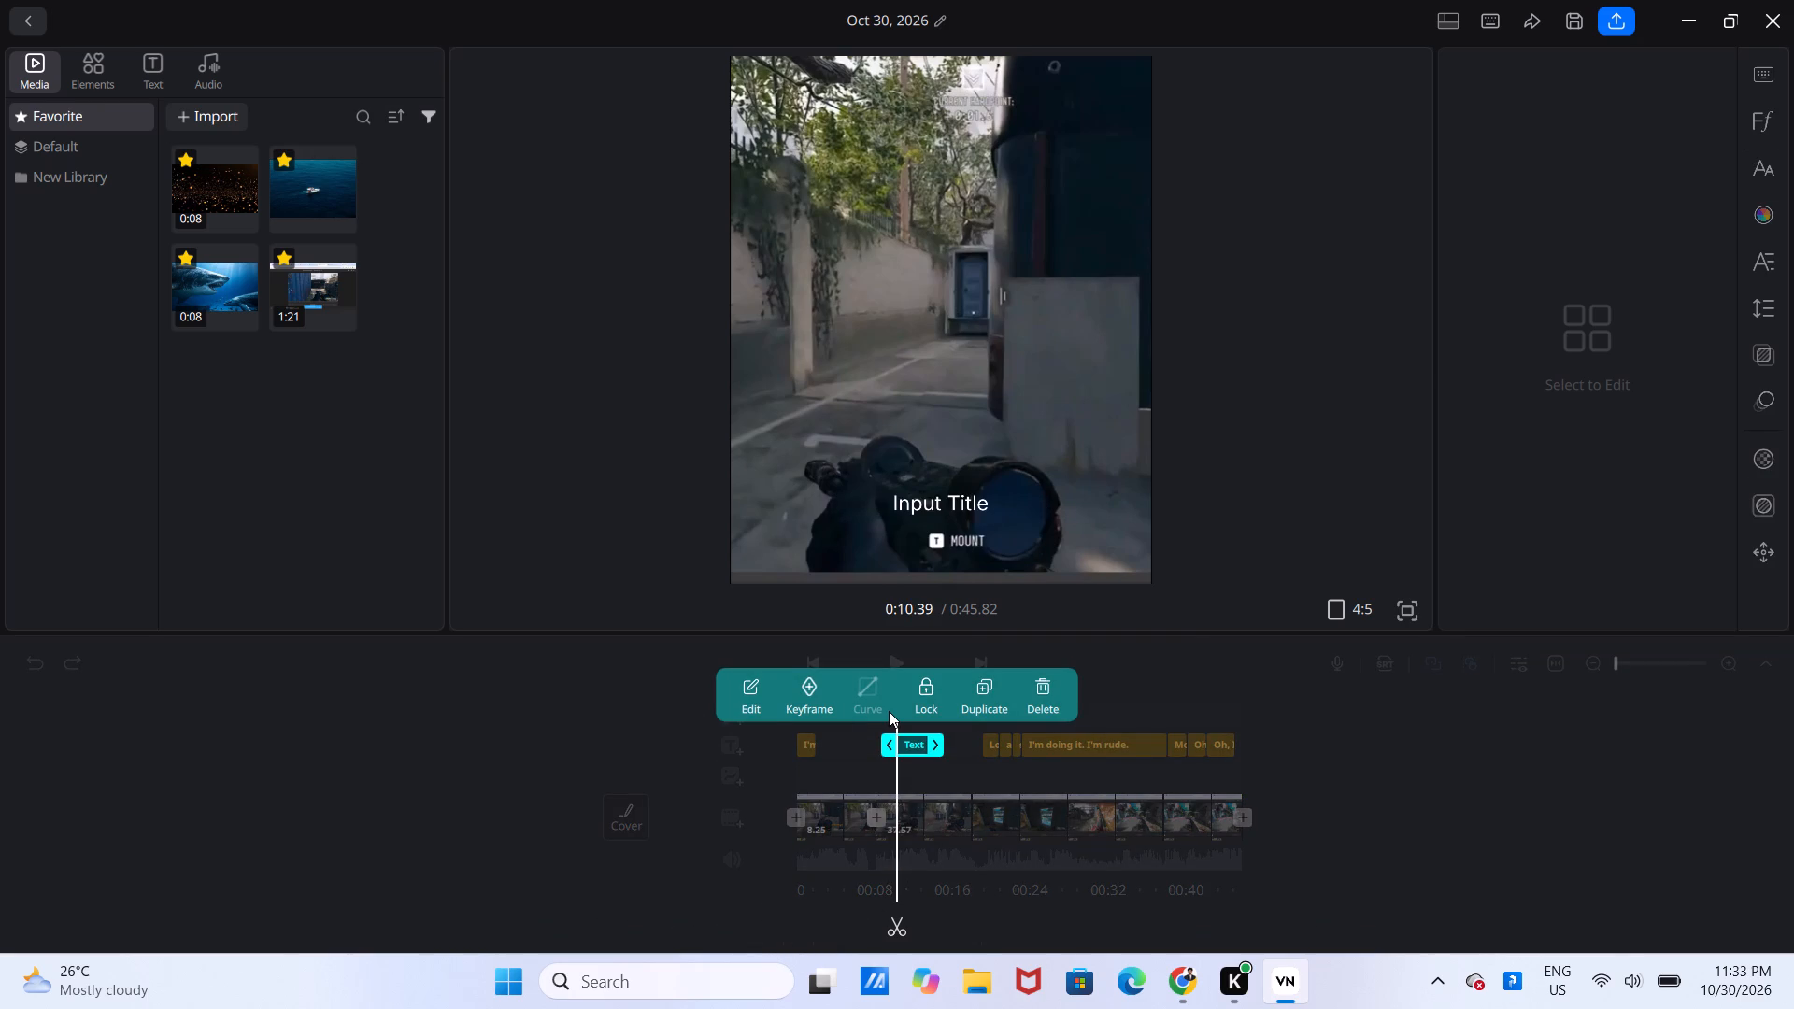
left_click(753, 689)
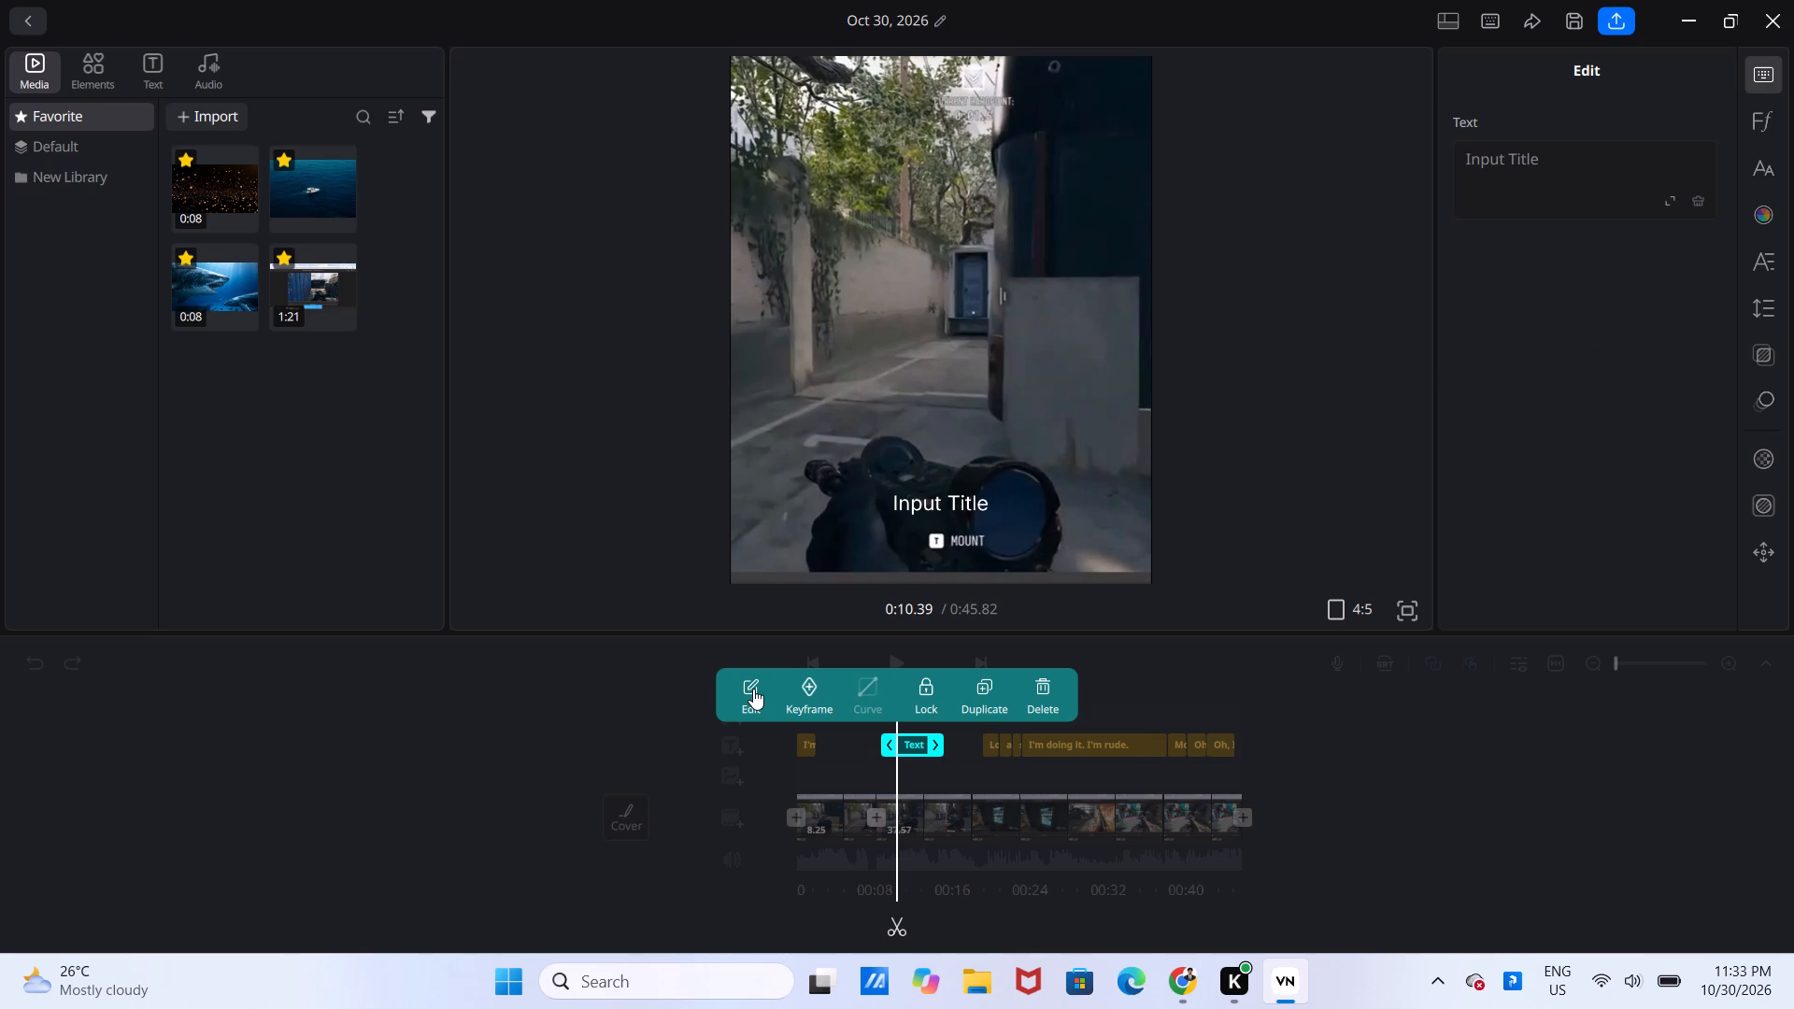
left_click(964, 488)
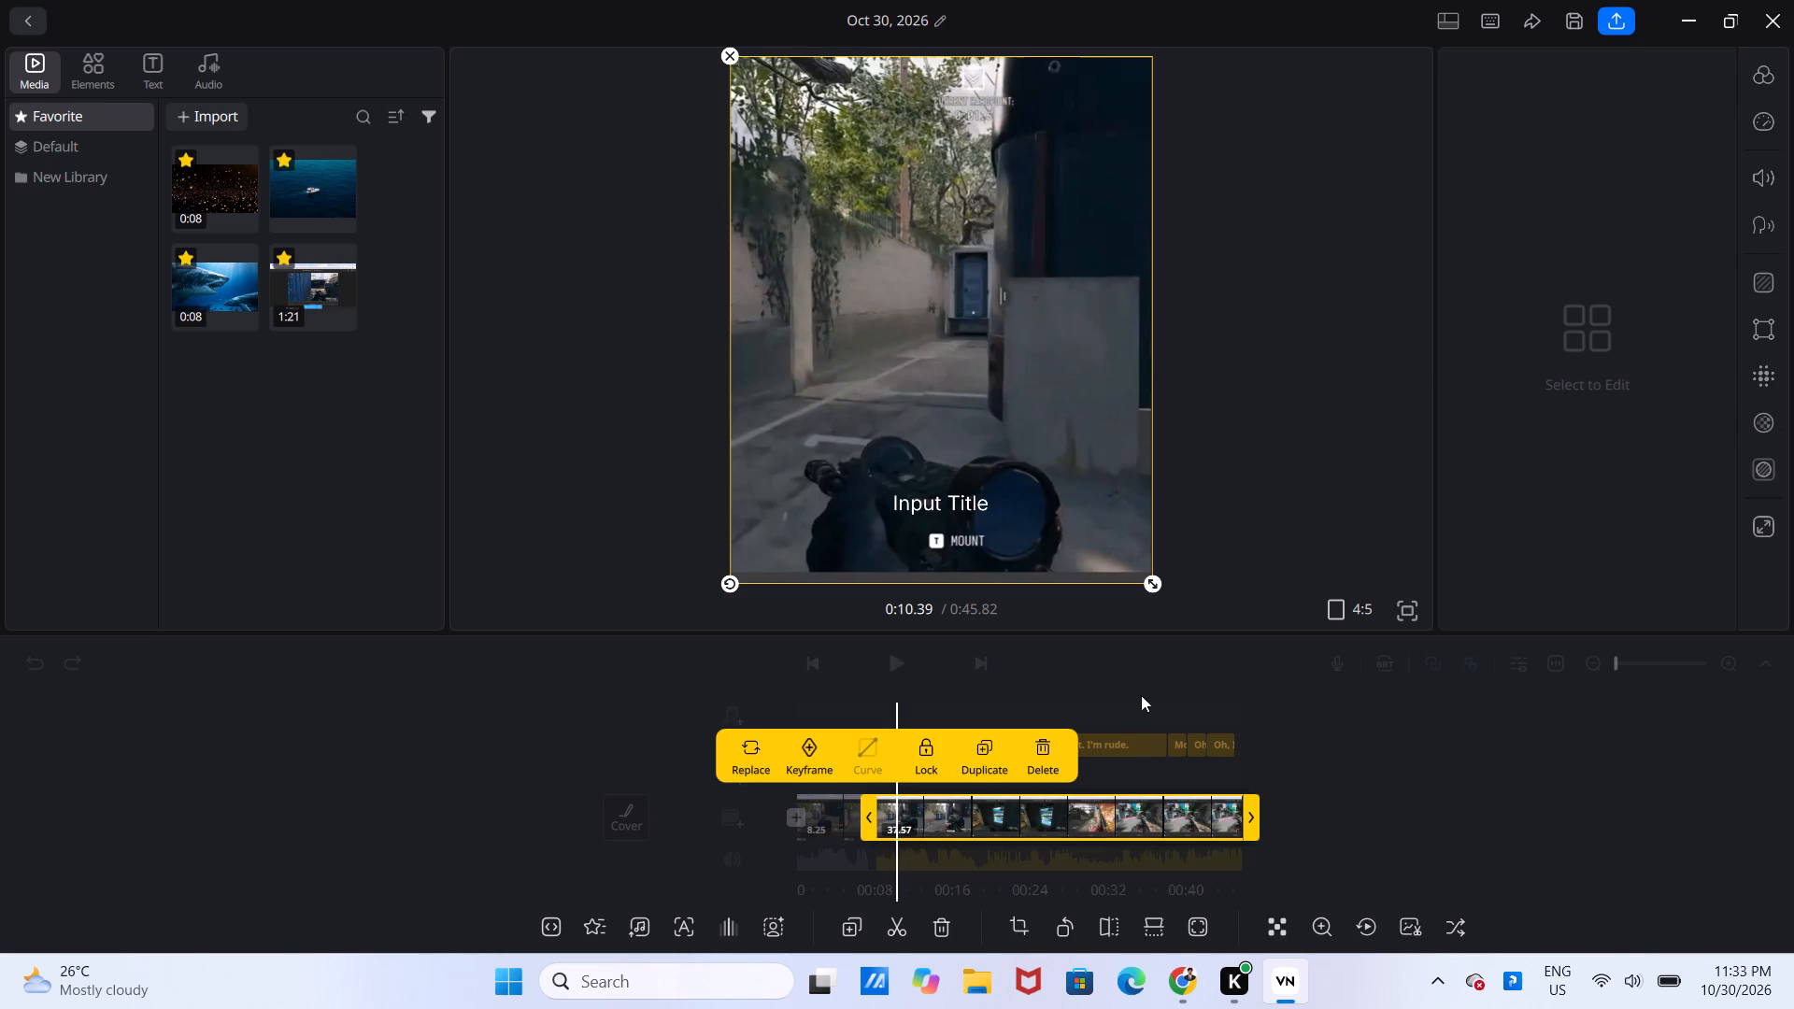
left_click(1160, 674)
left_click(916, 743)
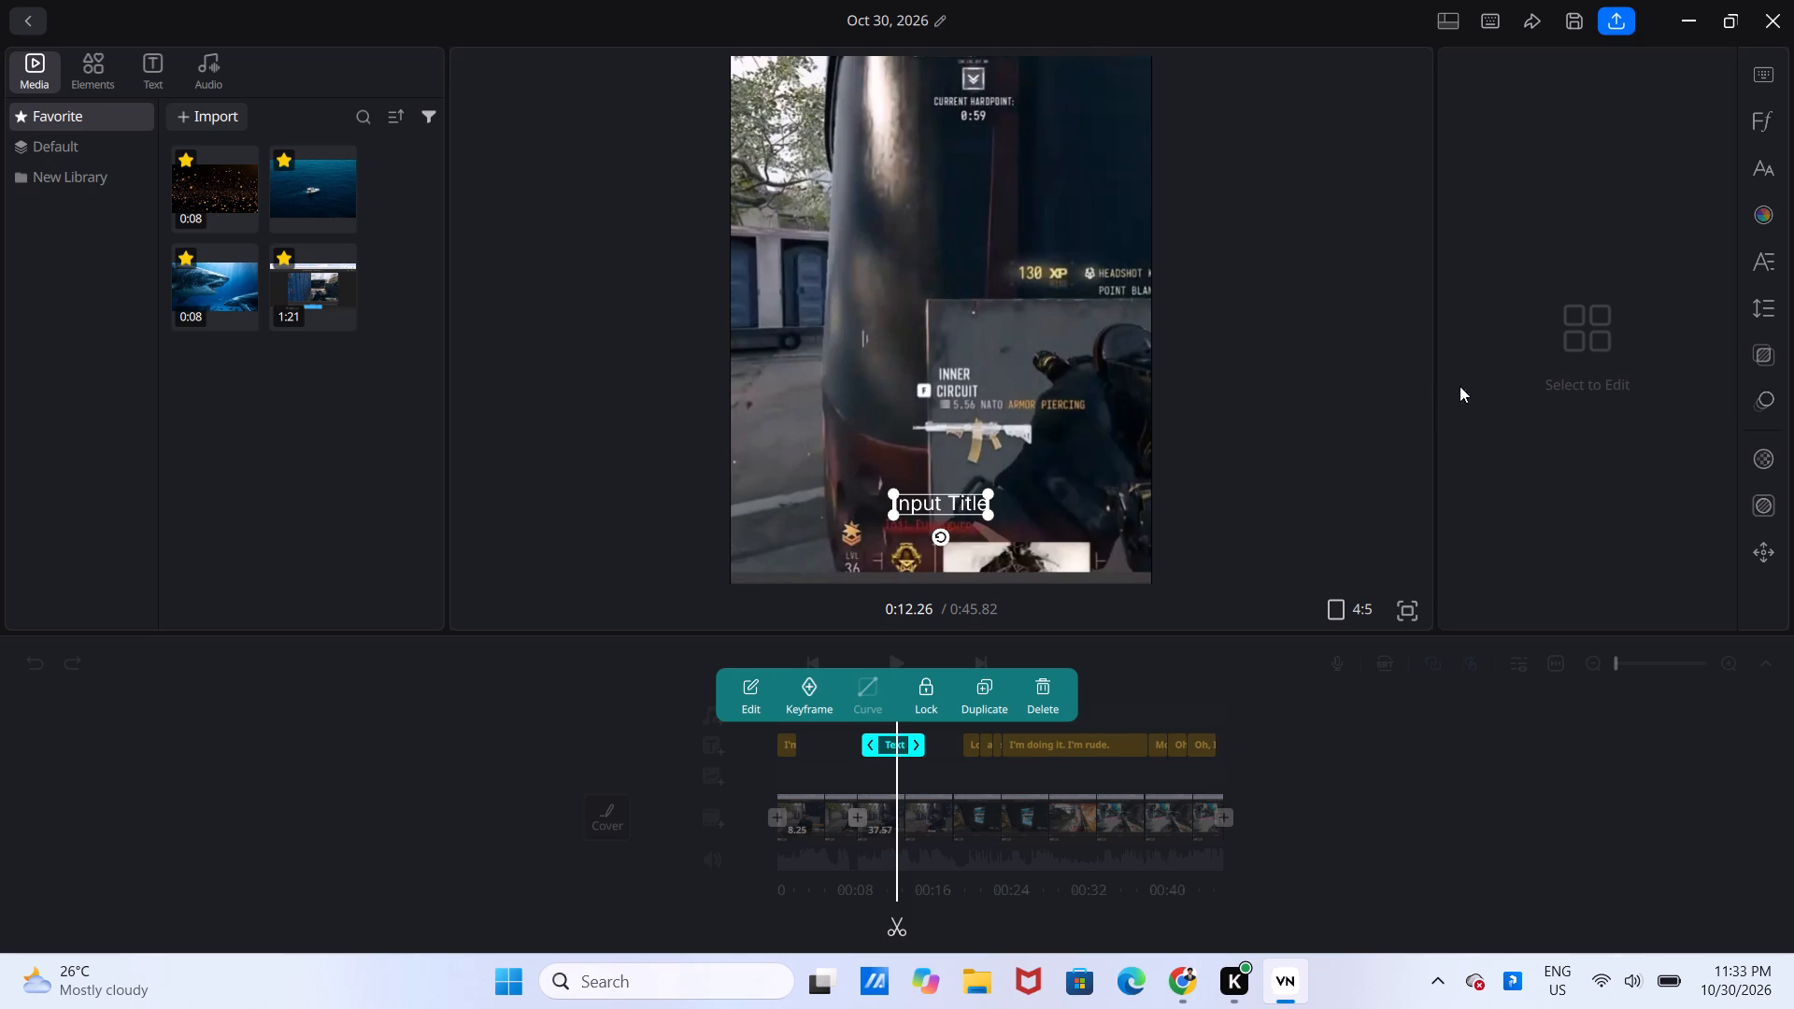
left_click(762, 699)
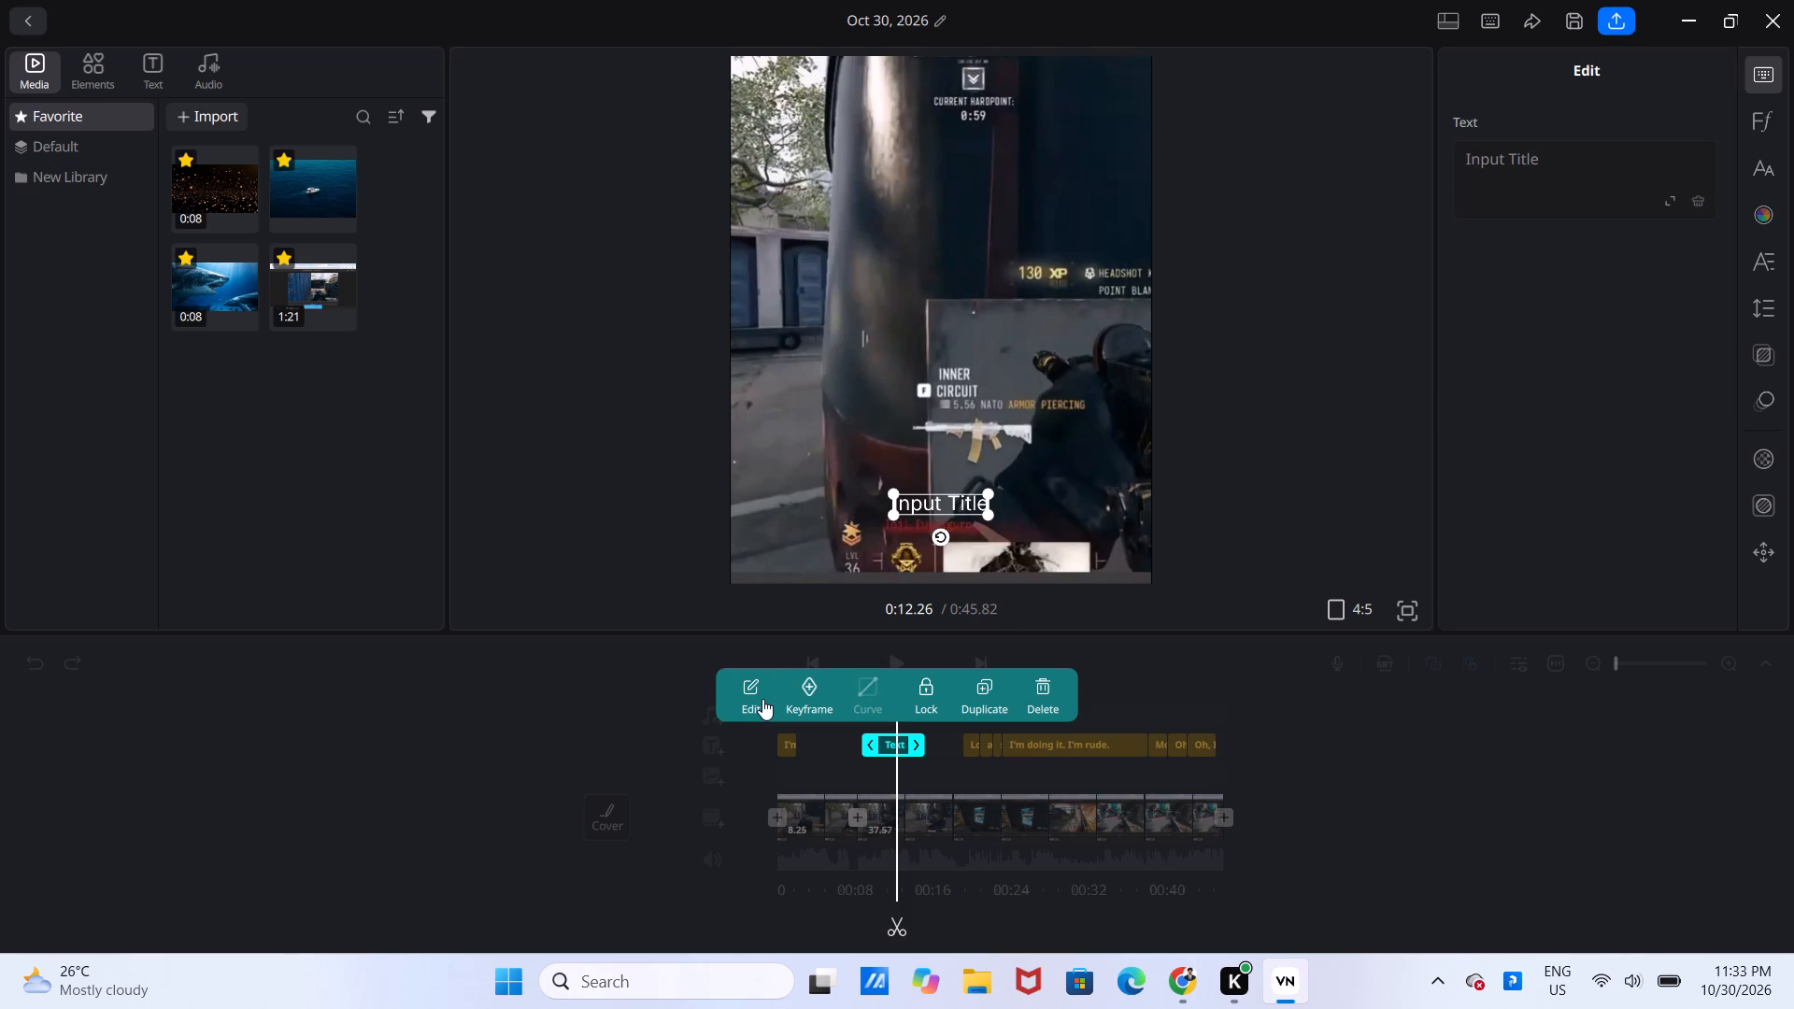
left_click(1508, 162)
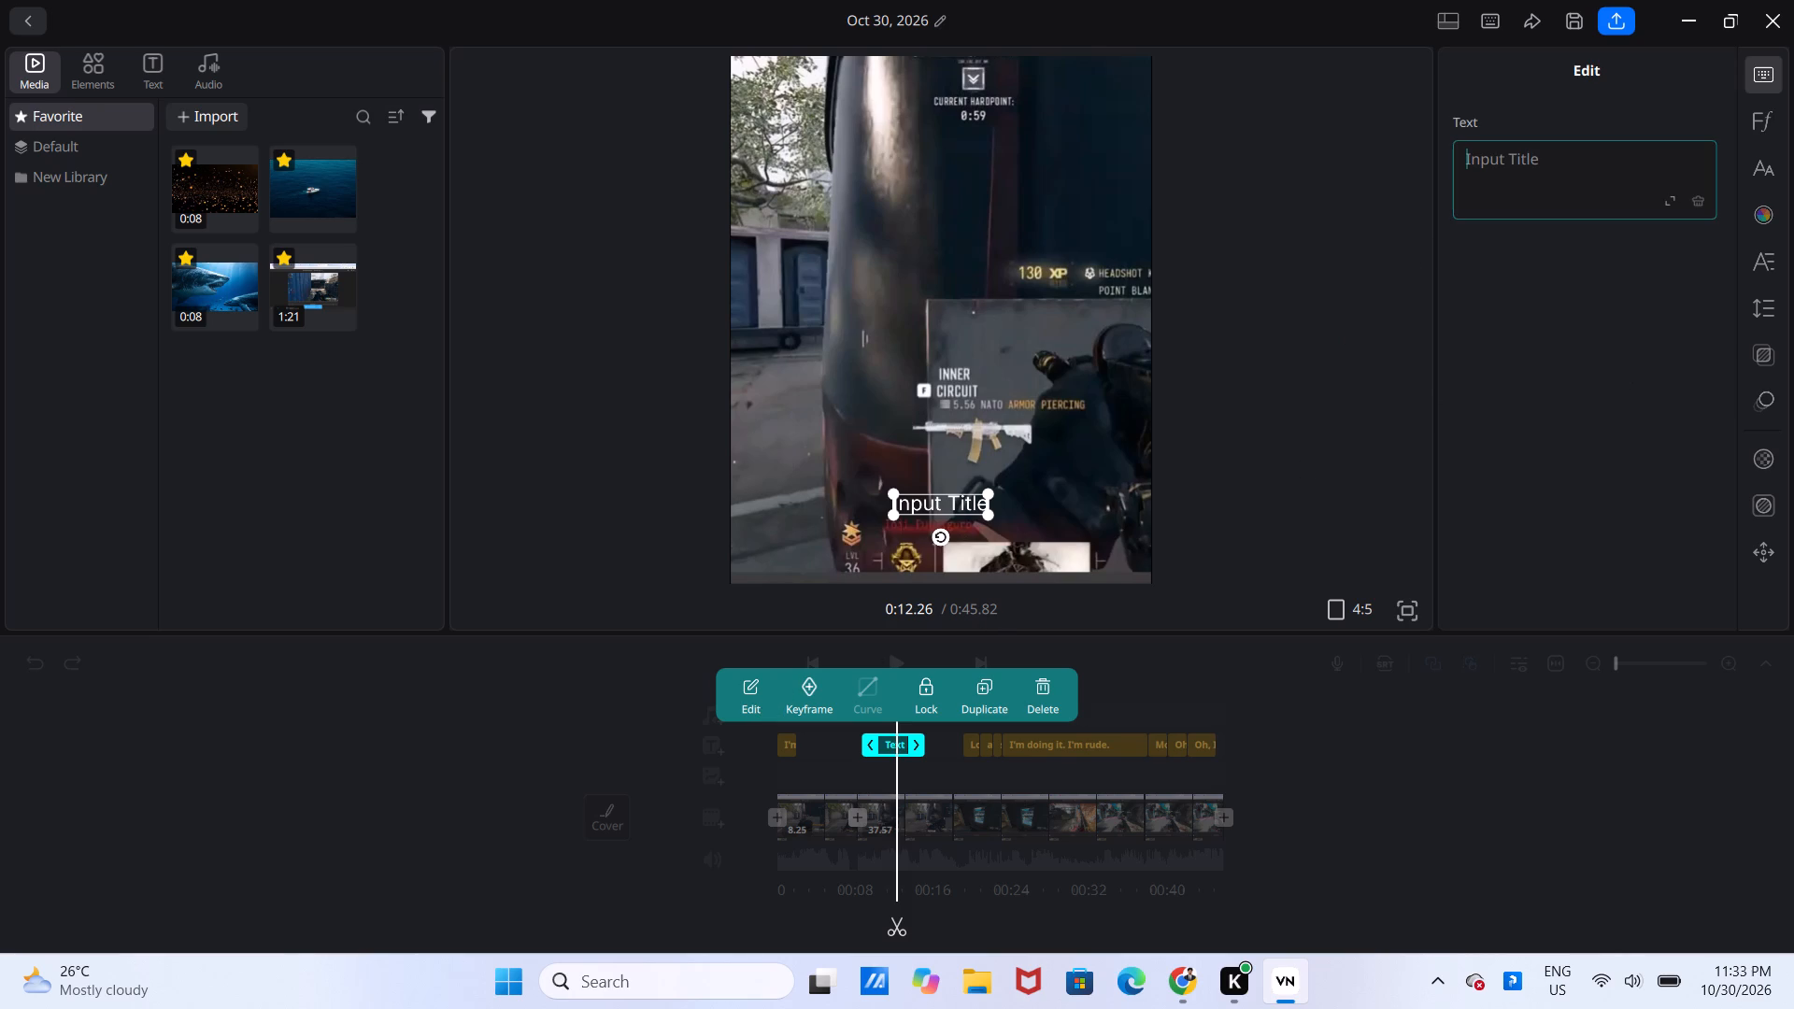
key("ctrl+v")
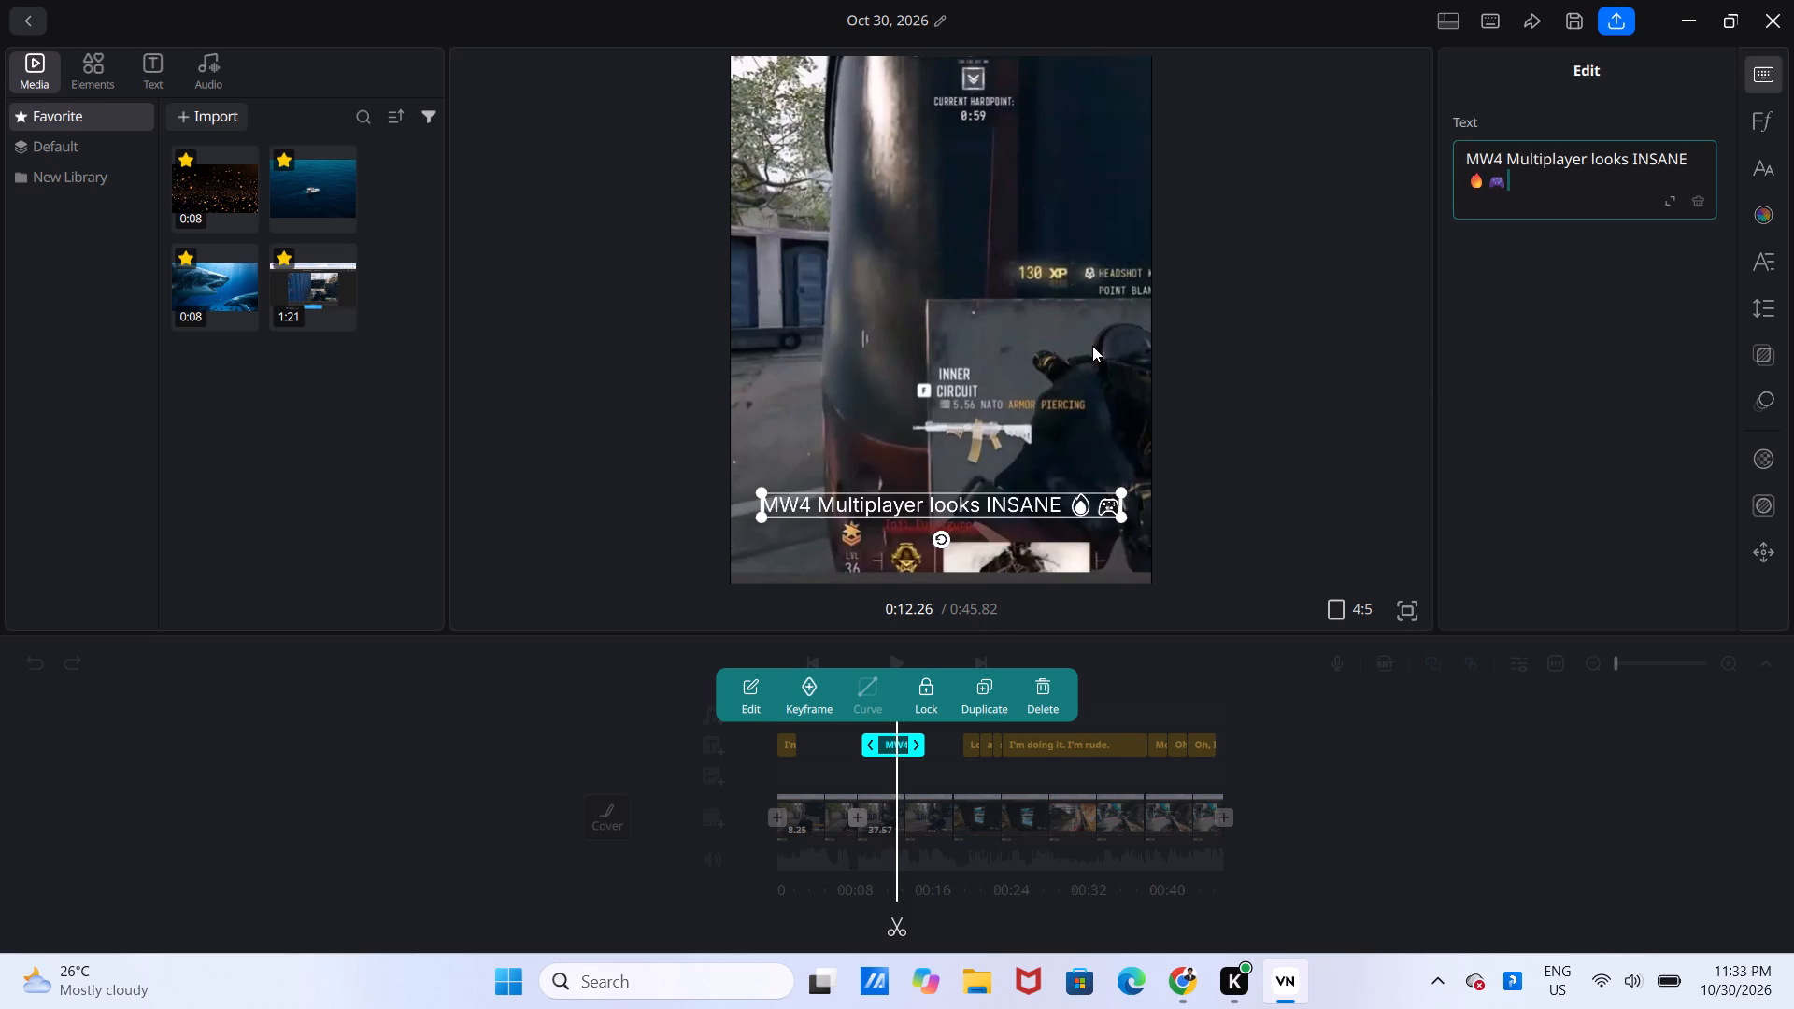
Move the "MW4 Multiplayer looks INSANE" title up into the upper third of the video frame.
left_click_drag(963, 504, 939, 206)
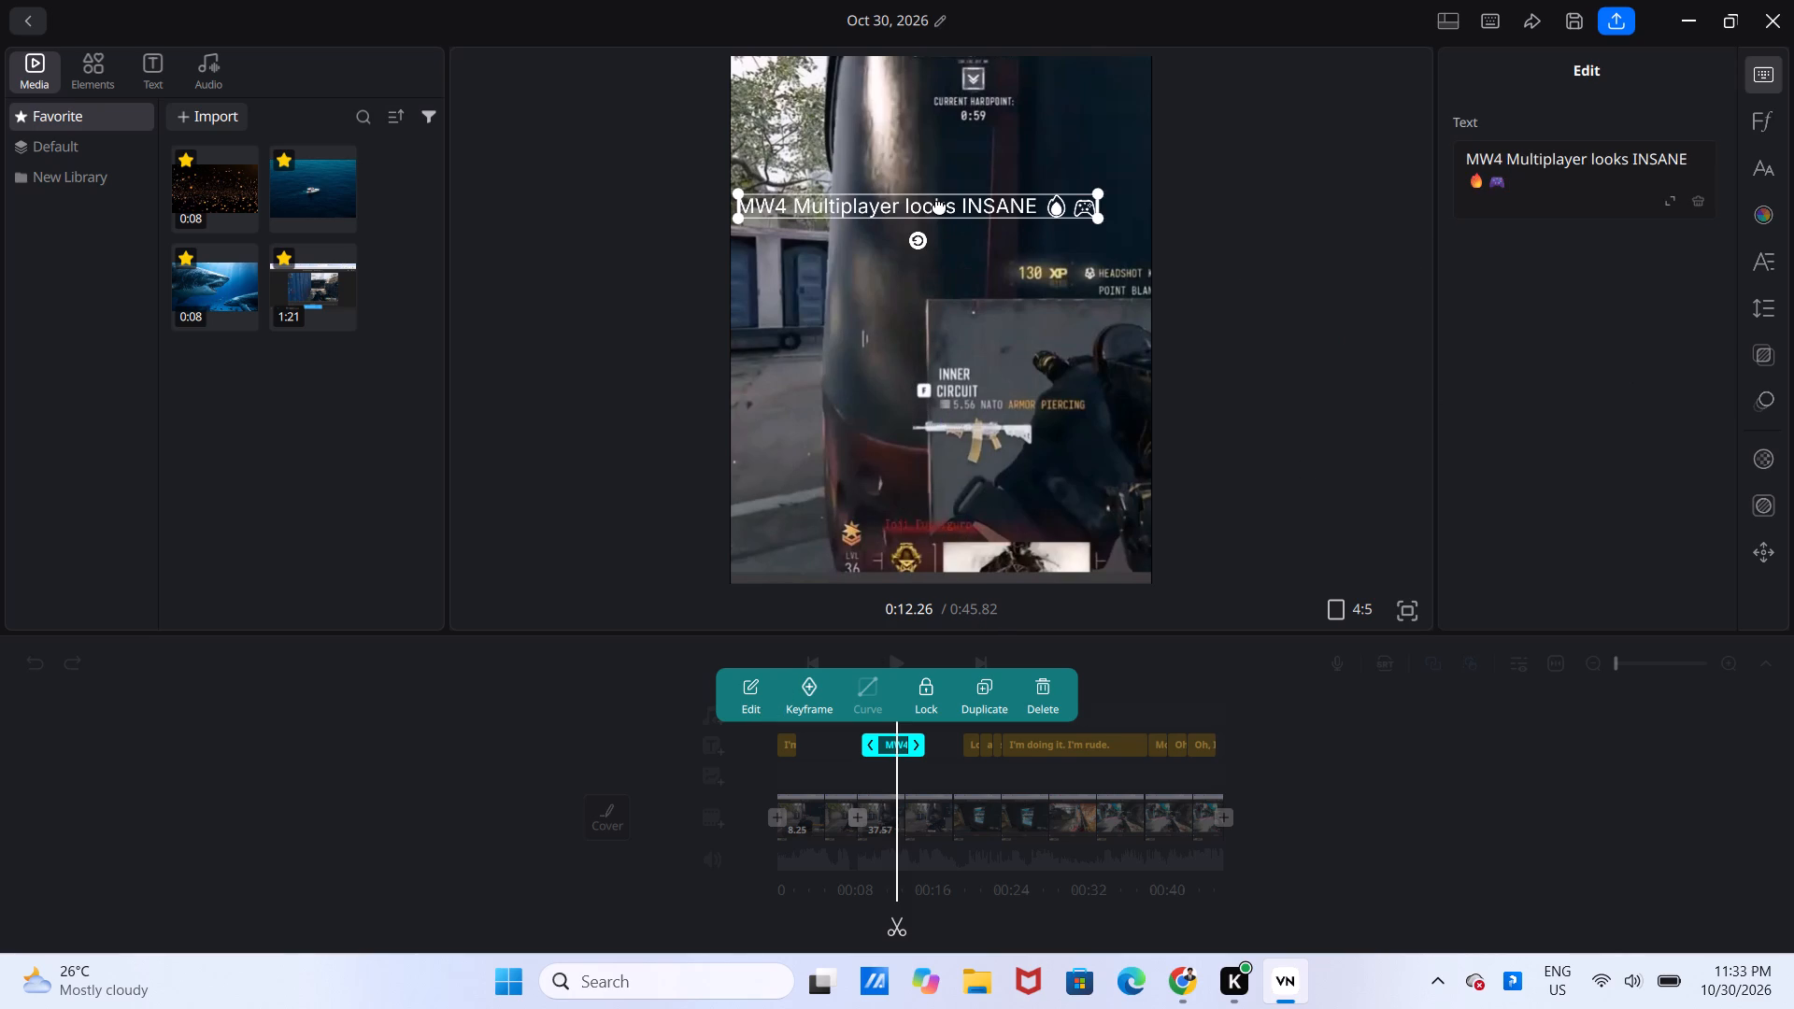
Move the "MW4 Multiplayer looks INSANE" title further up in the frame, roughly centred below the hardpoint timer.
left_click_drag(947, 209, 976, 156)
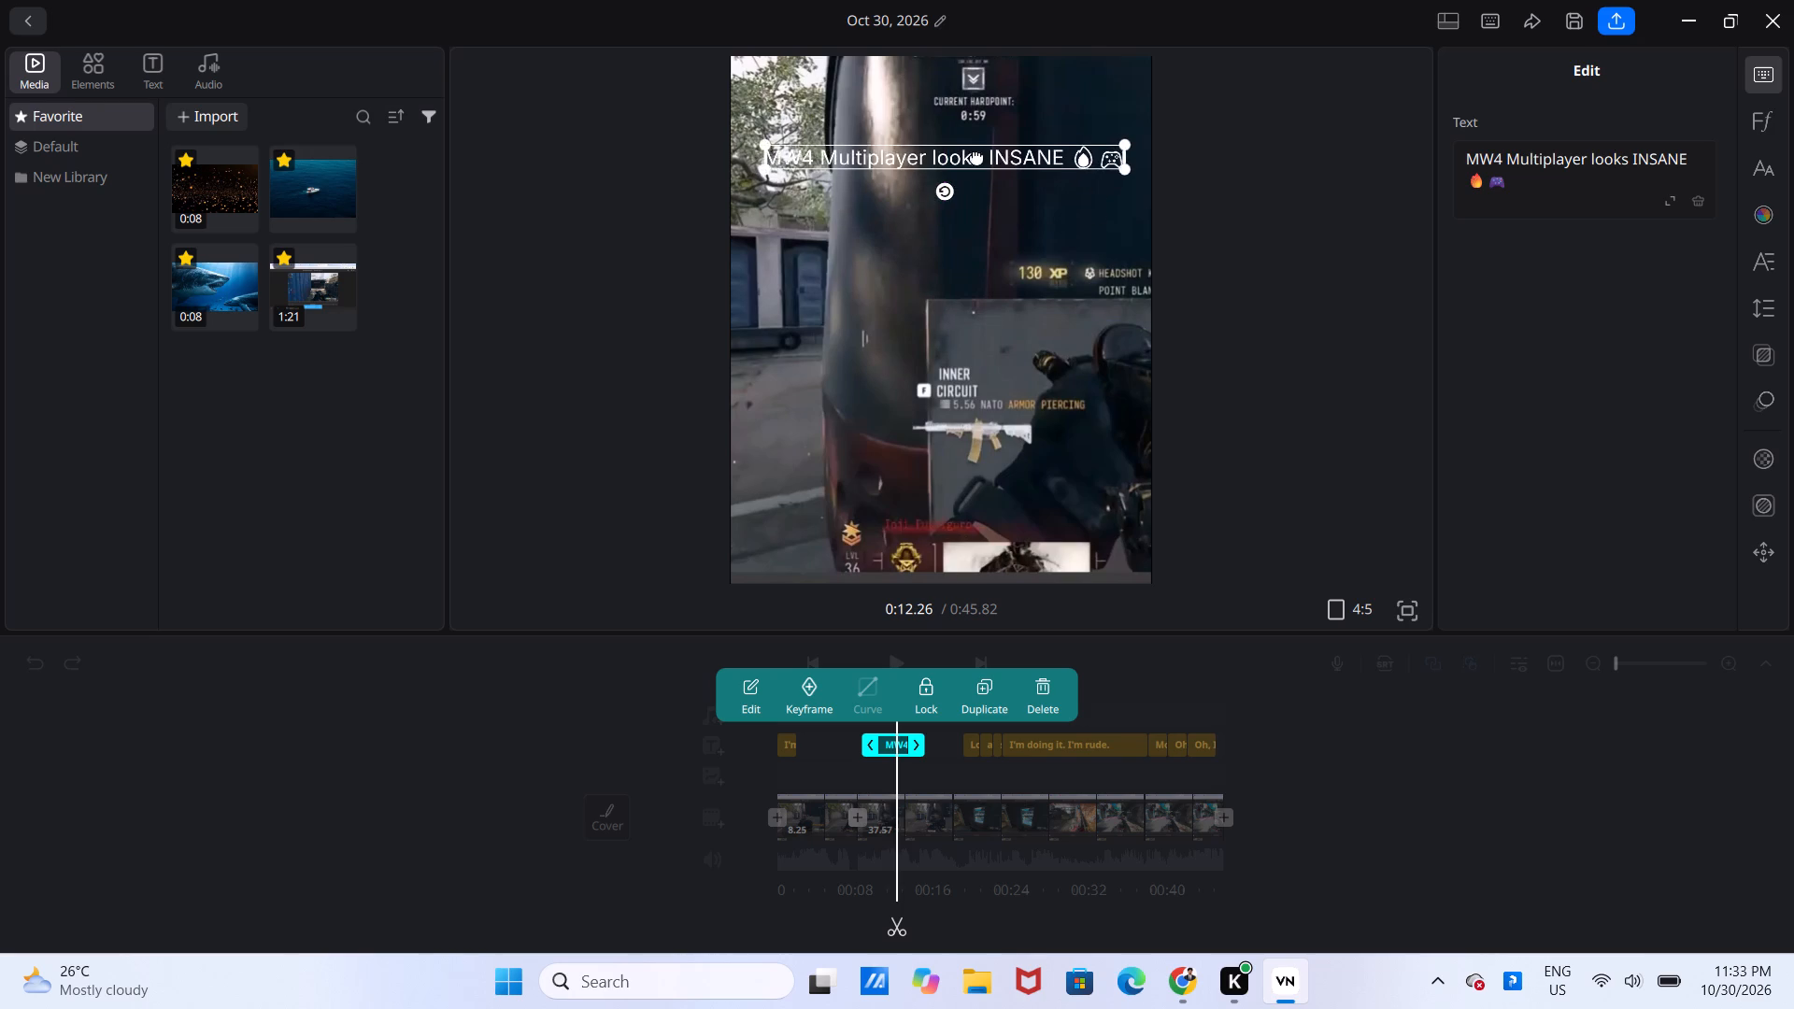
left_click_drag(976, 156, 963, 147)
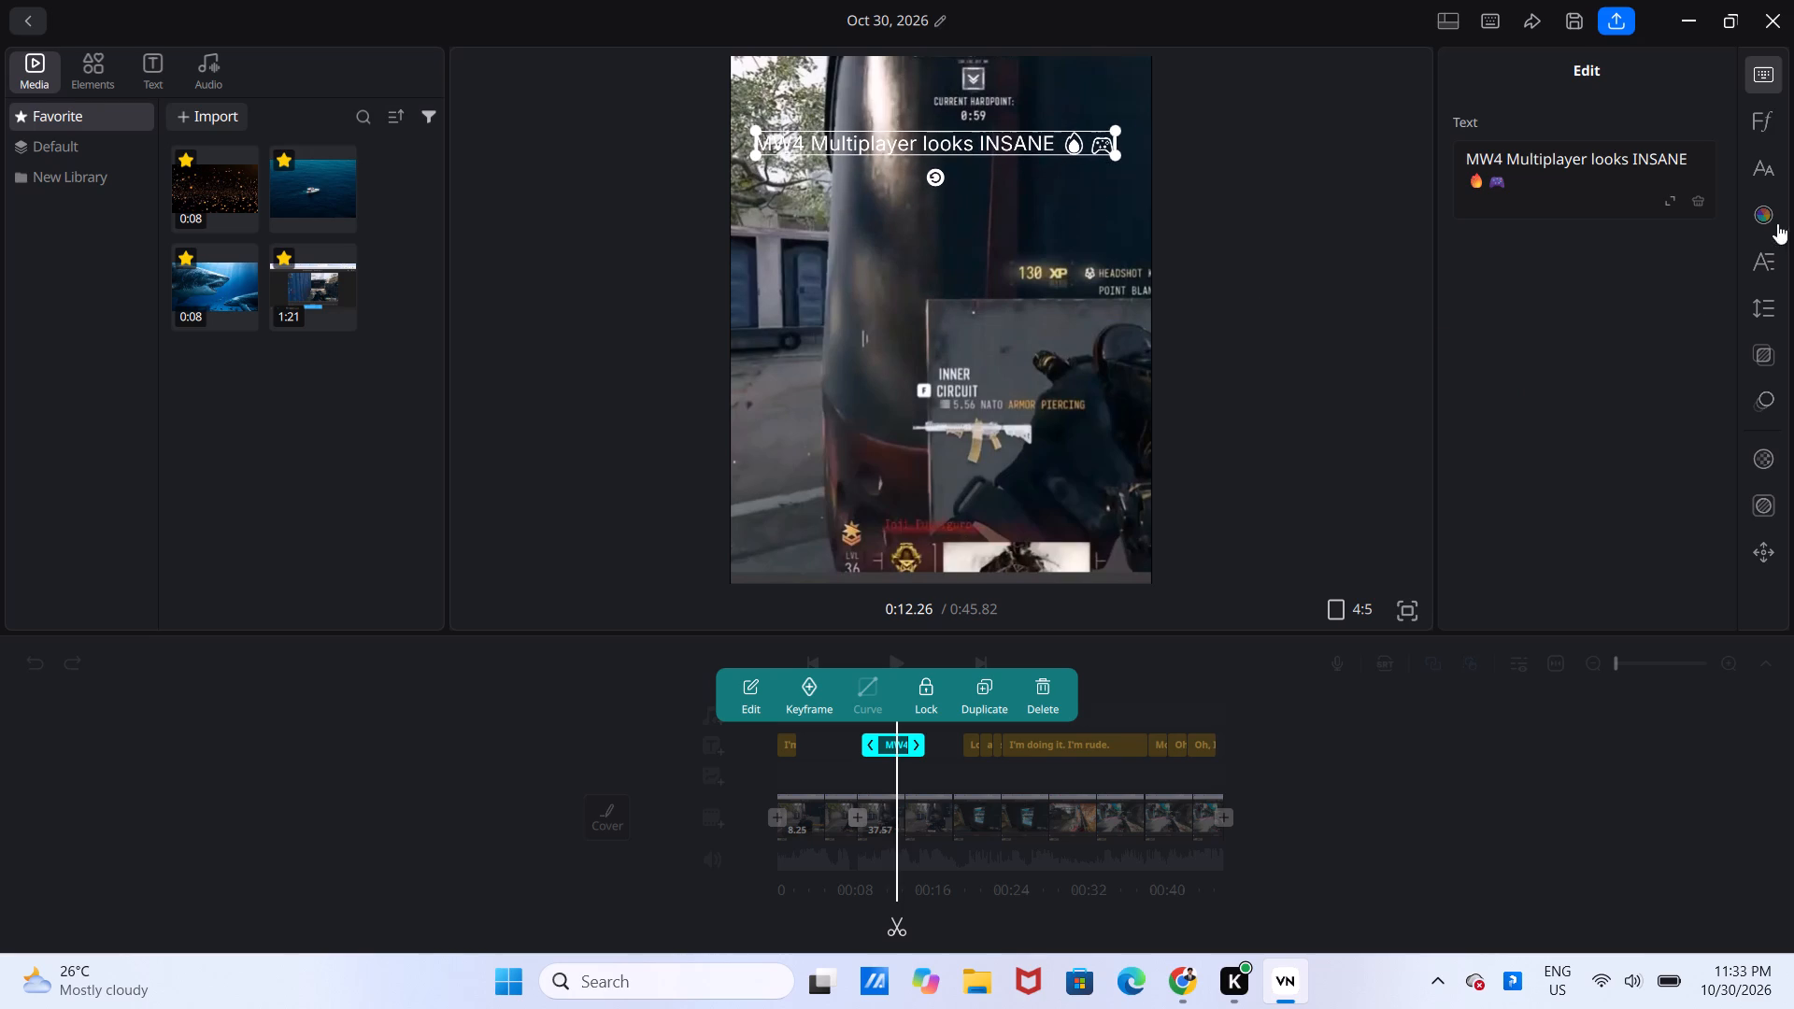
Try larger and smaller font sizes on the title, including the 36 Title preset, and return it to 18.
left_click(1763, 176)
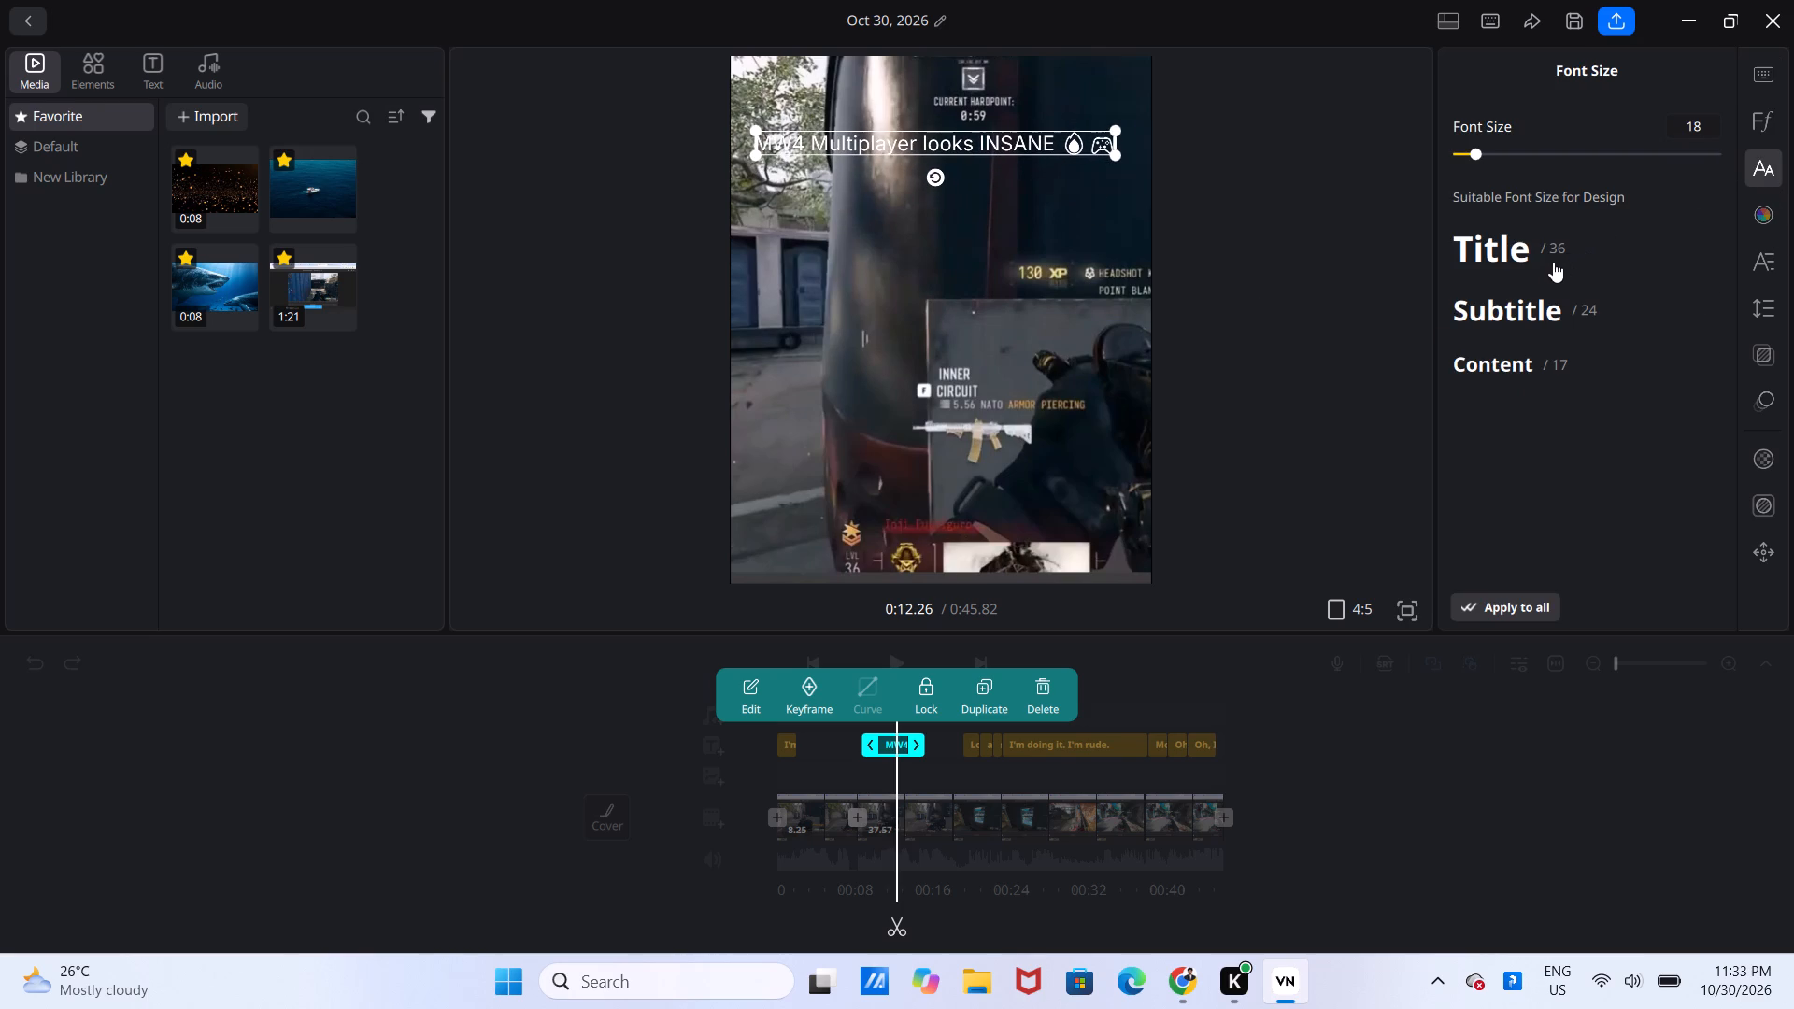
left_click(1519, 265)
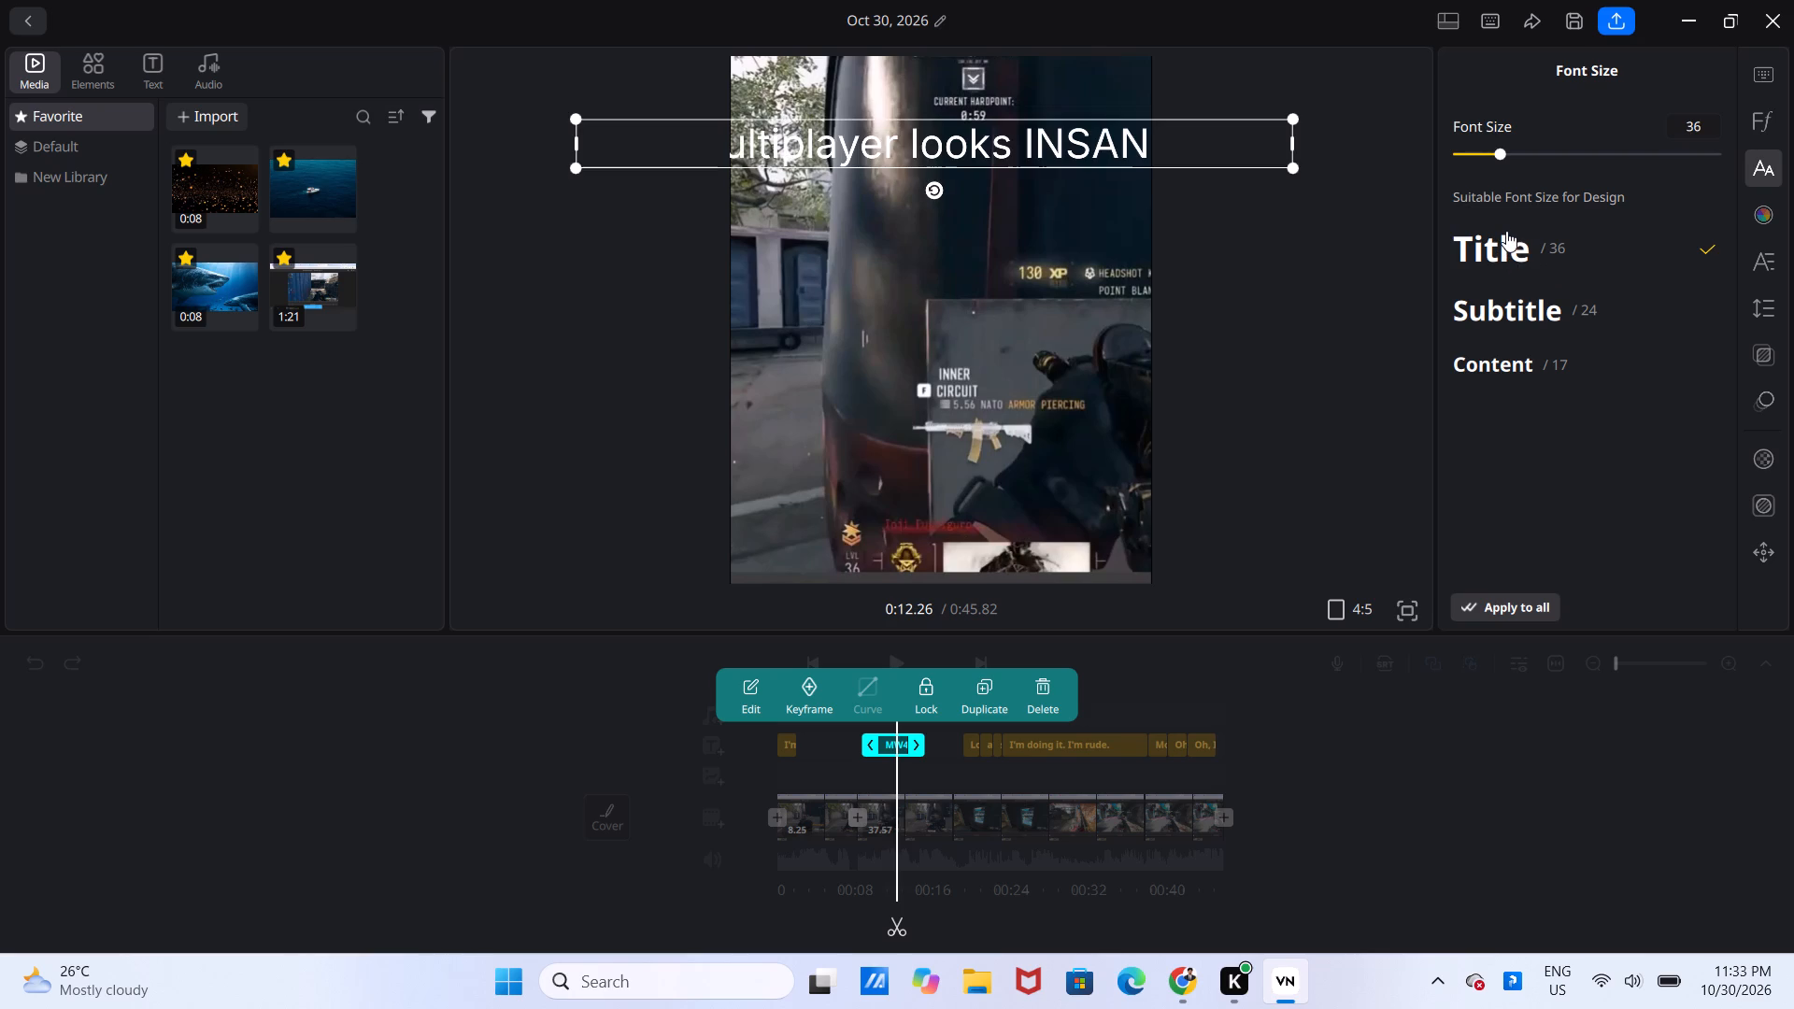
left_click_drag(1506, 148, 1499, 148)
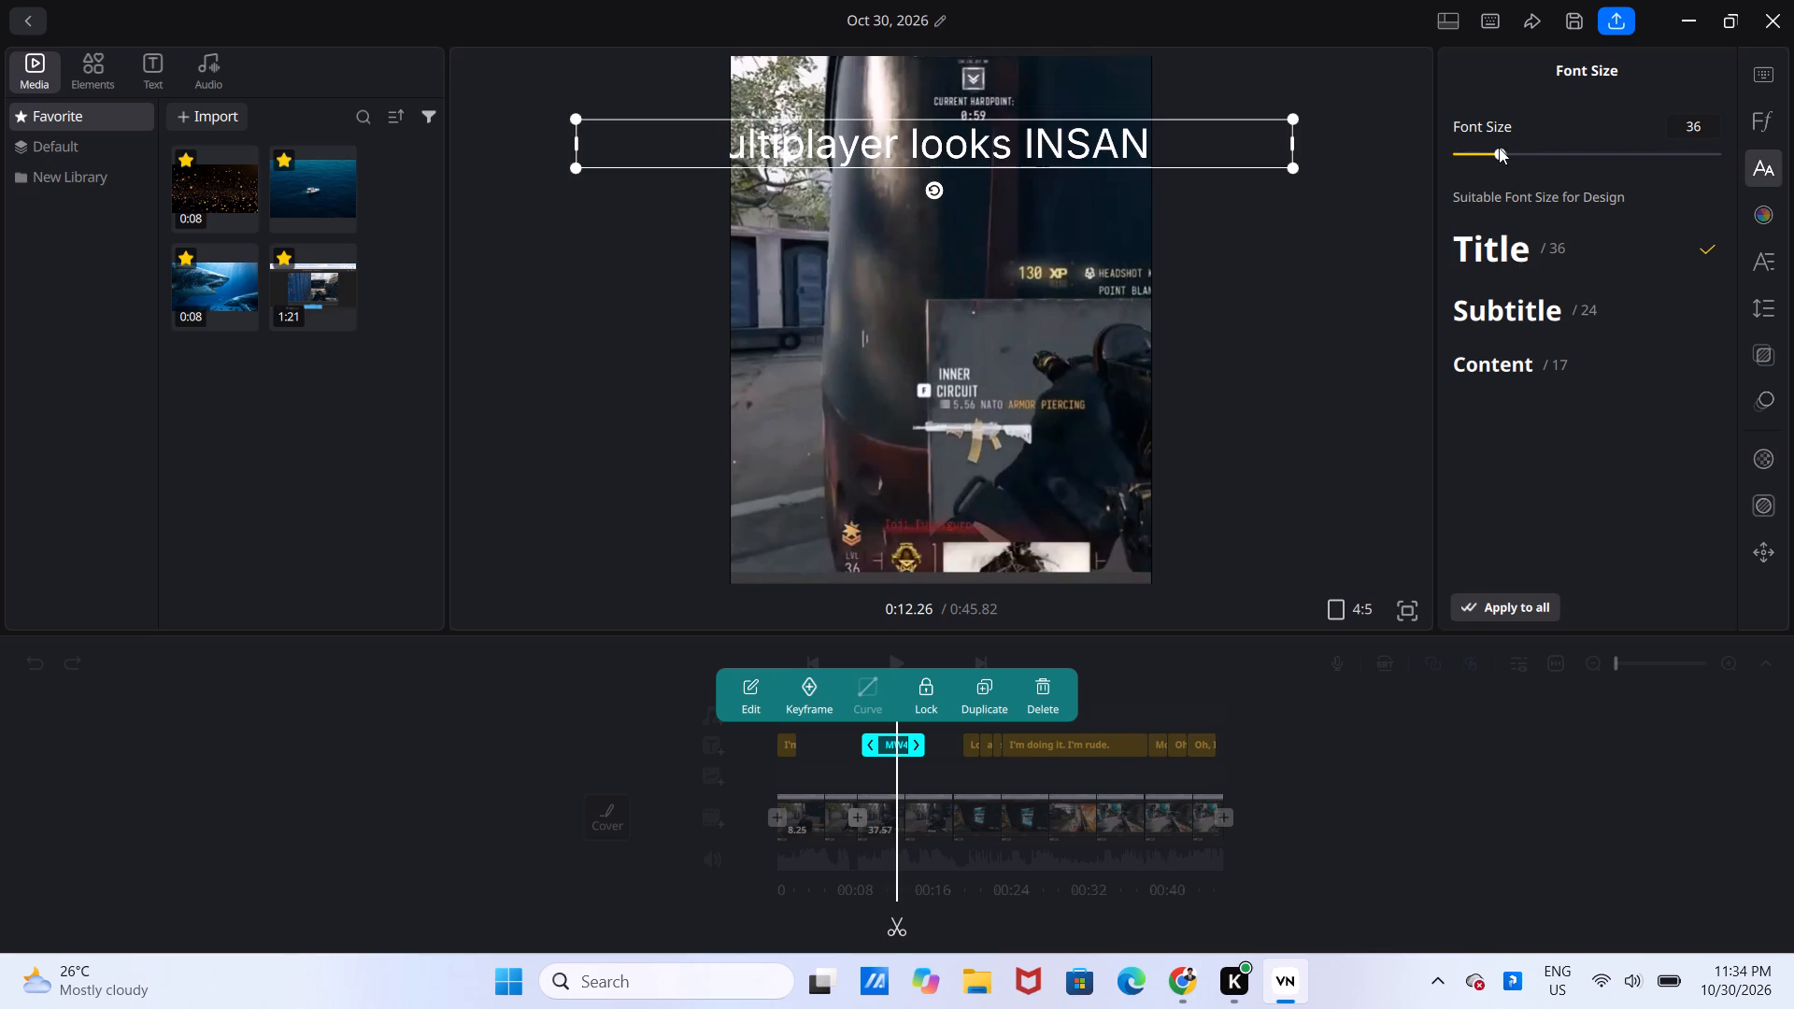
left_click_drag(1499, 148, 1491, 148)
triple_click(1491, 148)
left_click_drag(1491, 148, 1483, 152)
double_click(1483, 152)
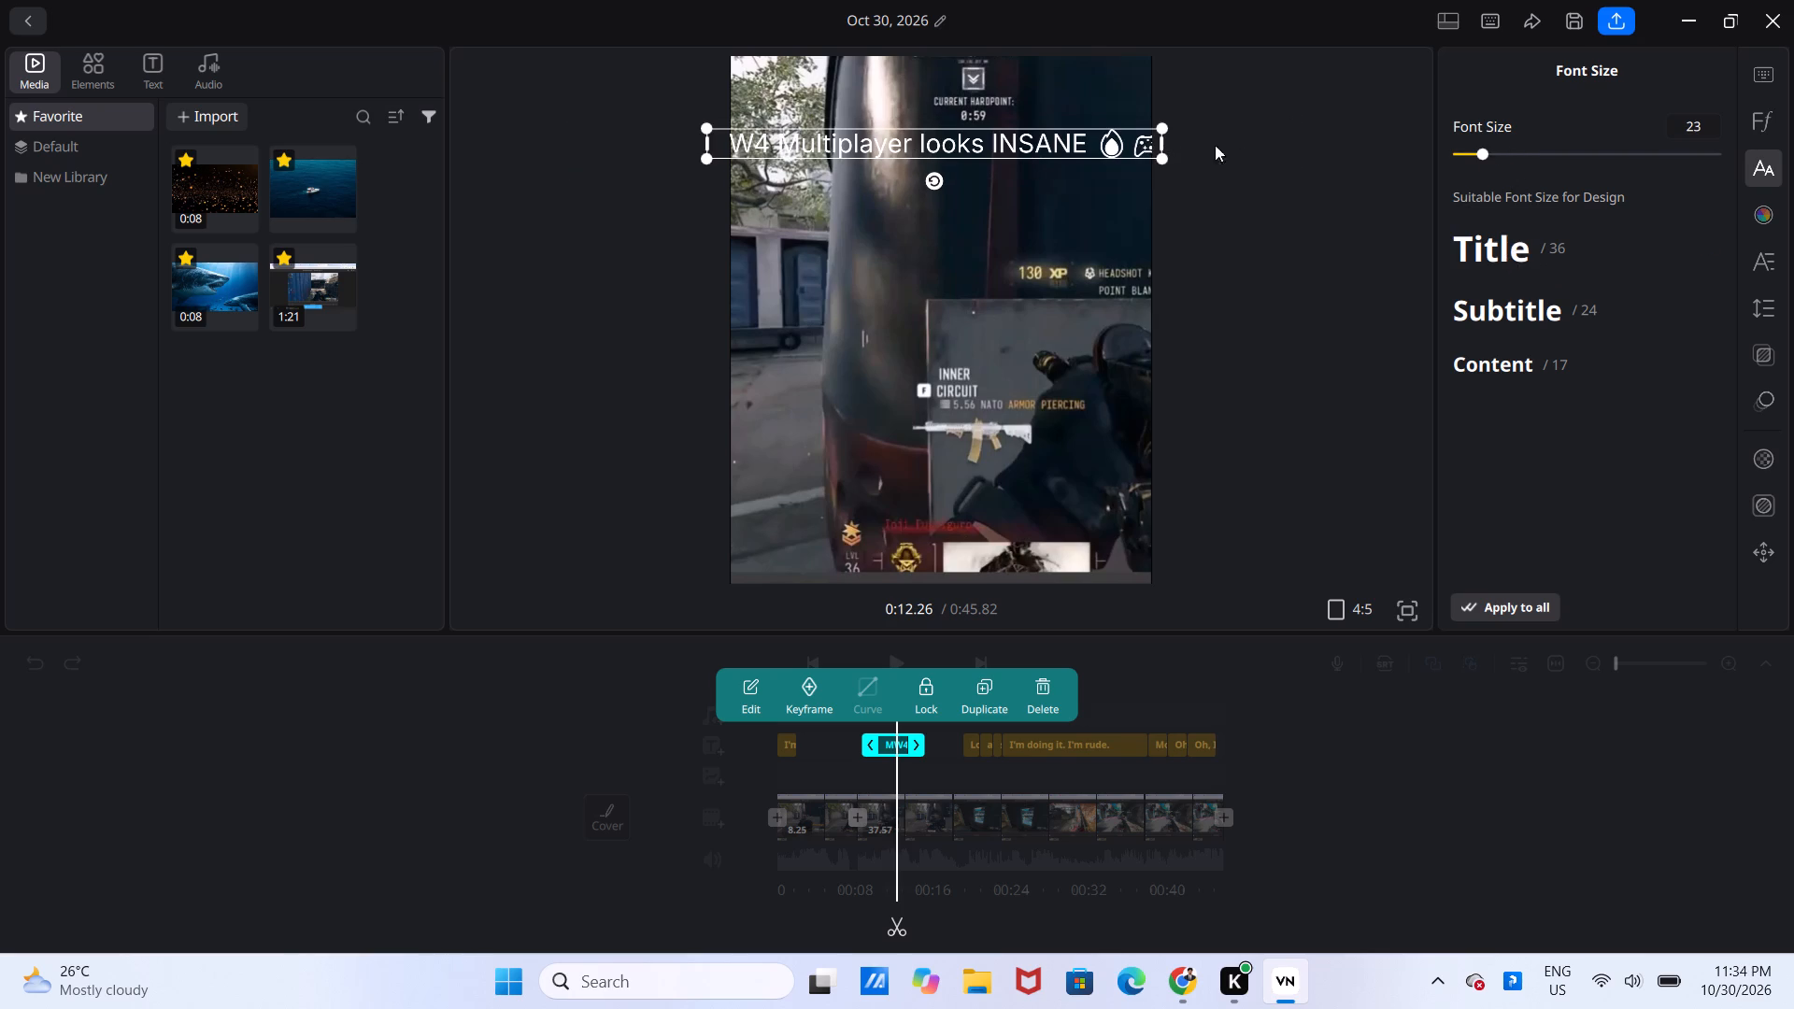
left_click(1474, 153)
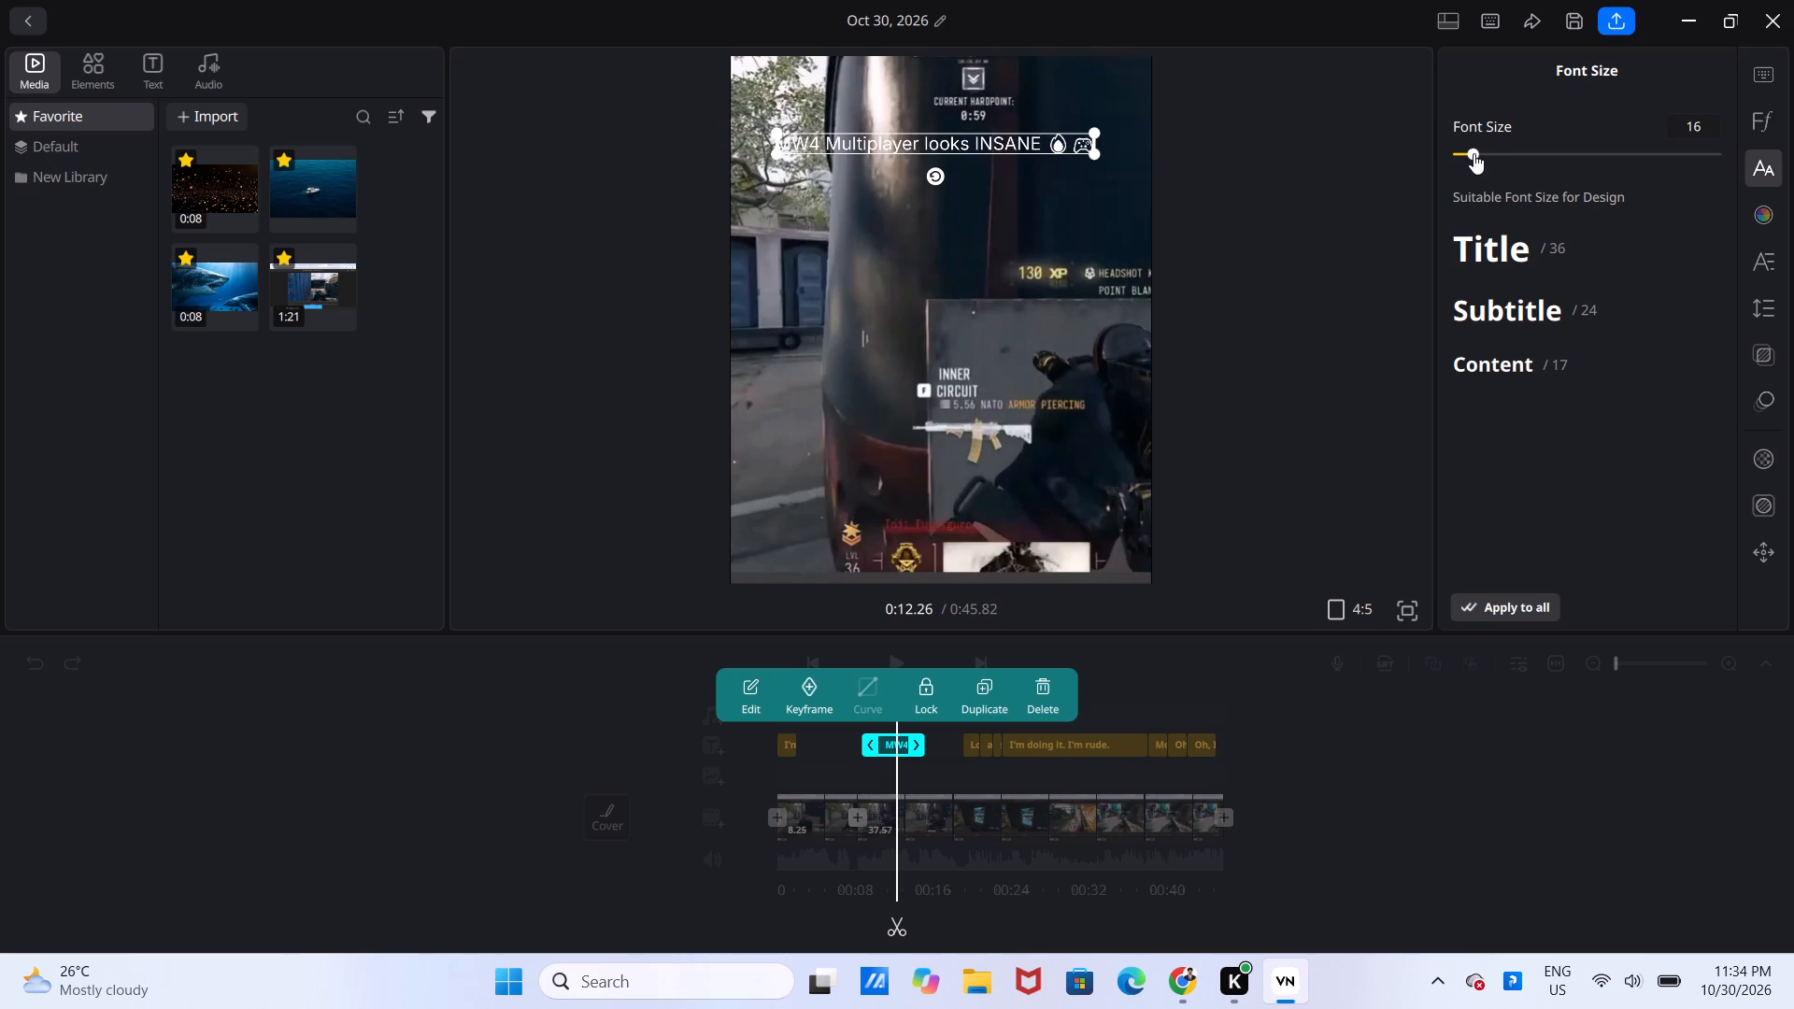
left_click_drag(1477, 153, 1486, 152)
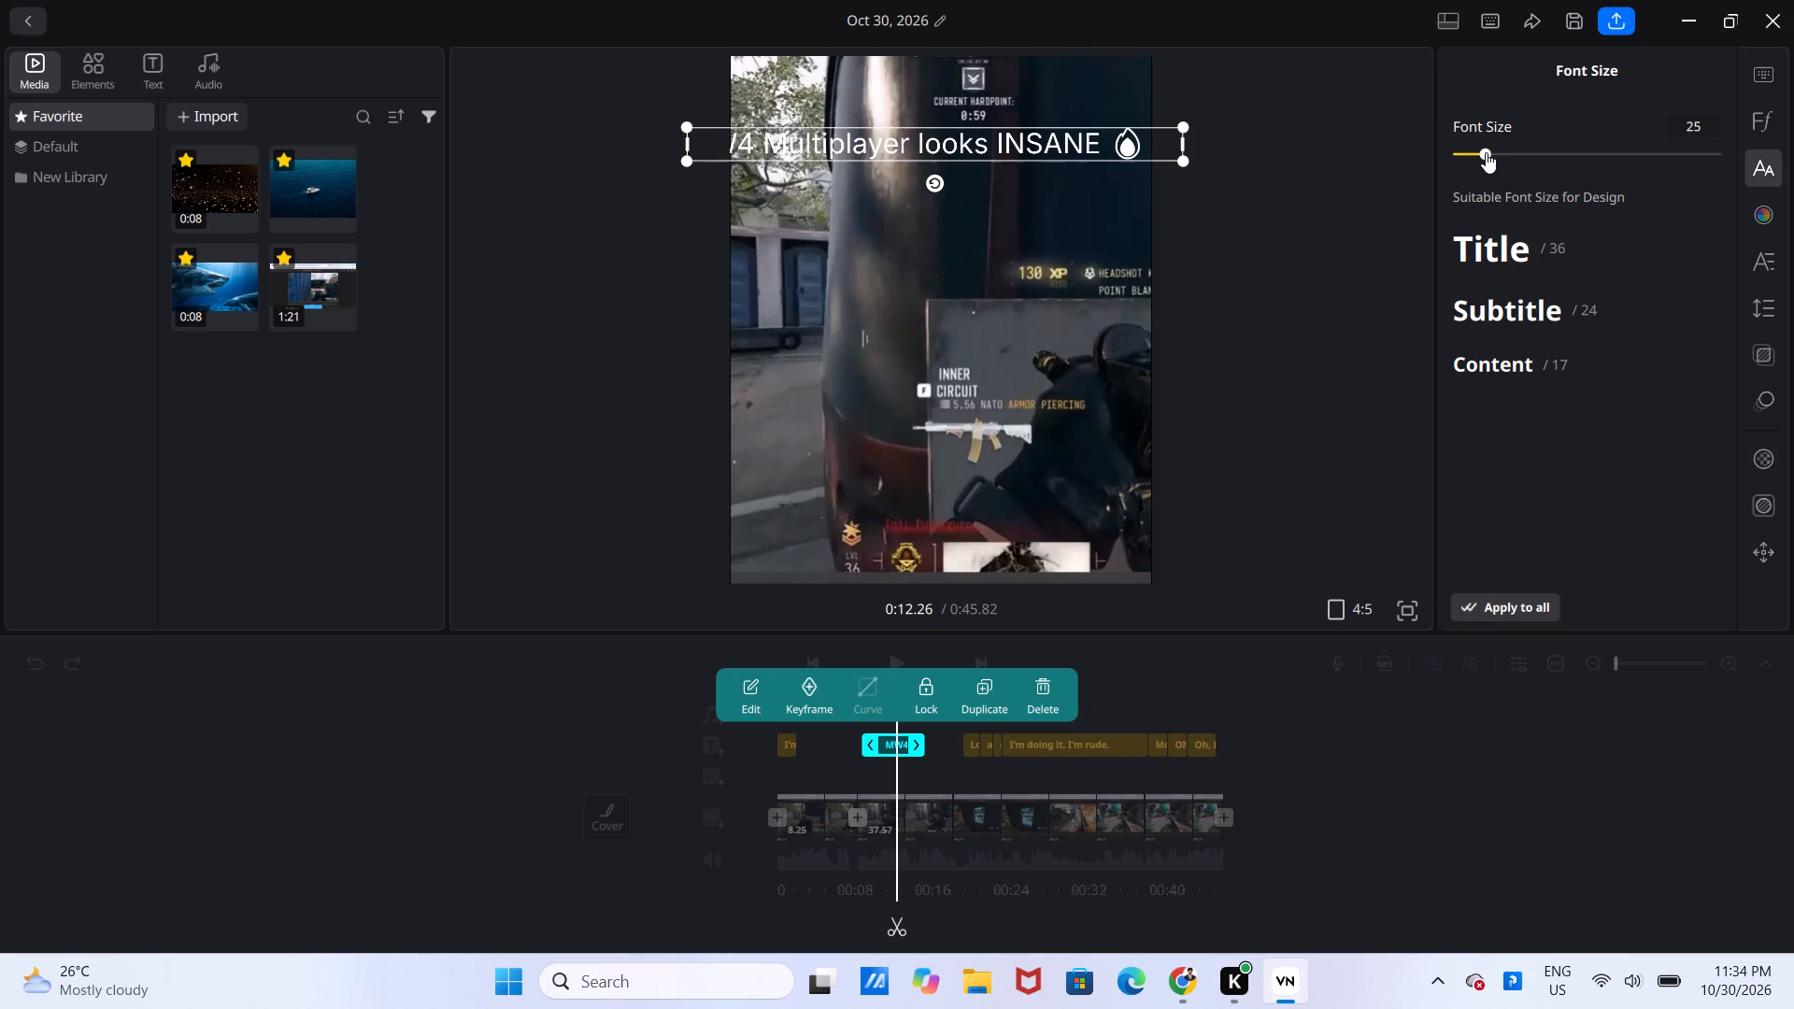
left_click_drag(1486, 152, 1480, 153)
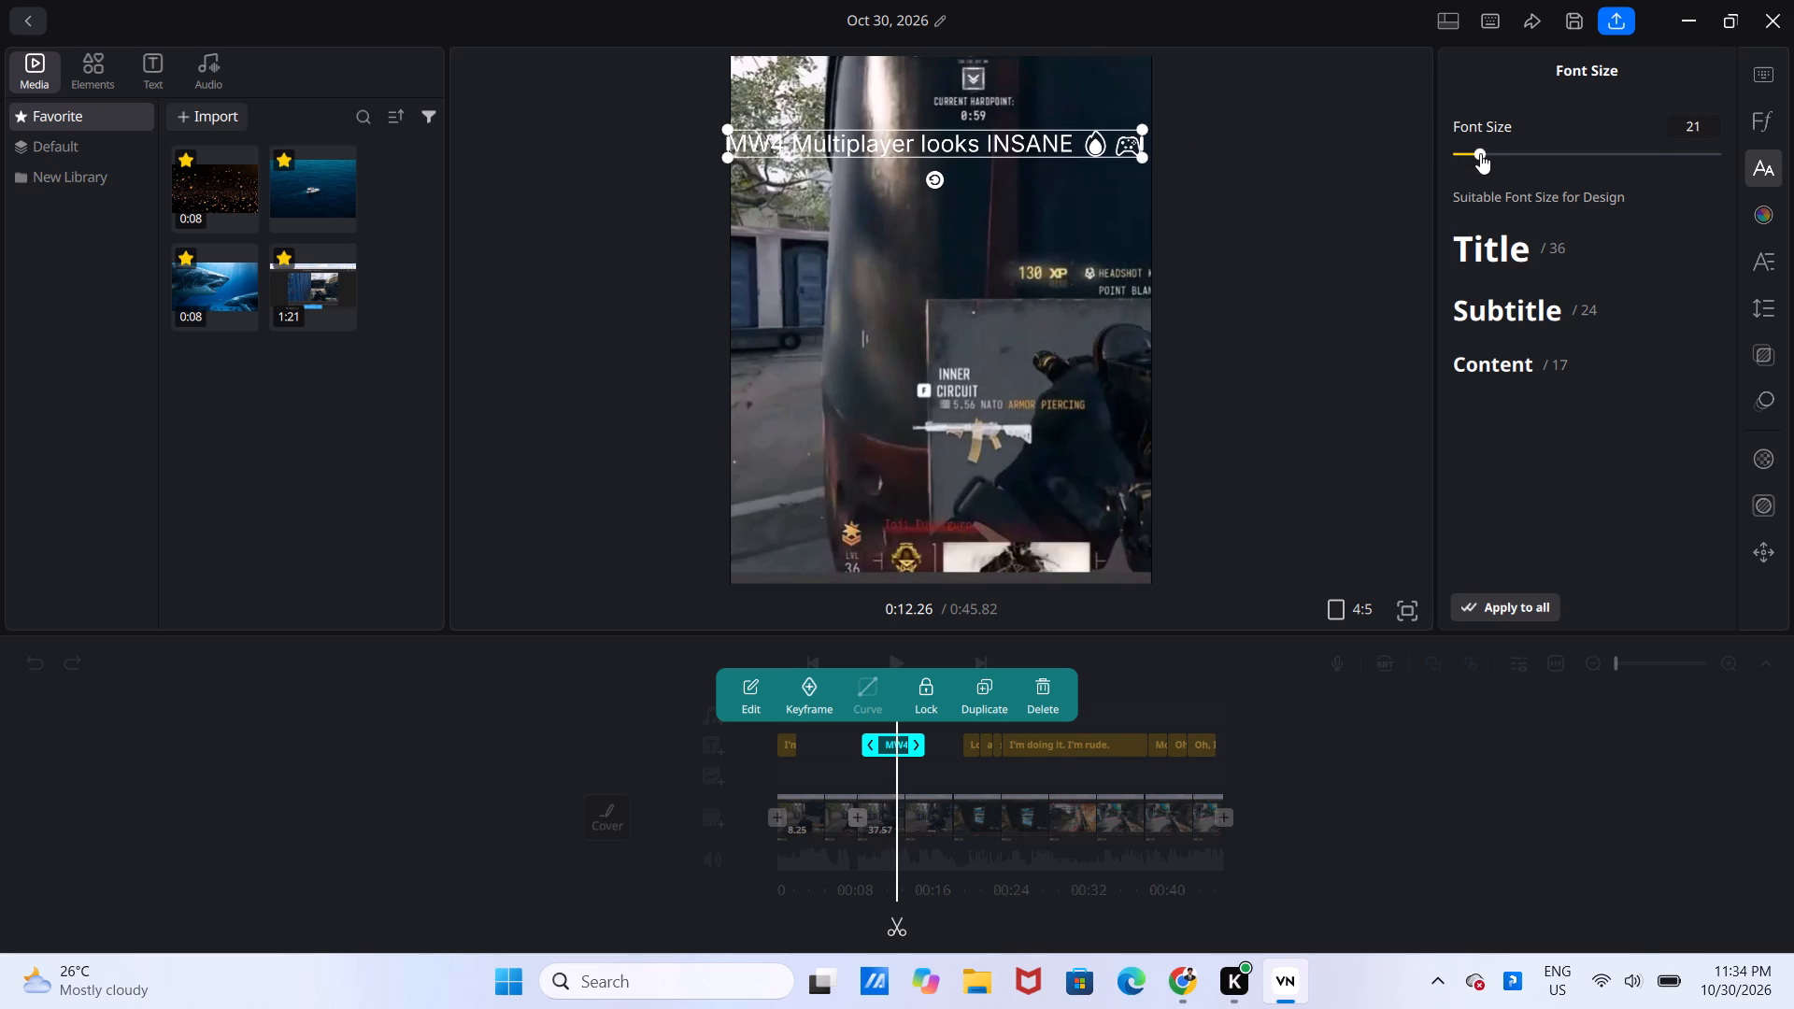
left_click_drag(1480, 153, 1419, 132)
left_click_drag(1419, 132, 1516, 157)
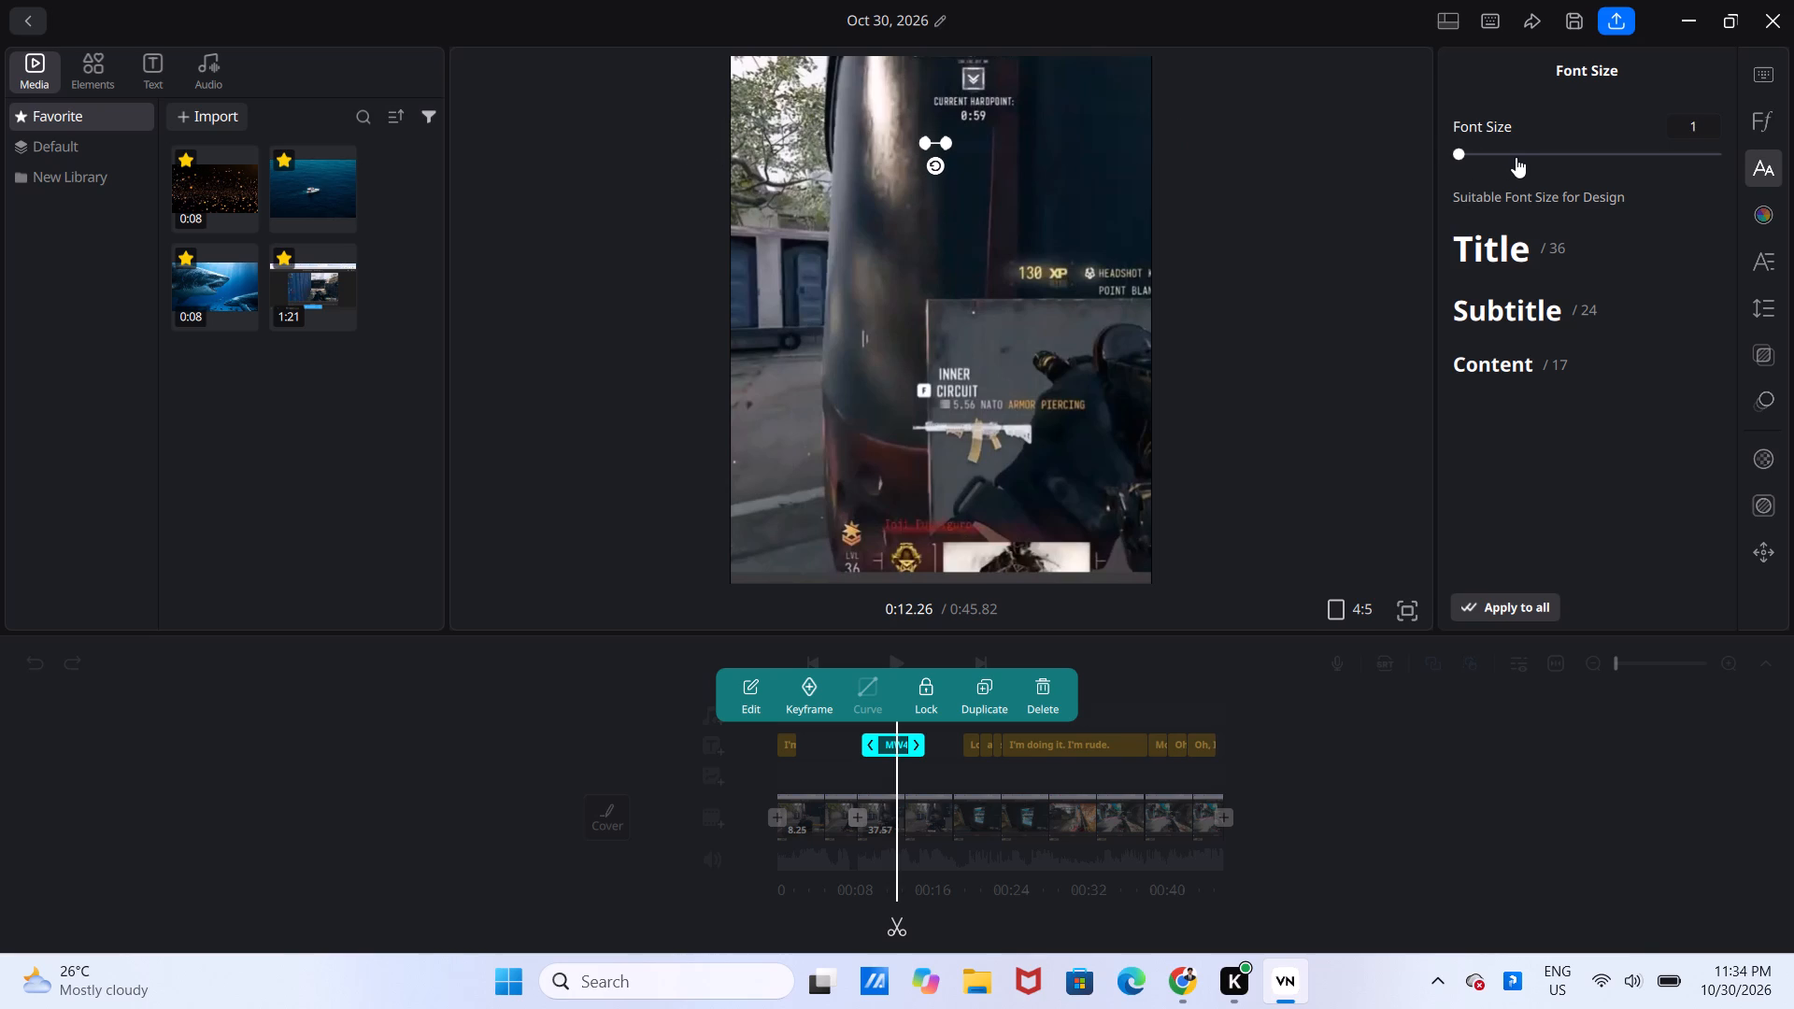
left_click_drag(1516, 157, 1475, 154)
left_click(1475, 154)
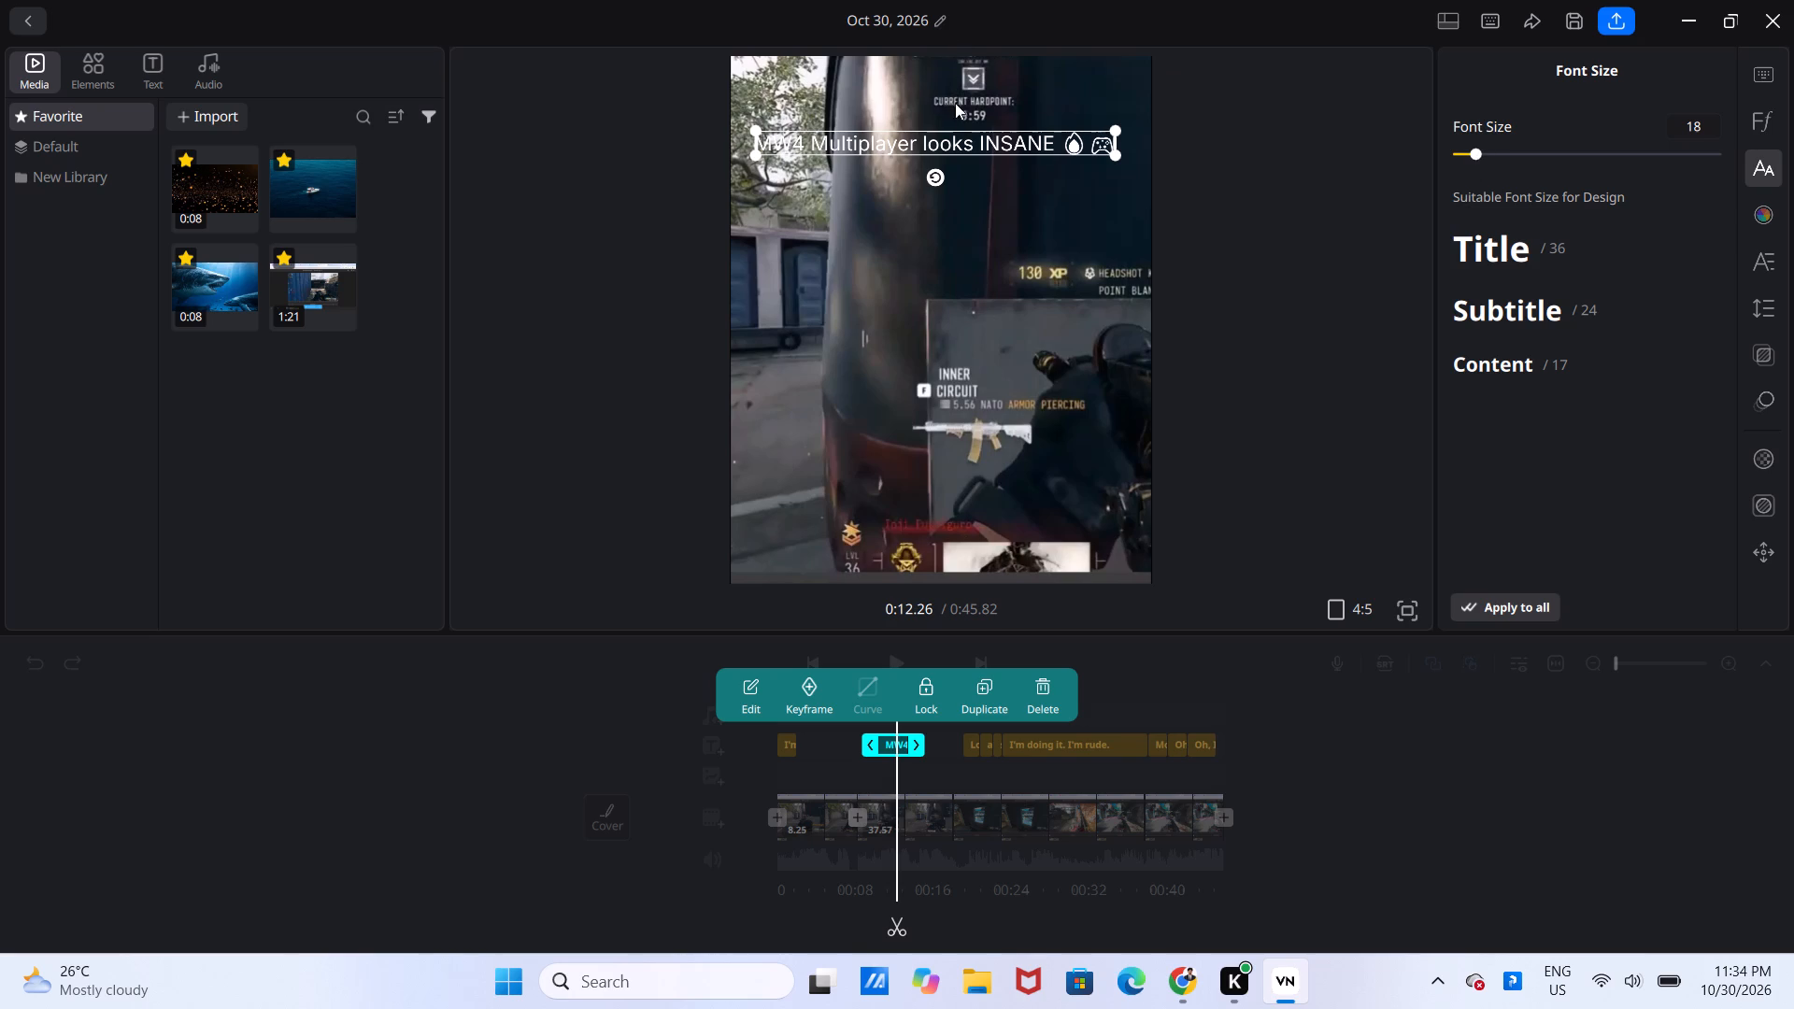
Nudge the title slightly higher and toward the frame's horizontal centre, just beneath the hardpoint timer.
left_click_drag(955, 140, 964, 134)
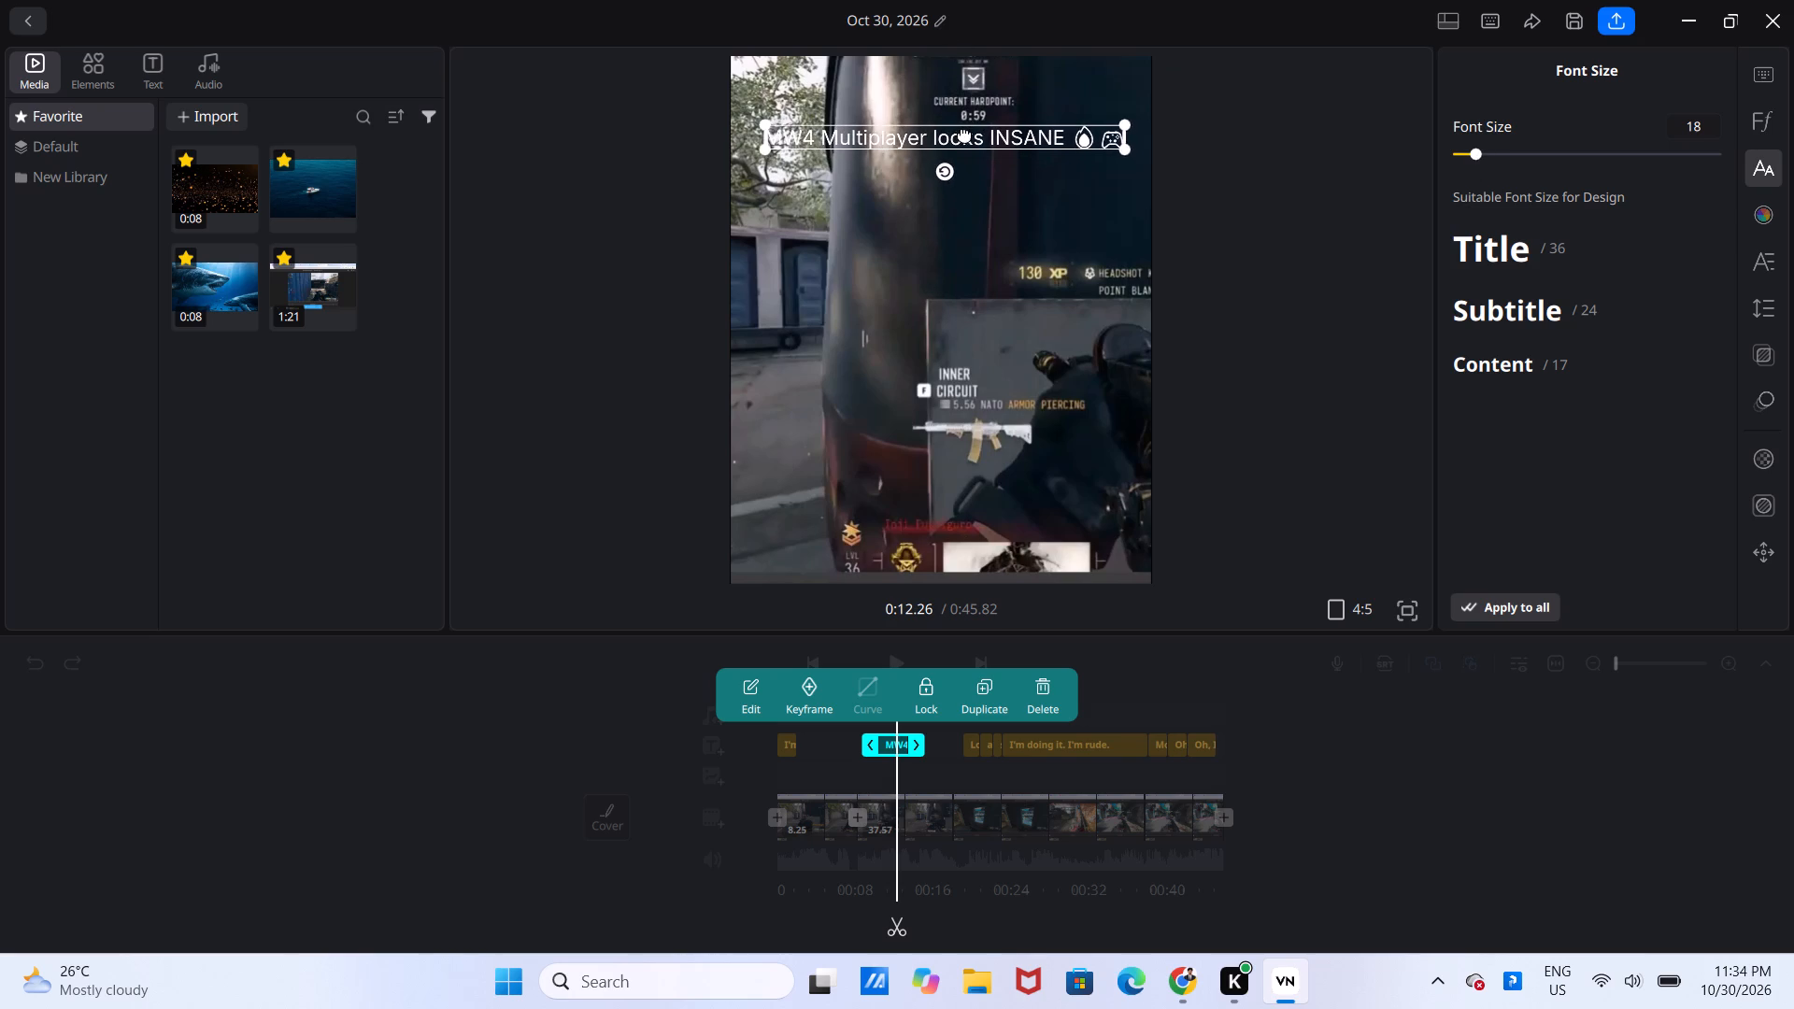
left_click_drag(964, 134, 963, 128)
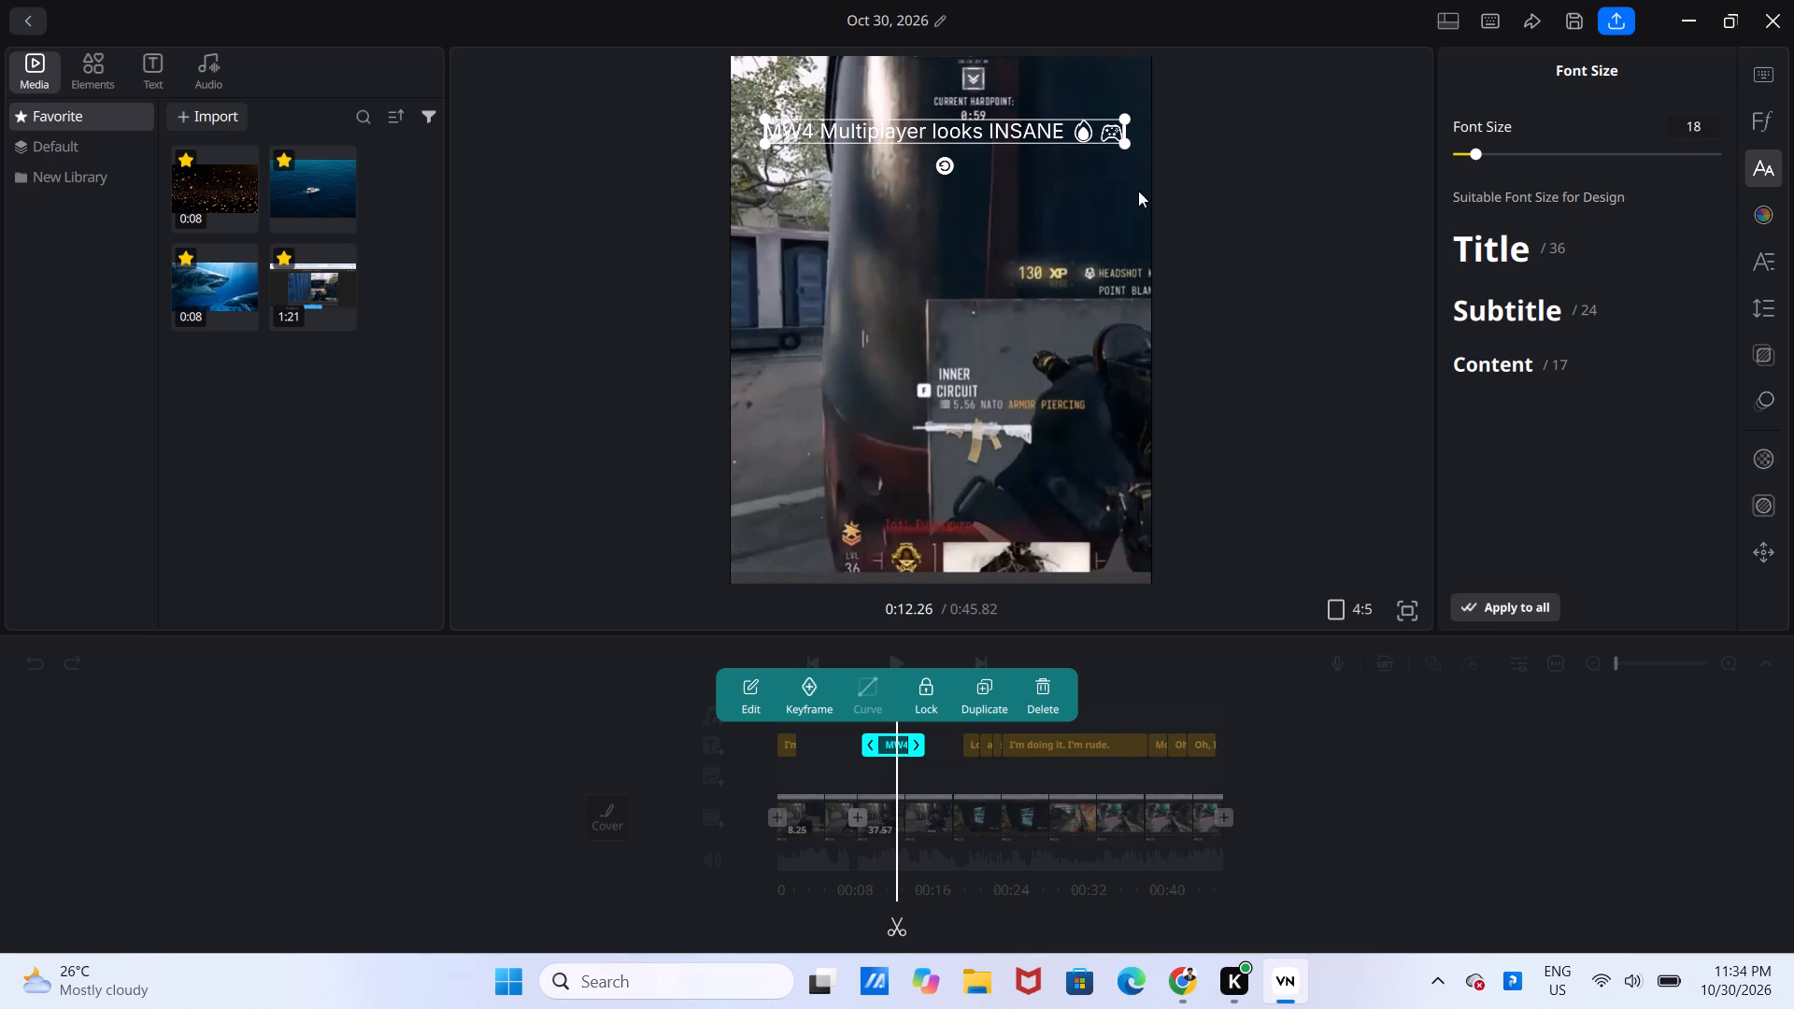
Compare several preset colour styles on the title and apply the light blue C9EFF3 text with the blue 367AF5 stroke.
left_click(1759, 223)
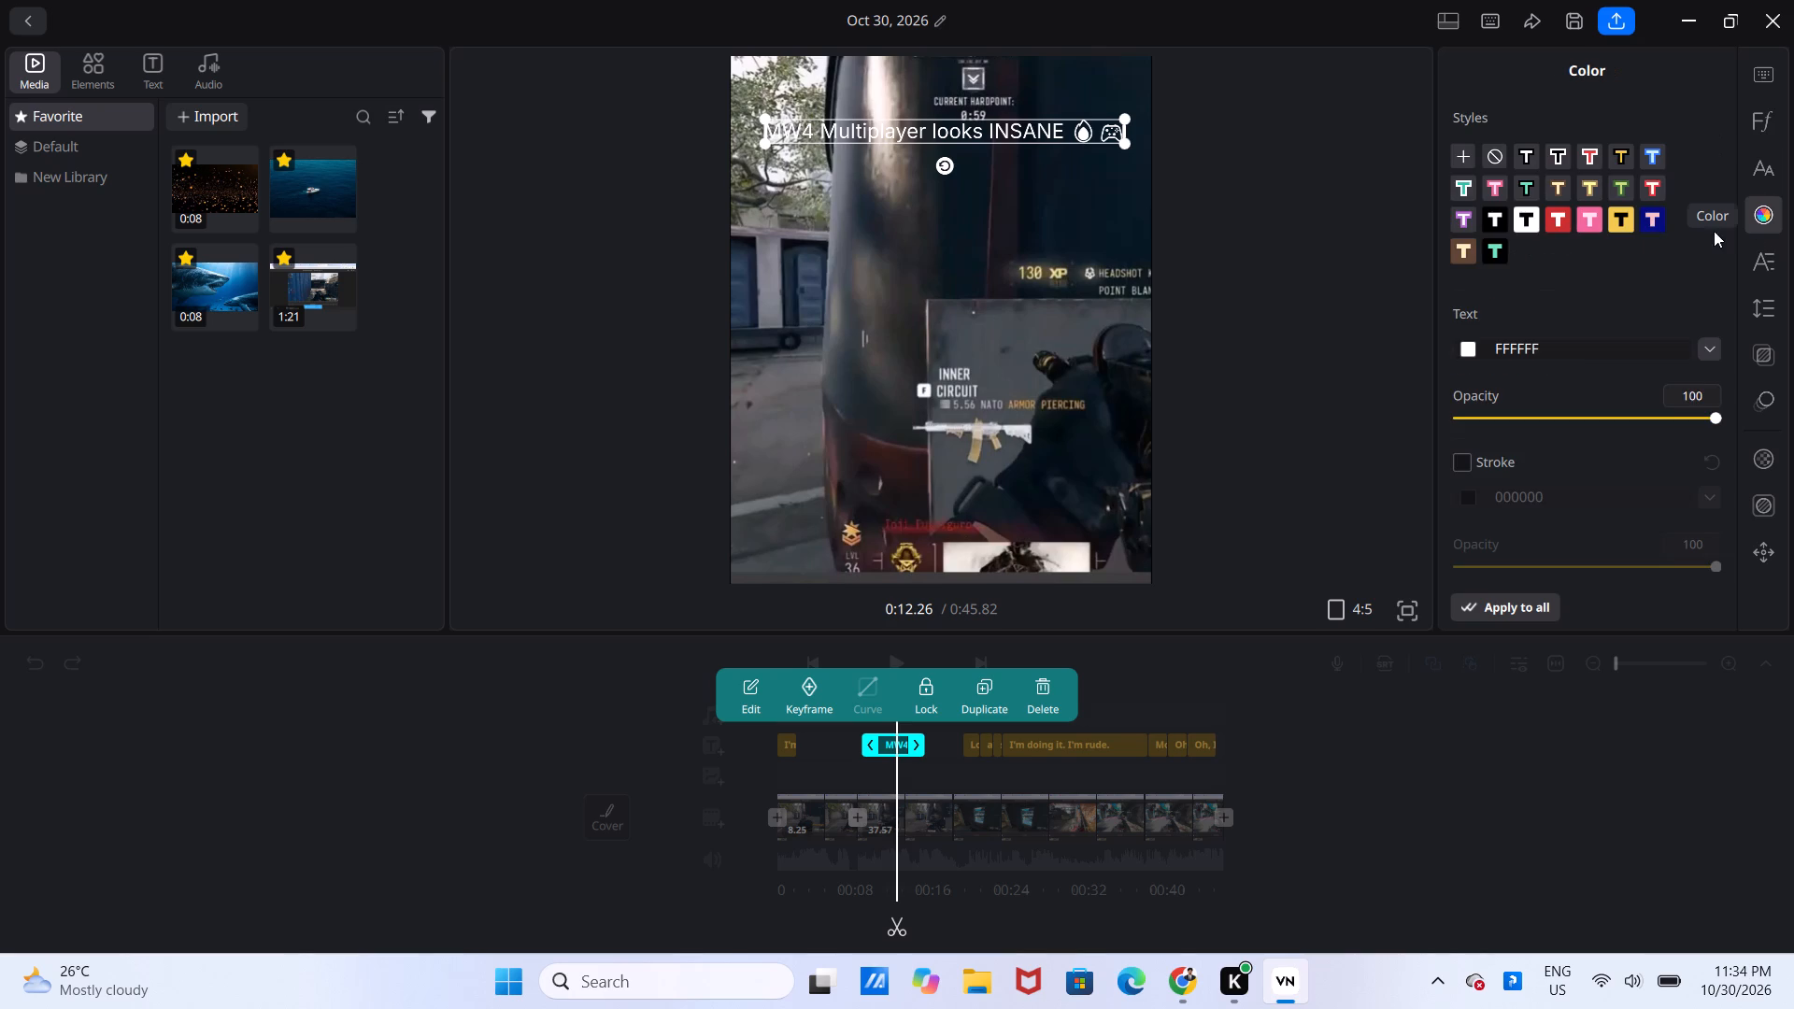
left_click(1625, 225)
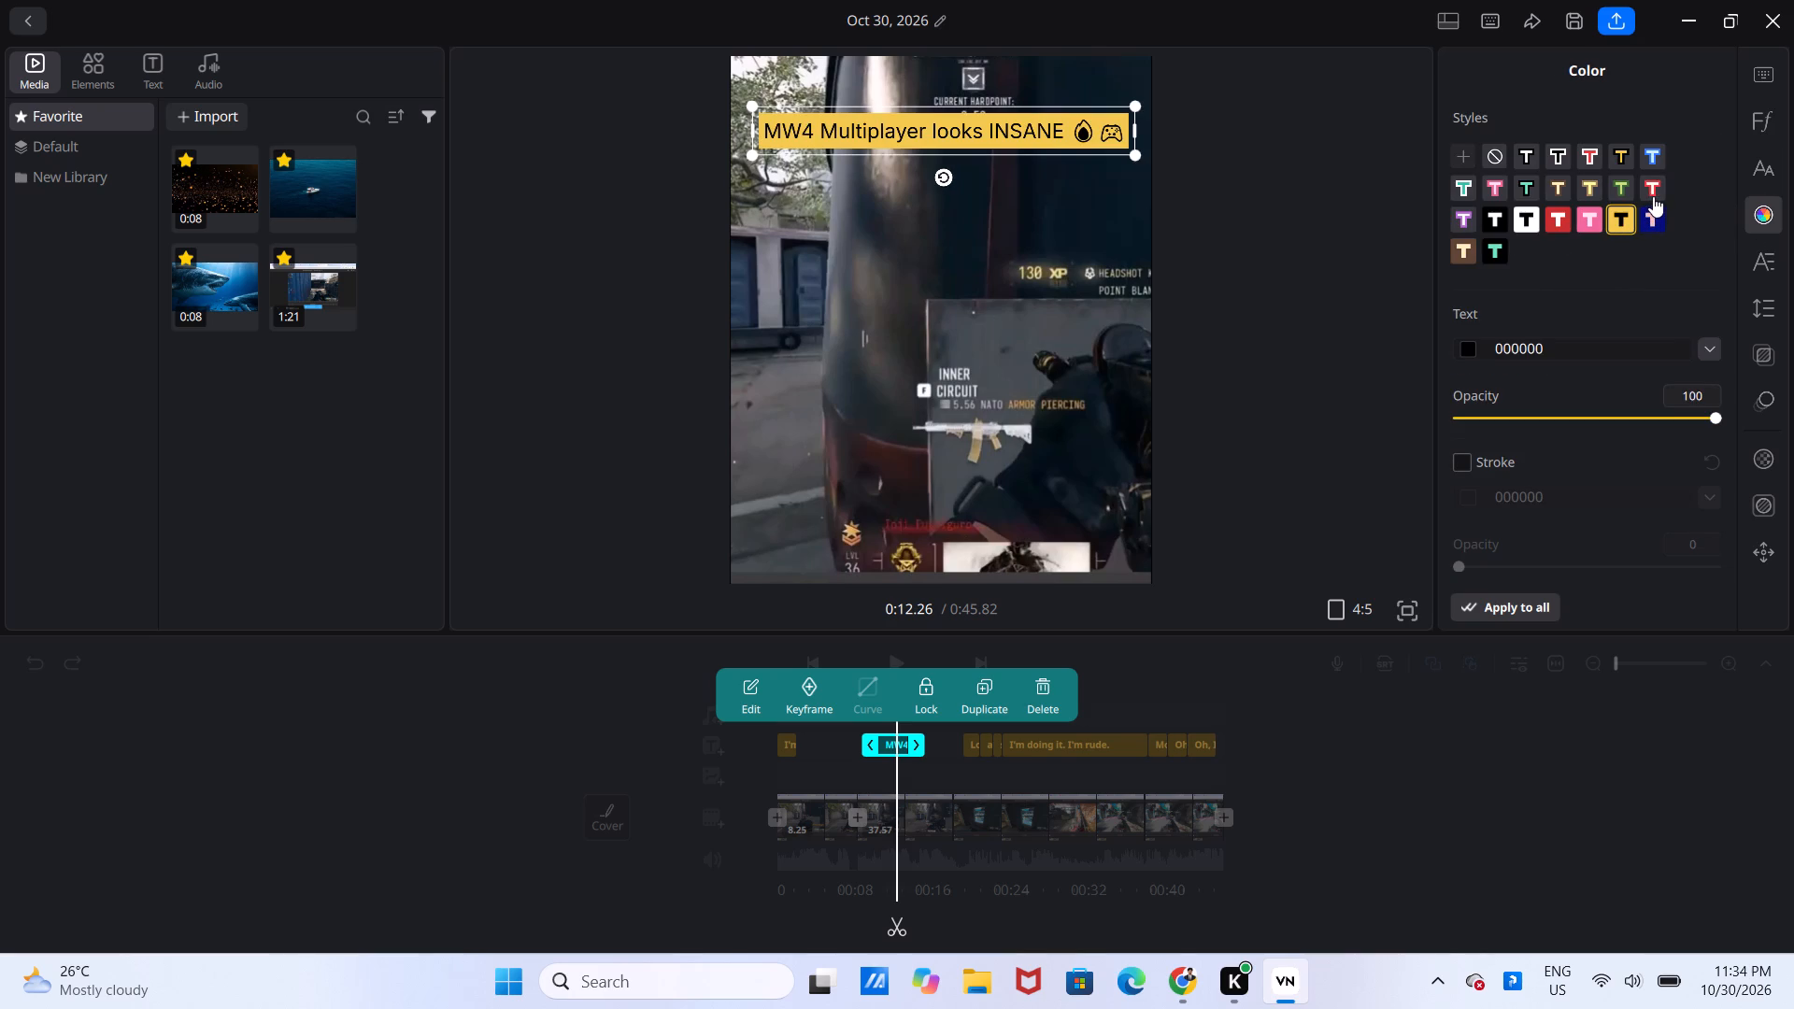
left_click(1584, 186)
left_click(1644, 185)
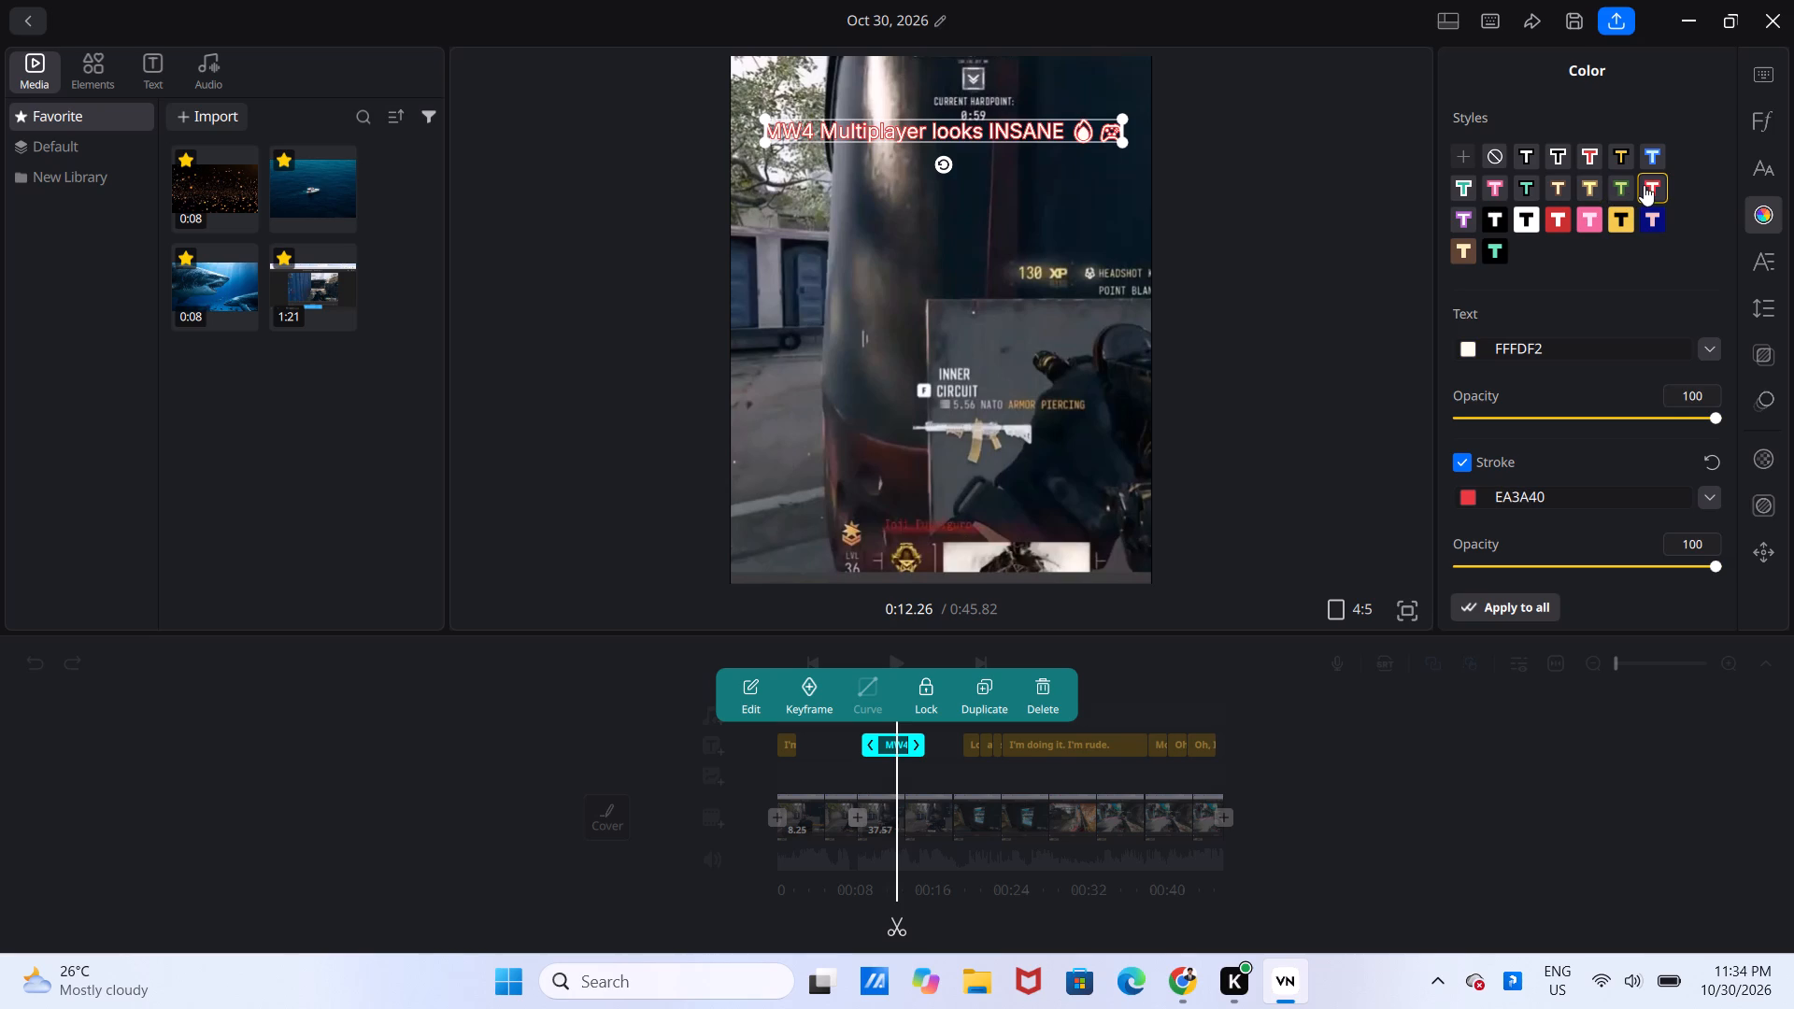
left_click(1460, 219)
left_click(1486, 220)
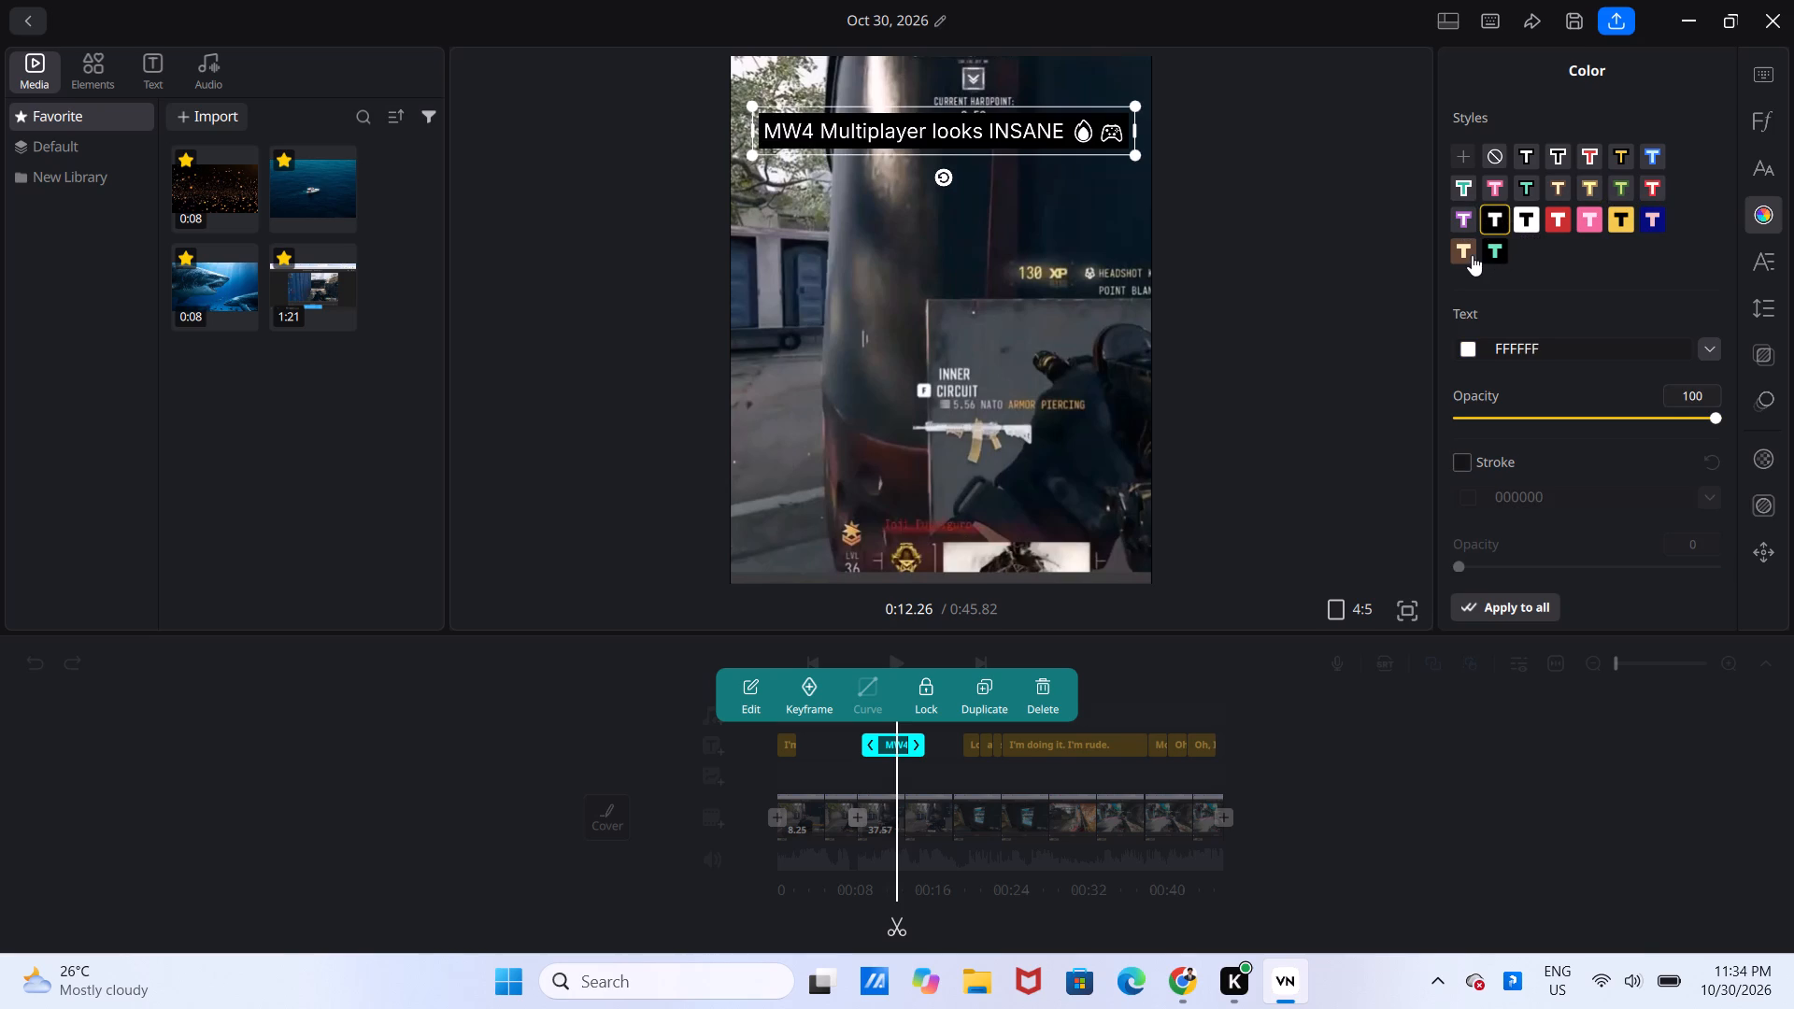
left_click(1466, 254)
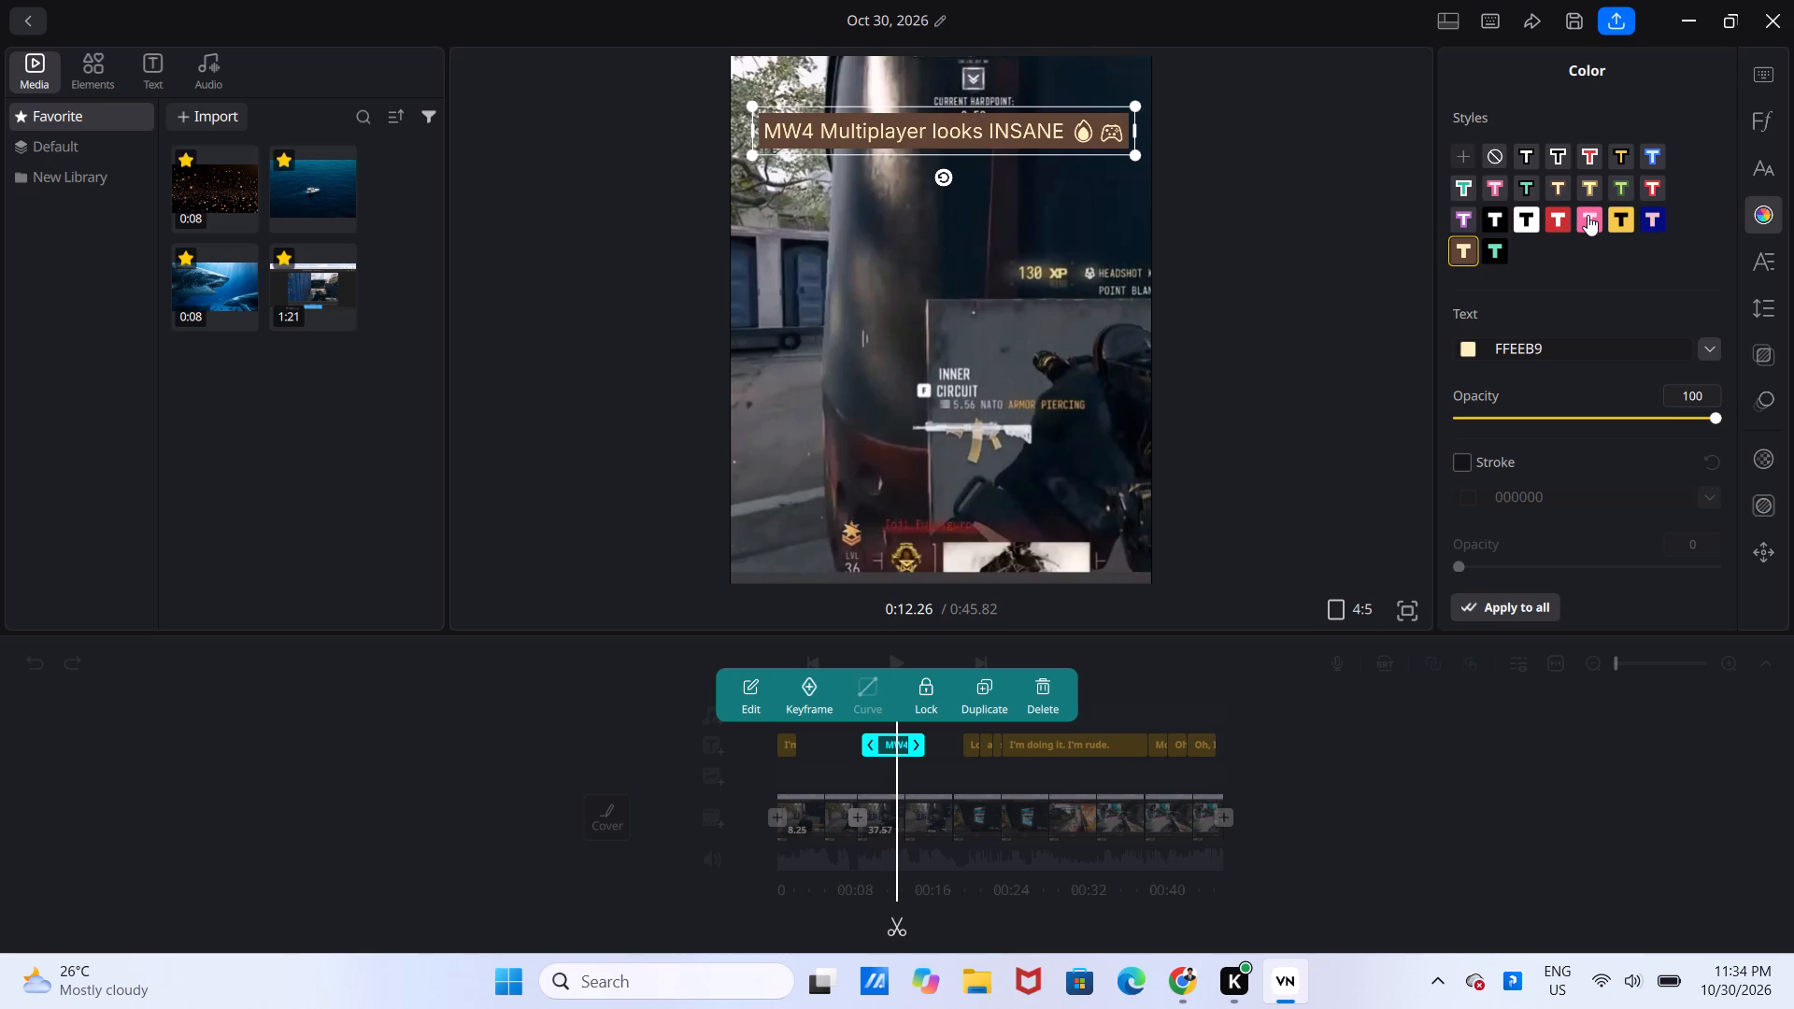
left_click(1588, 215)
left_click(1587, 141)
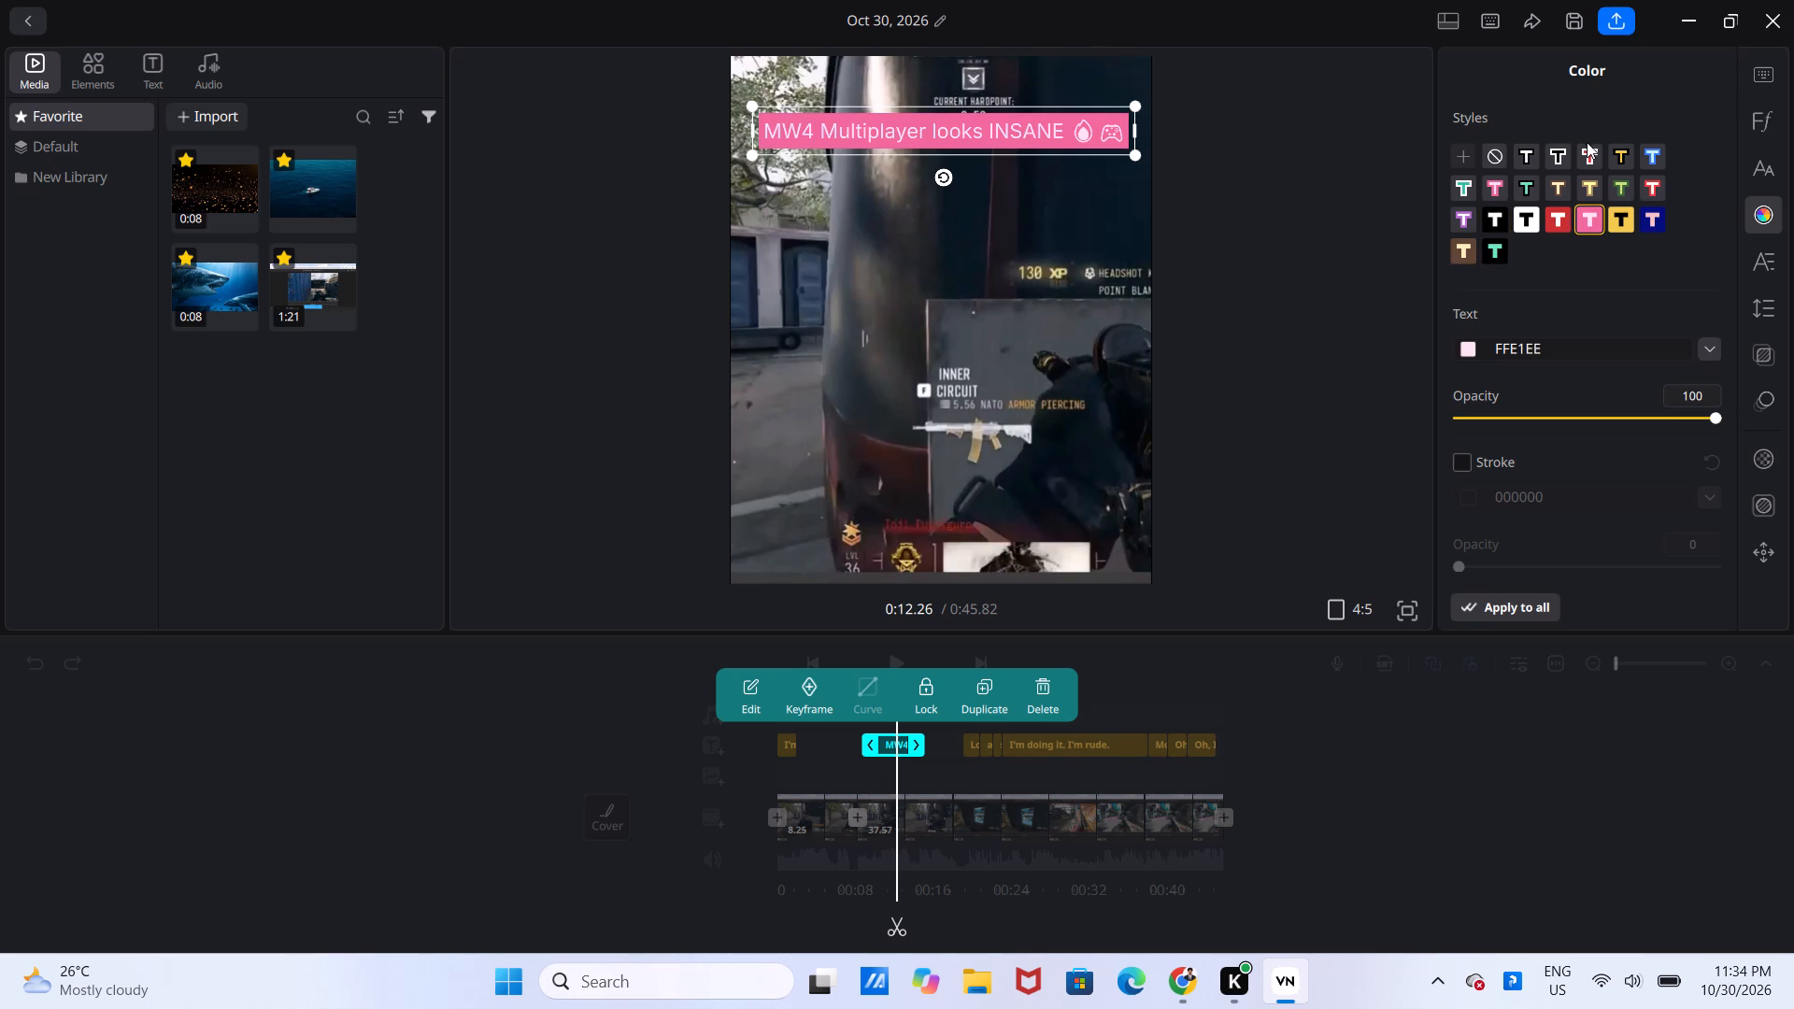
left_click(1585, 162)
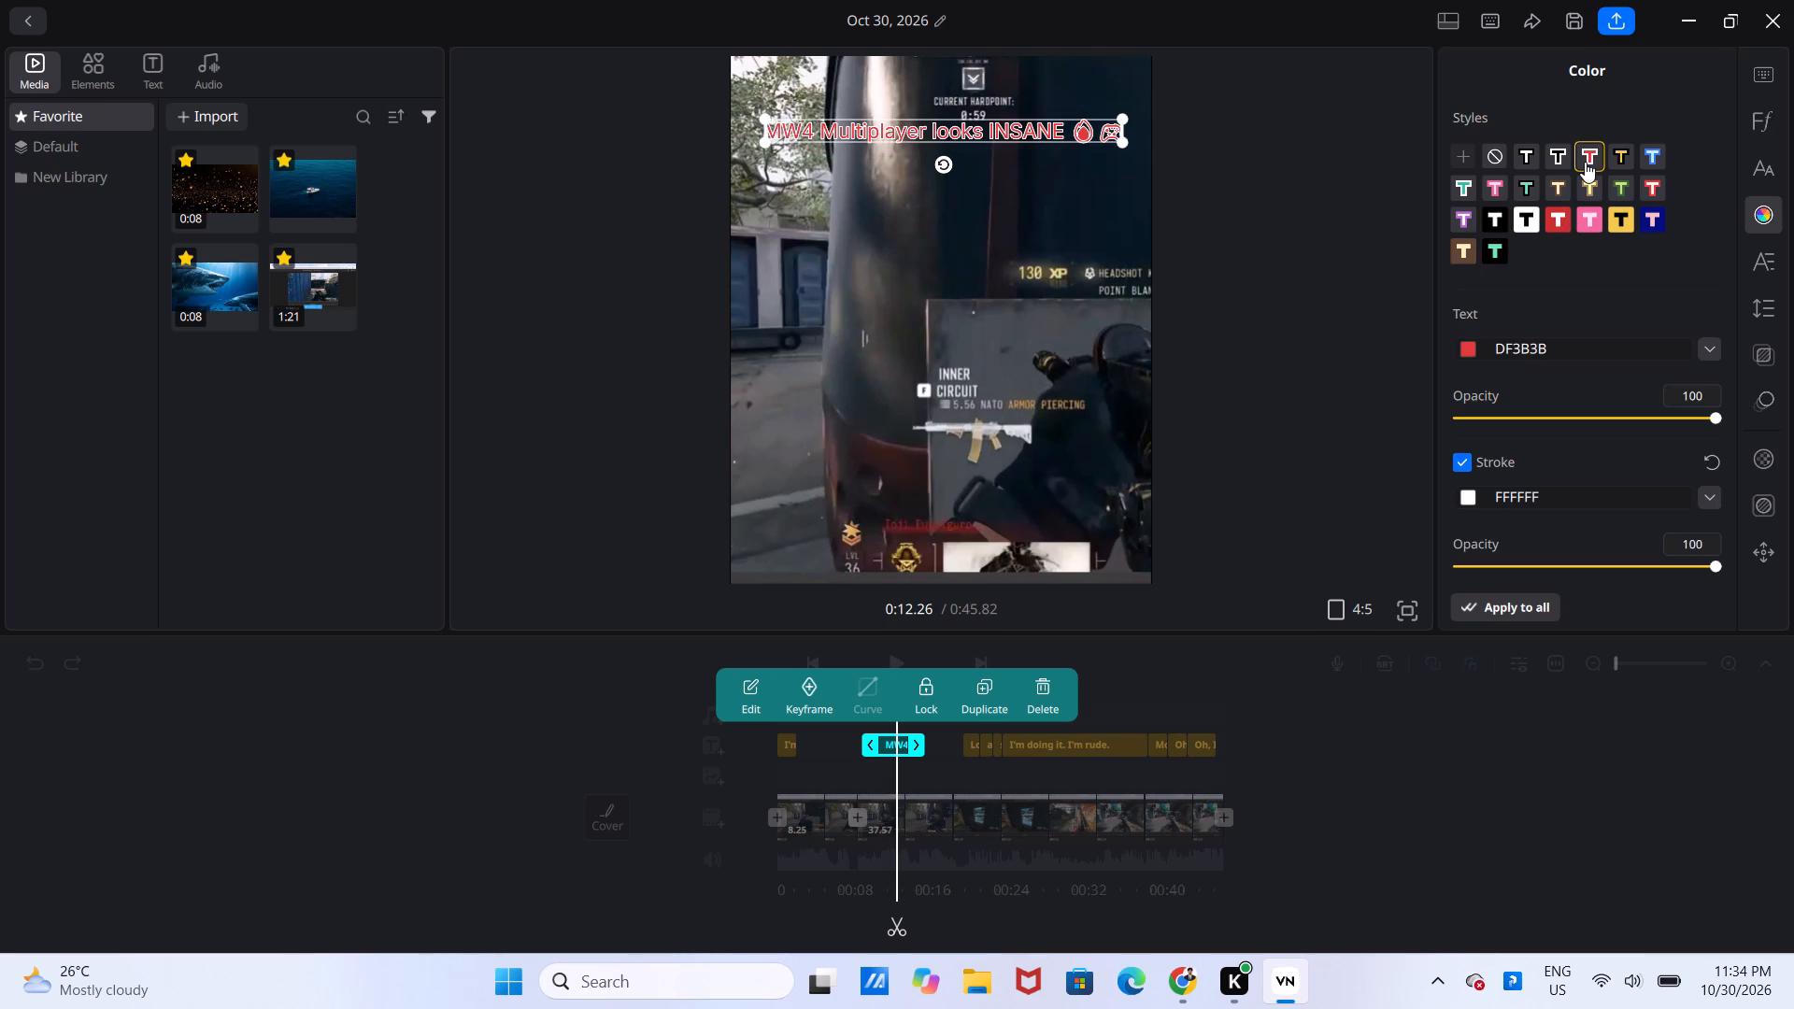
left_click(1560, 153)
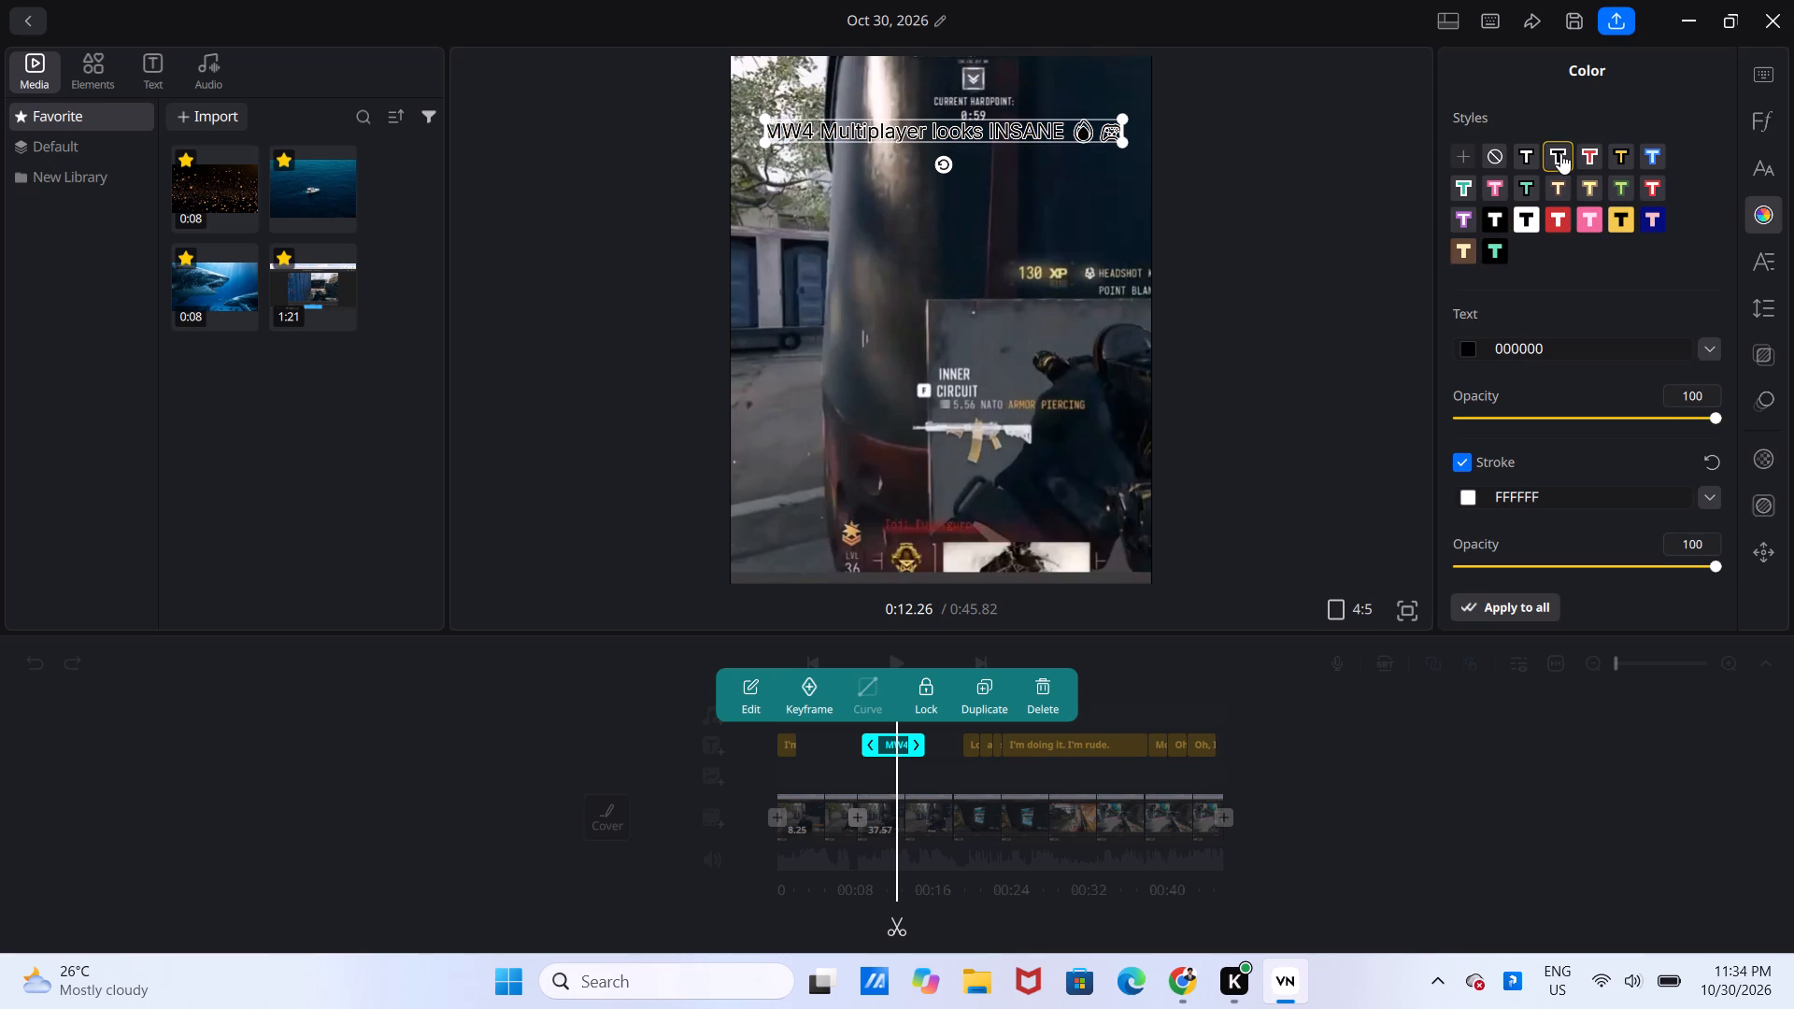
left_click(1641, 155)
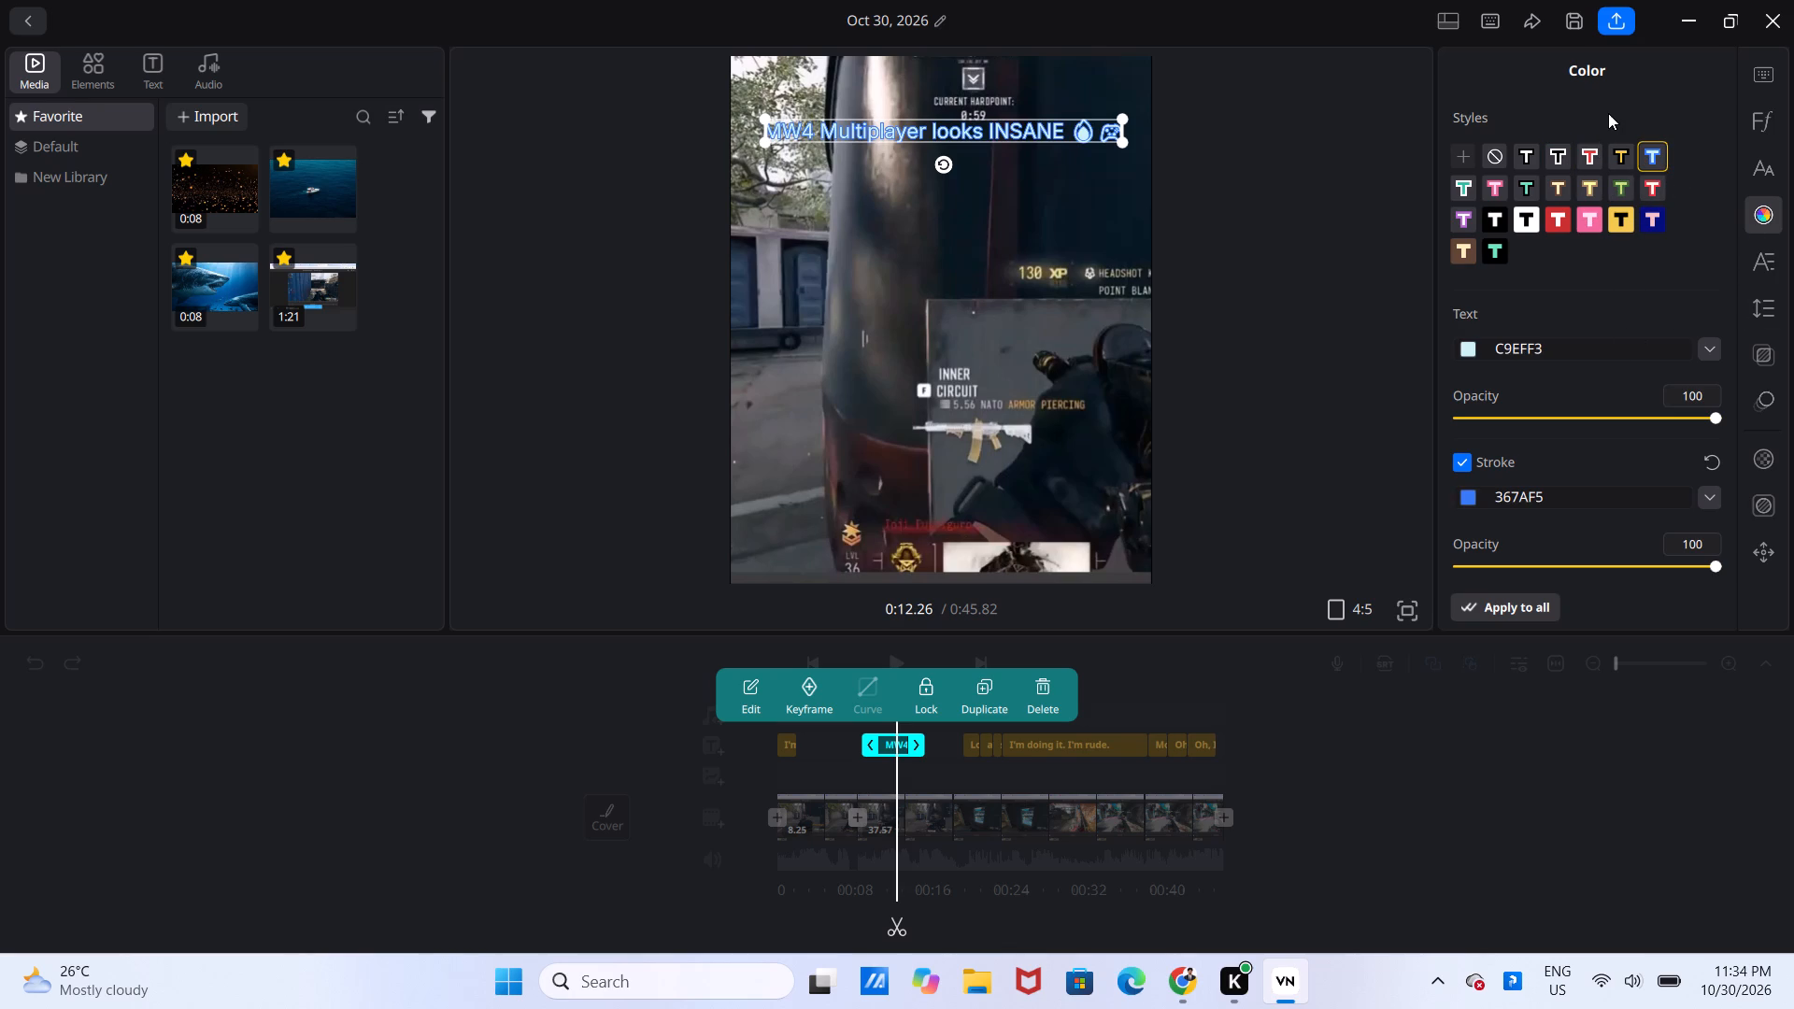
Set the title's letter spacing to 3.
left_click(1761, 258)
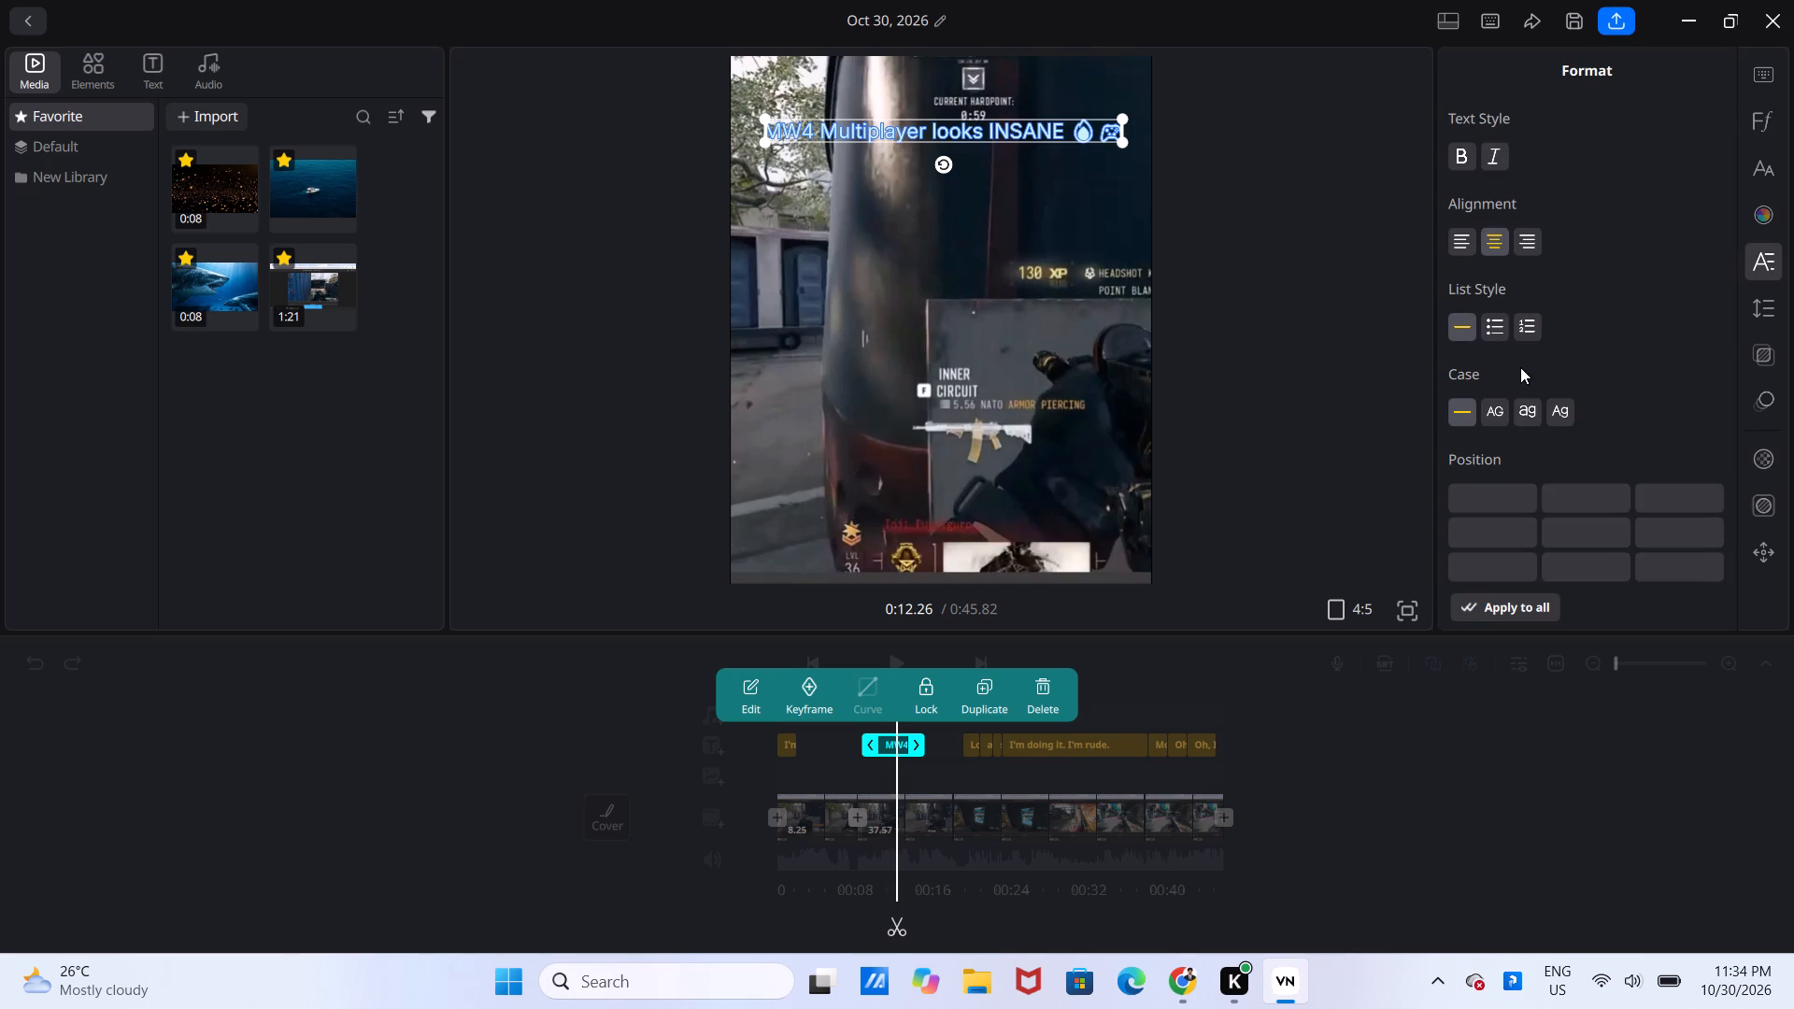
left_click(1767, 311)
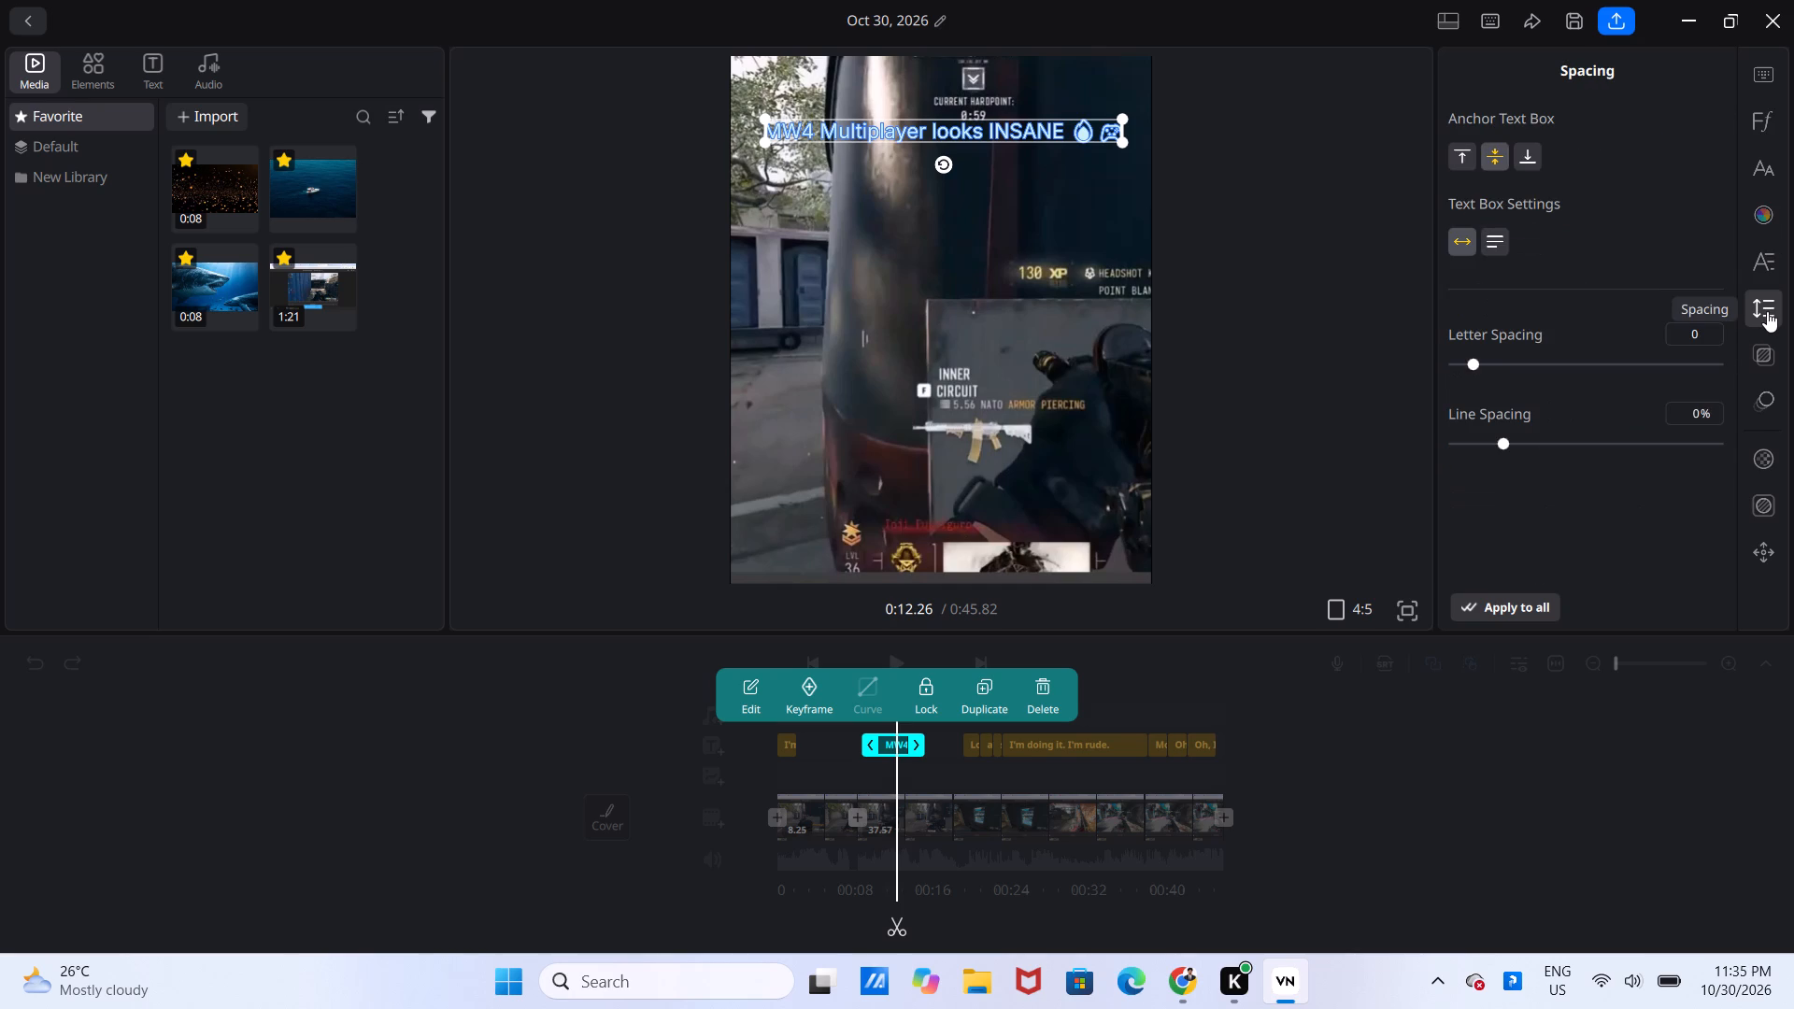
left_click(1505, 370)
double_click(1495, 364)
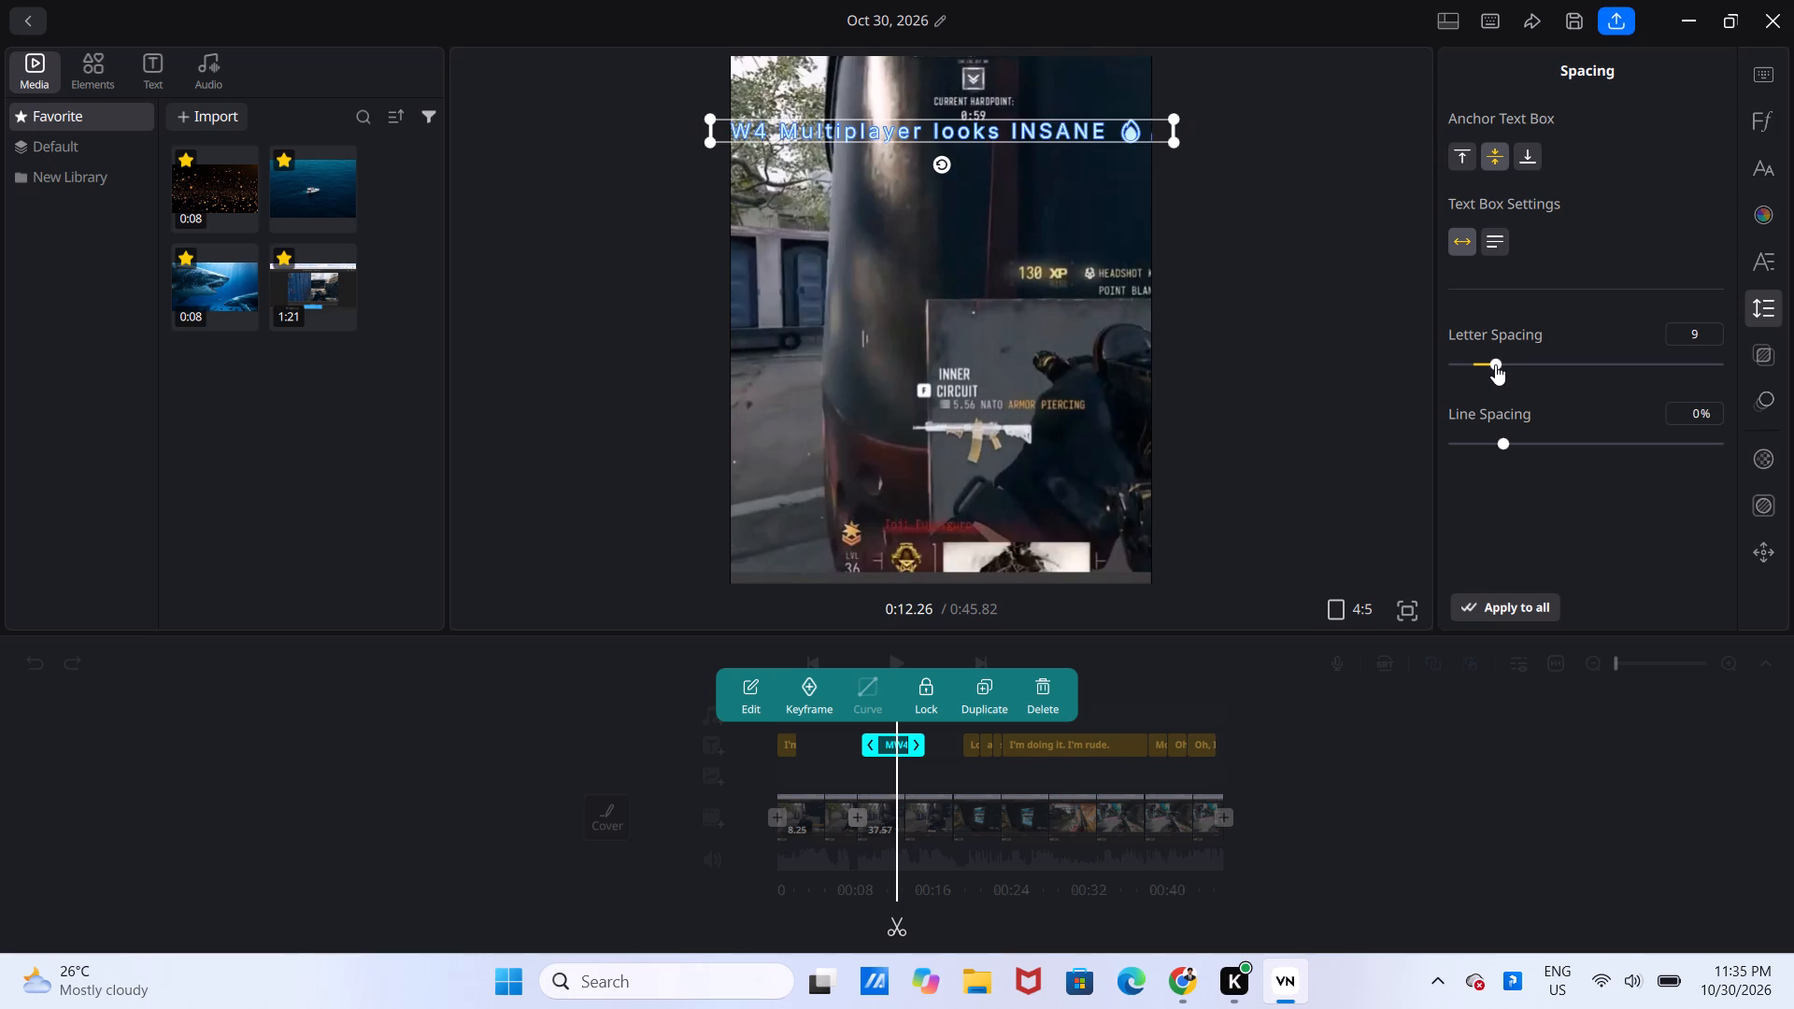
left_click_drag(1495, 364, 1469, 377)
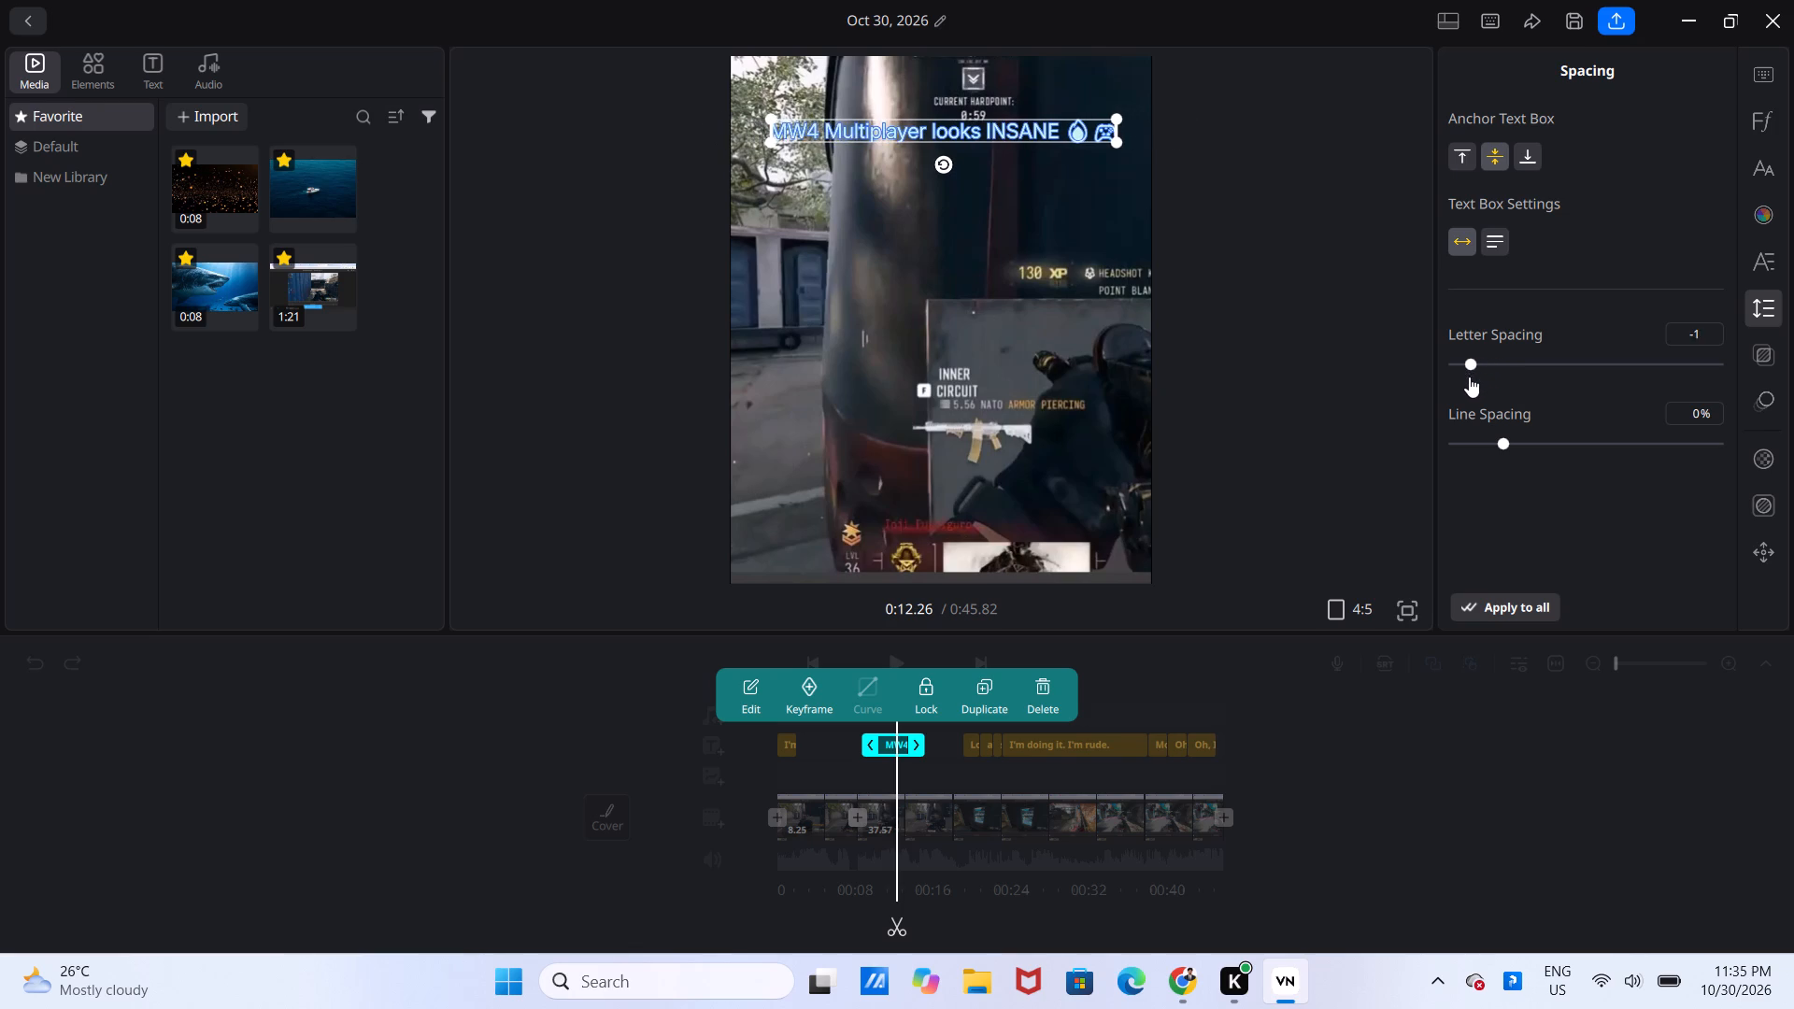
left_click_drag(1469, 377, 1482, 370)
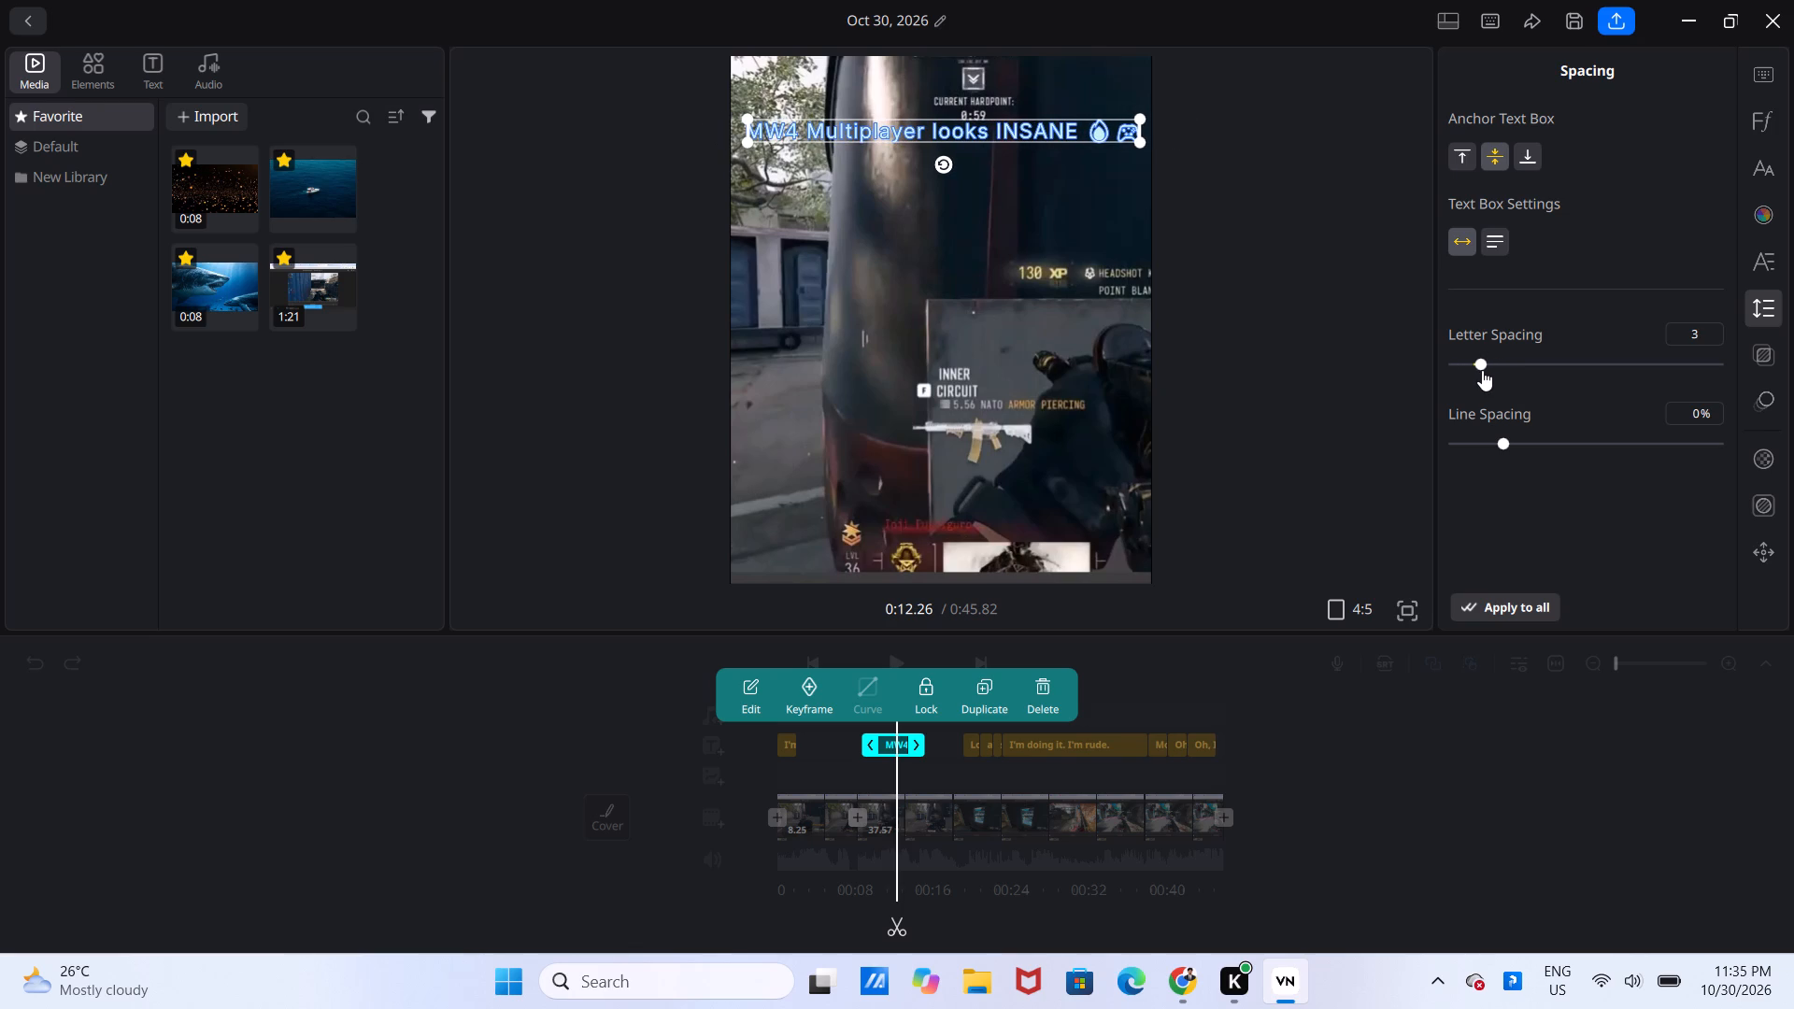
left_click_drag(1482, 370, 1481, 371)
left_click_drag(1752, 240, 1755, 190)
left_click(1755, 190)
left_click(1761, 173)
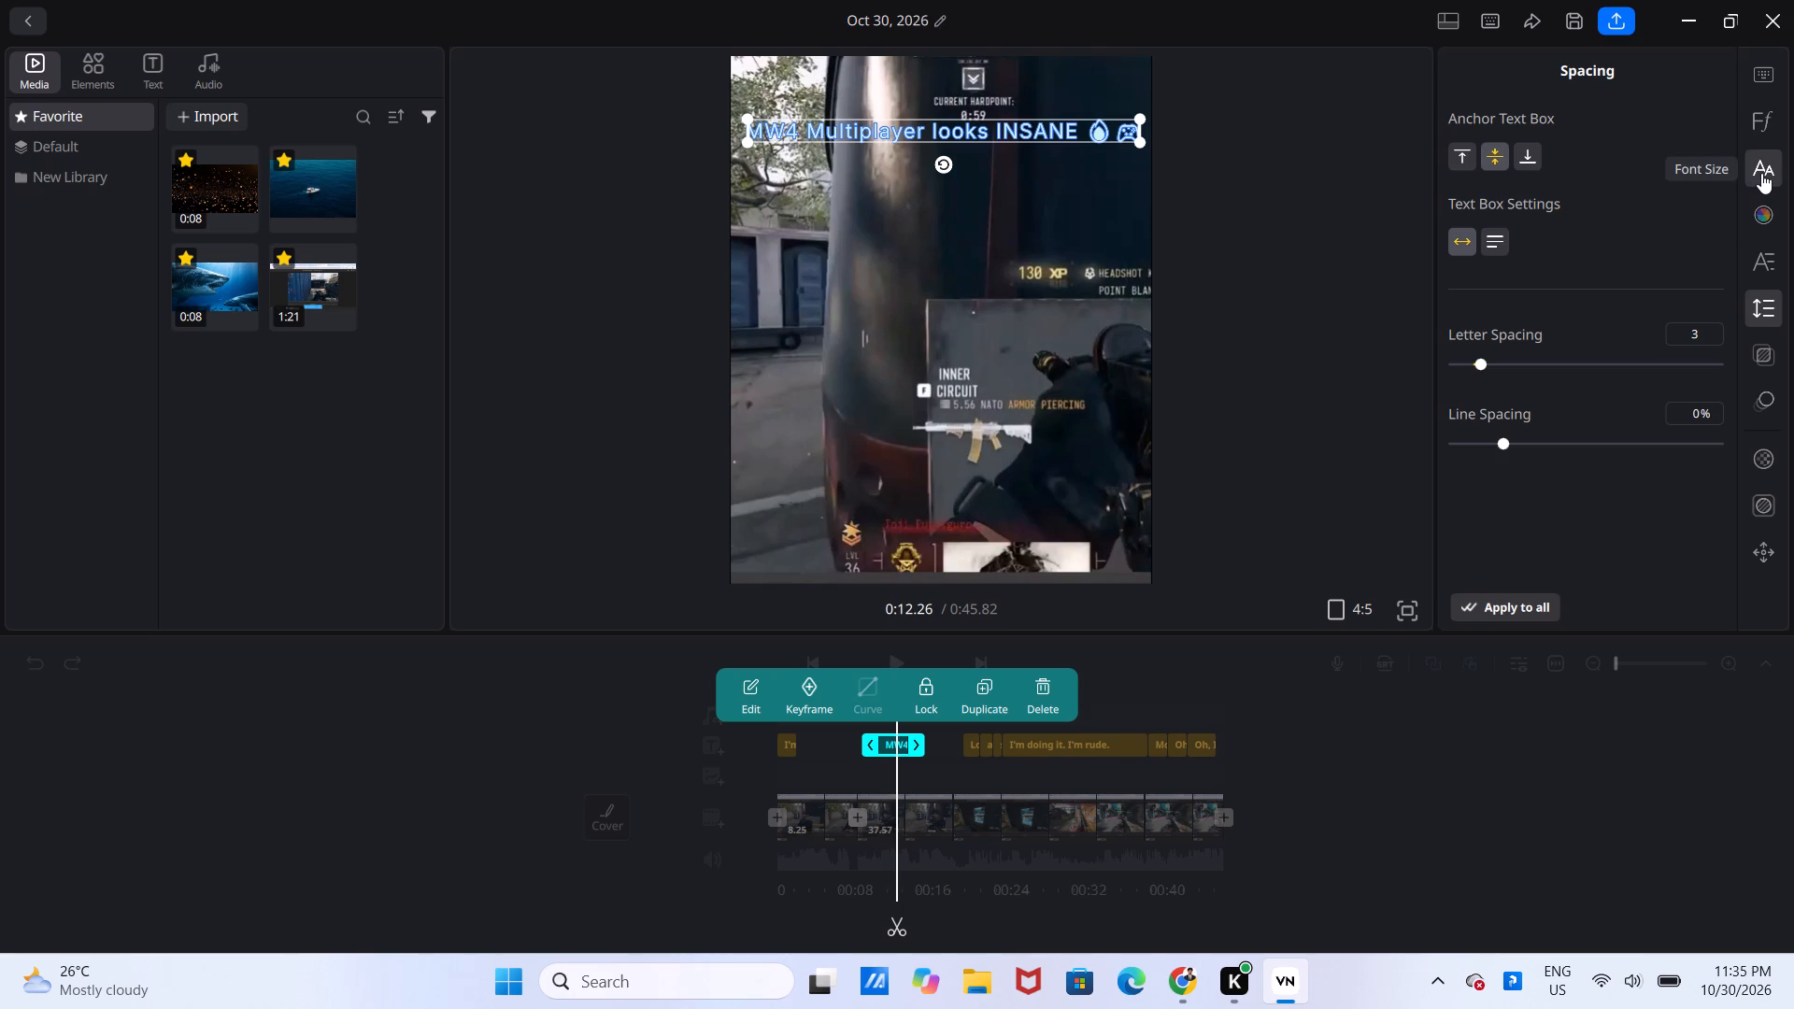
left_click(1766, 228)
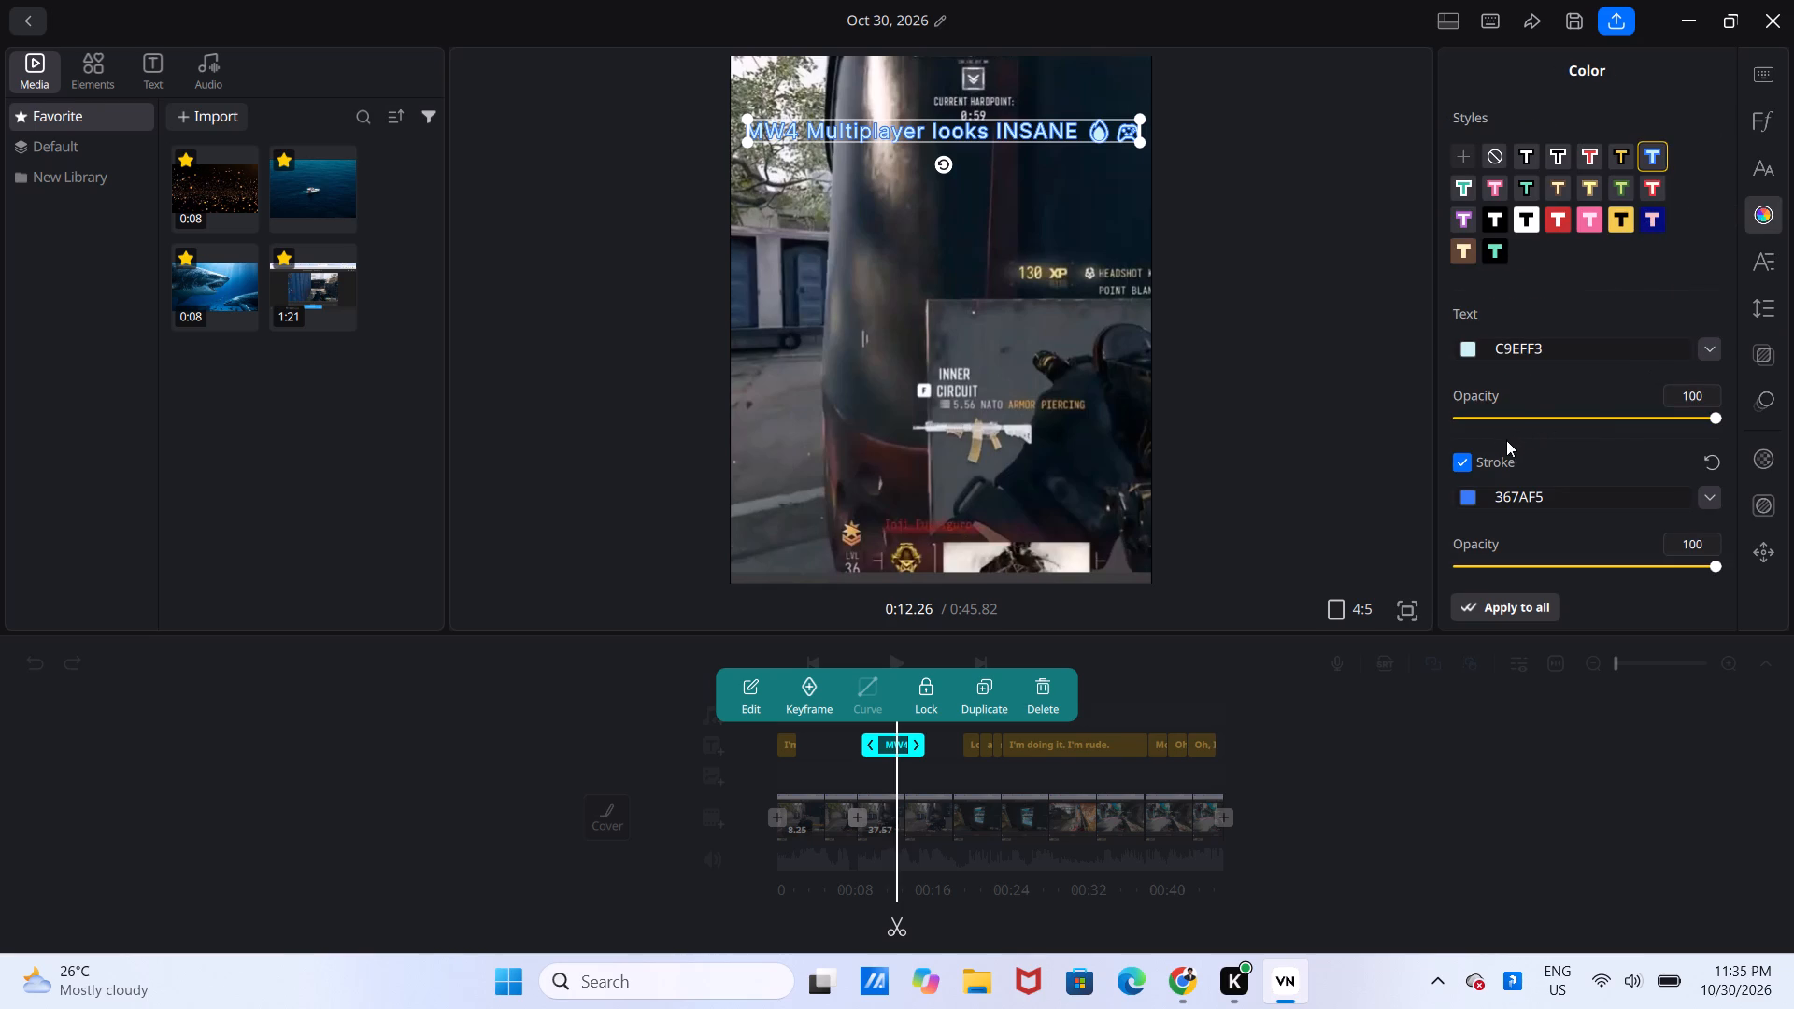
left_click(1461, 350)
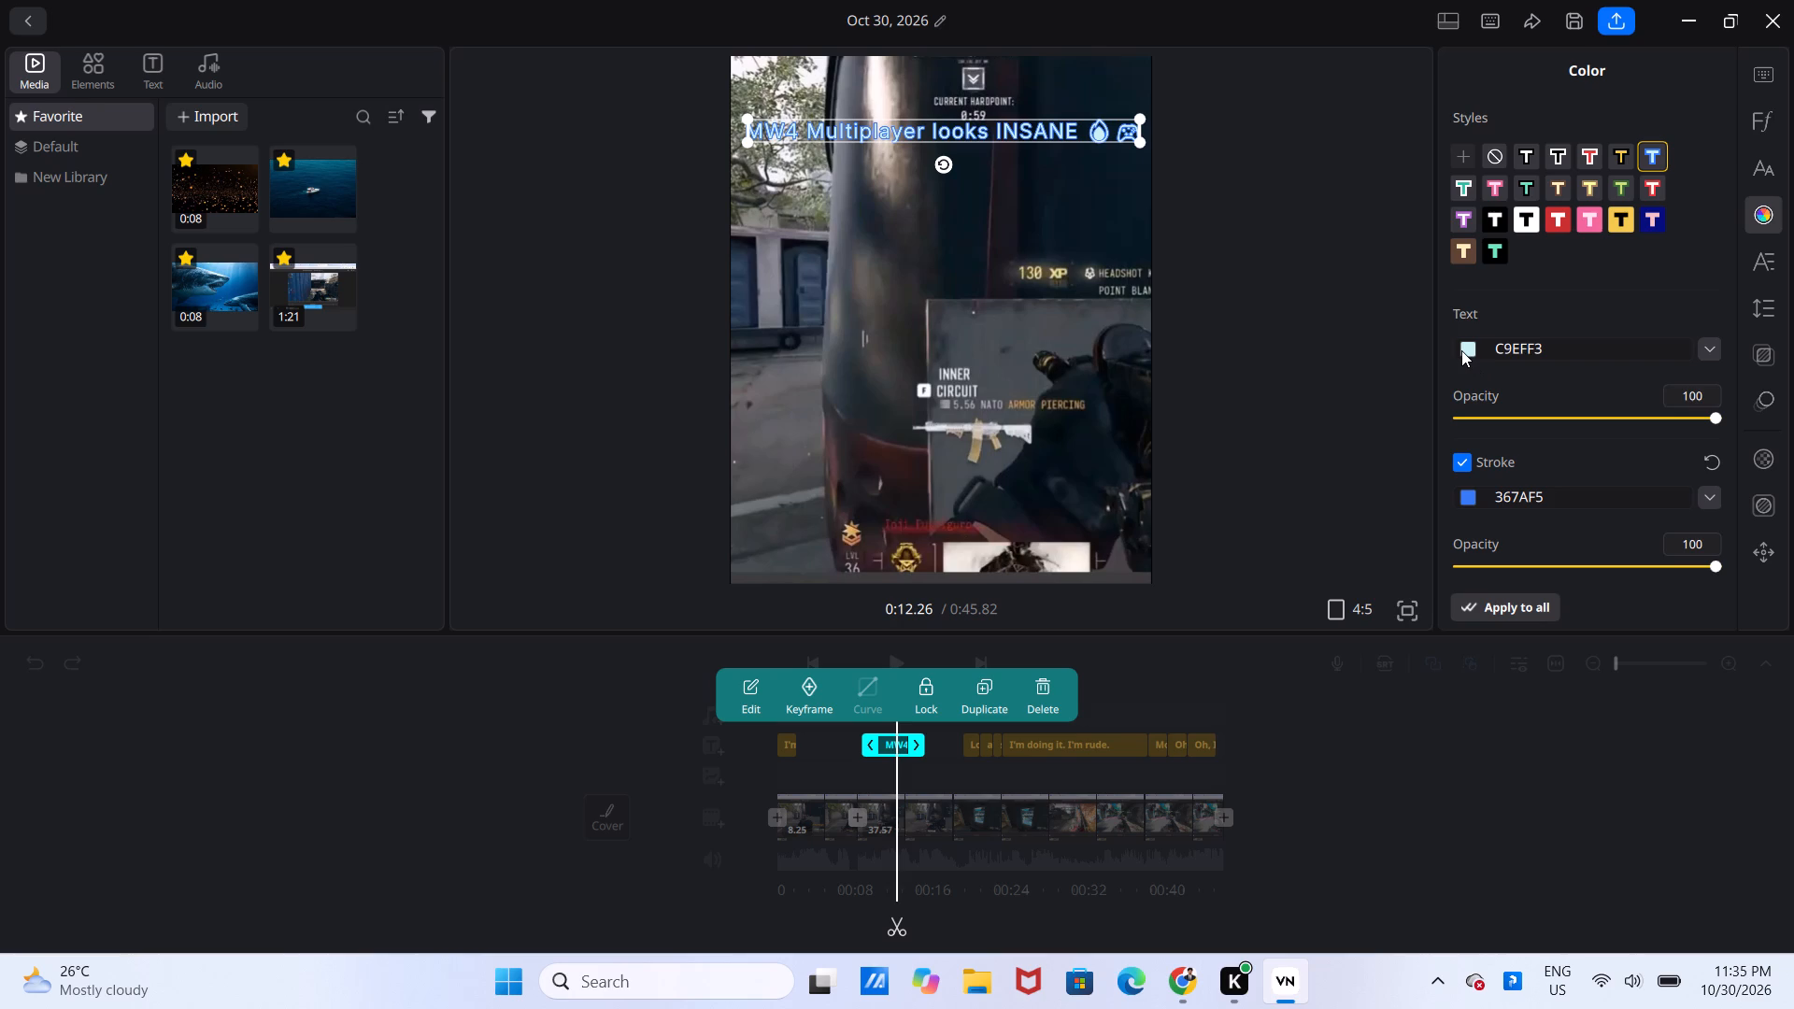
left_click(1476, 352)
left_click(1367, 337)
Lengthen the MW4 title clip toward the captions and move it onto its own track above them.
left_click_drag(904, 752, 899, 737)
double_click(899, 737)
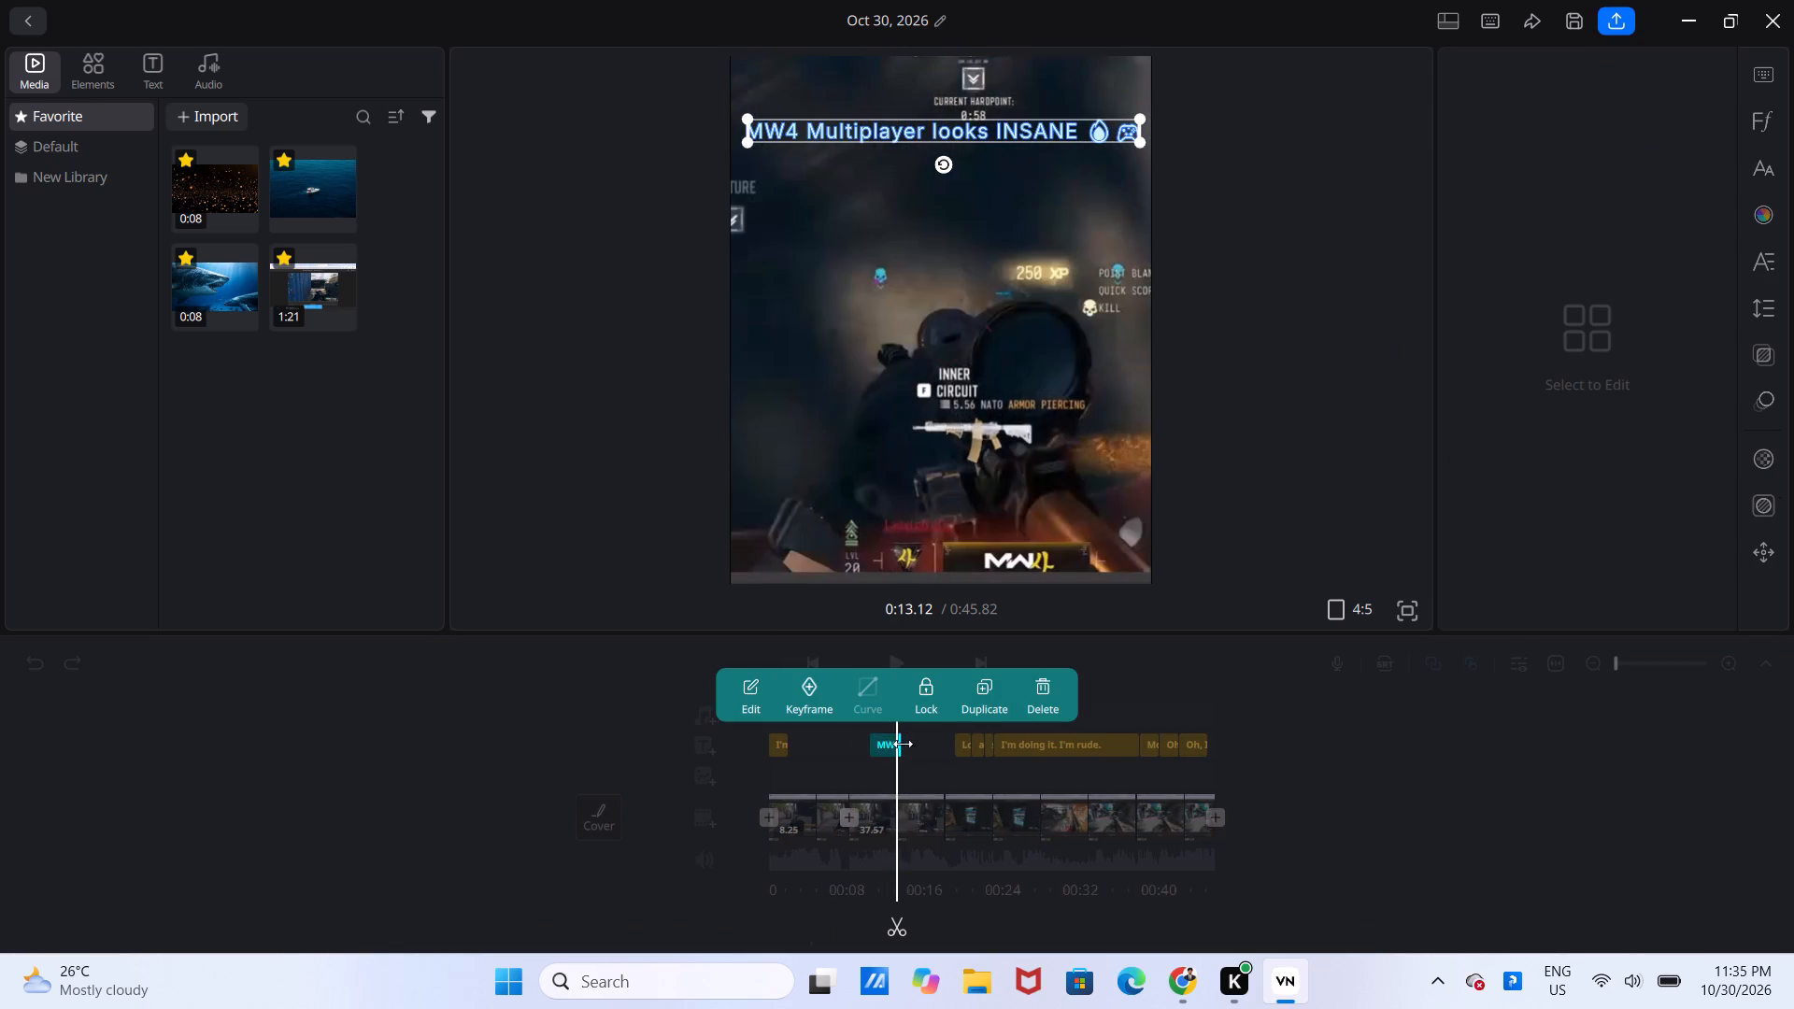
left_click(890, 746)
left_click_drag(913, 740, 1112, 759)
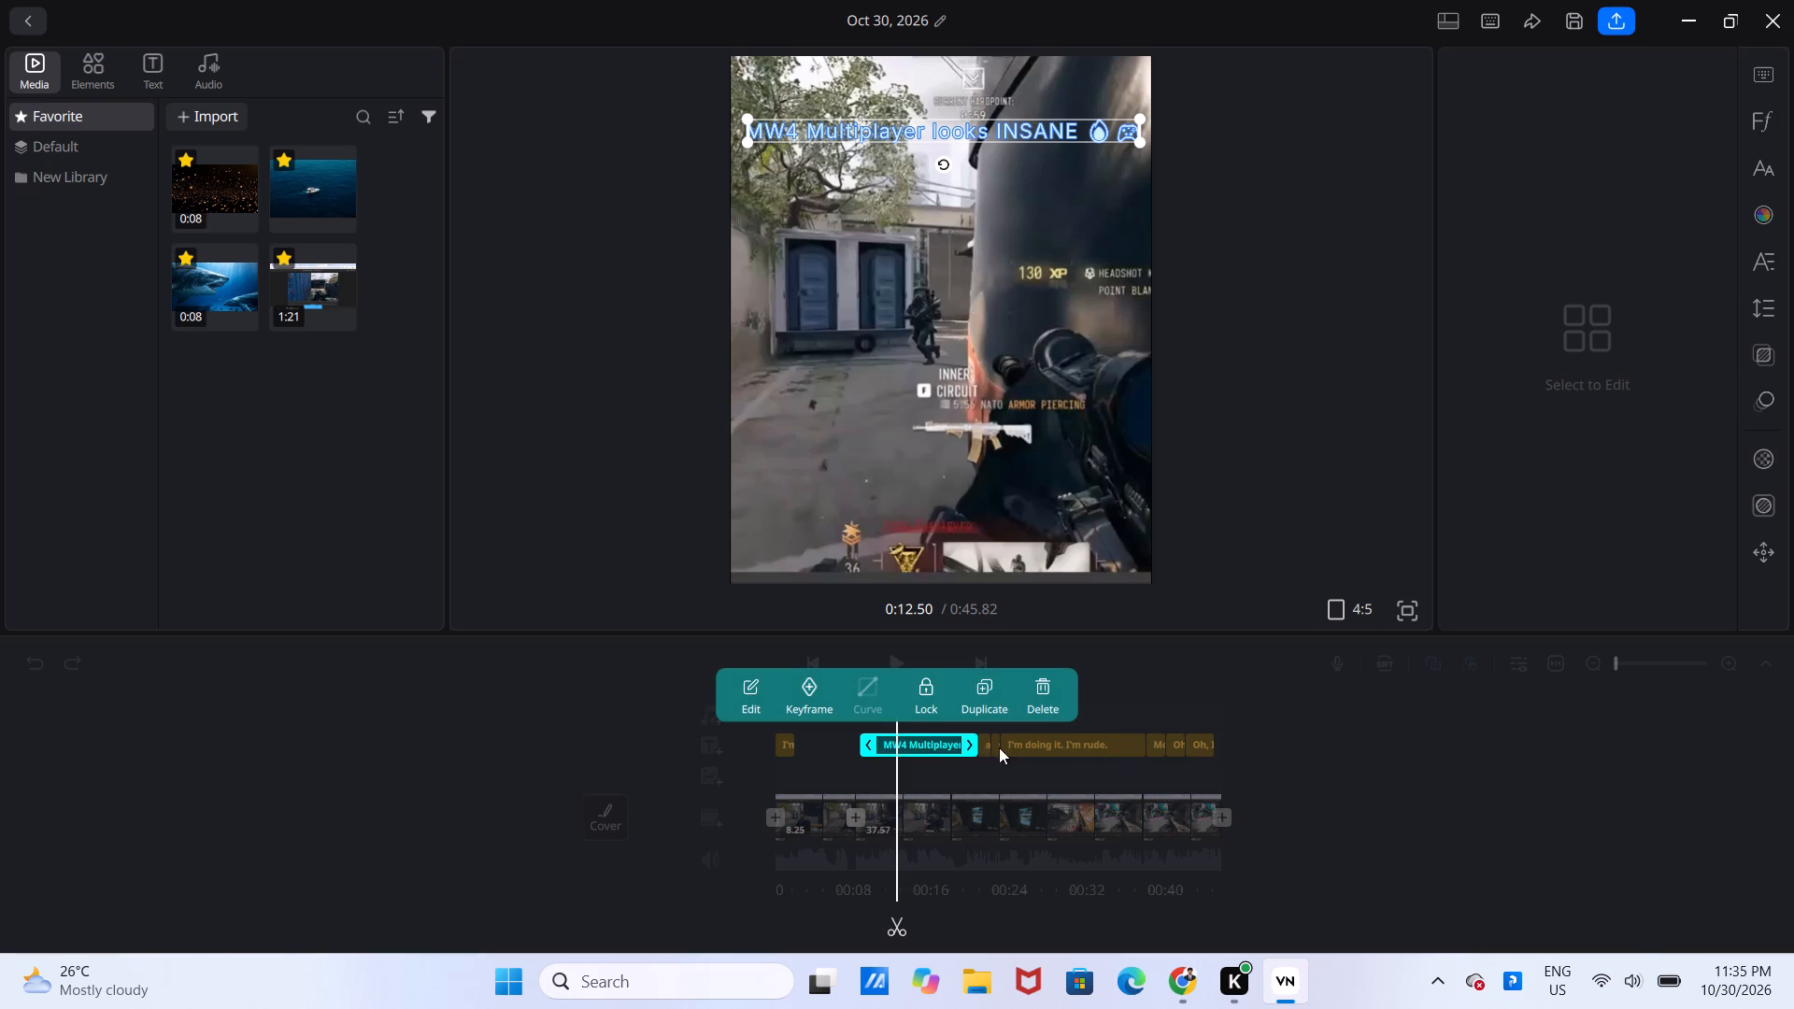
left_click_drag(935, 744, 925, 740)
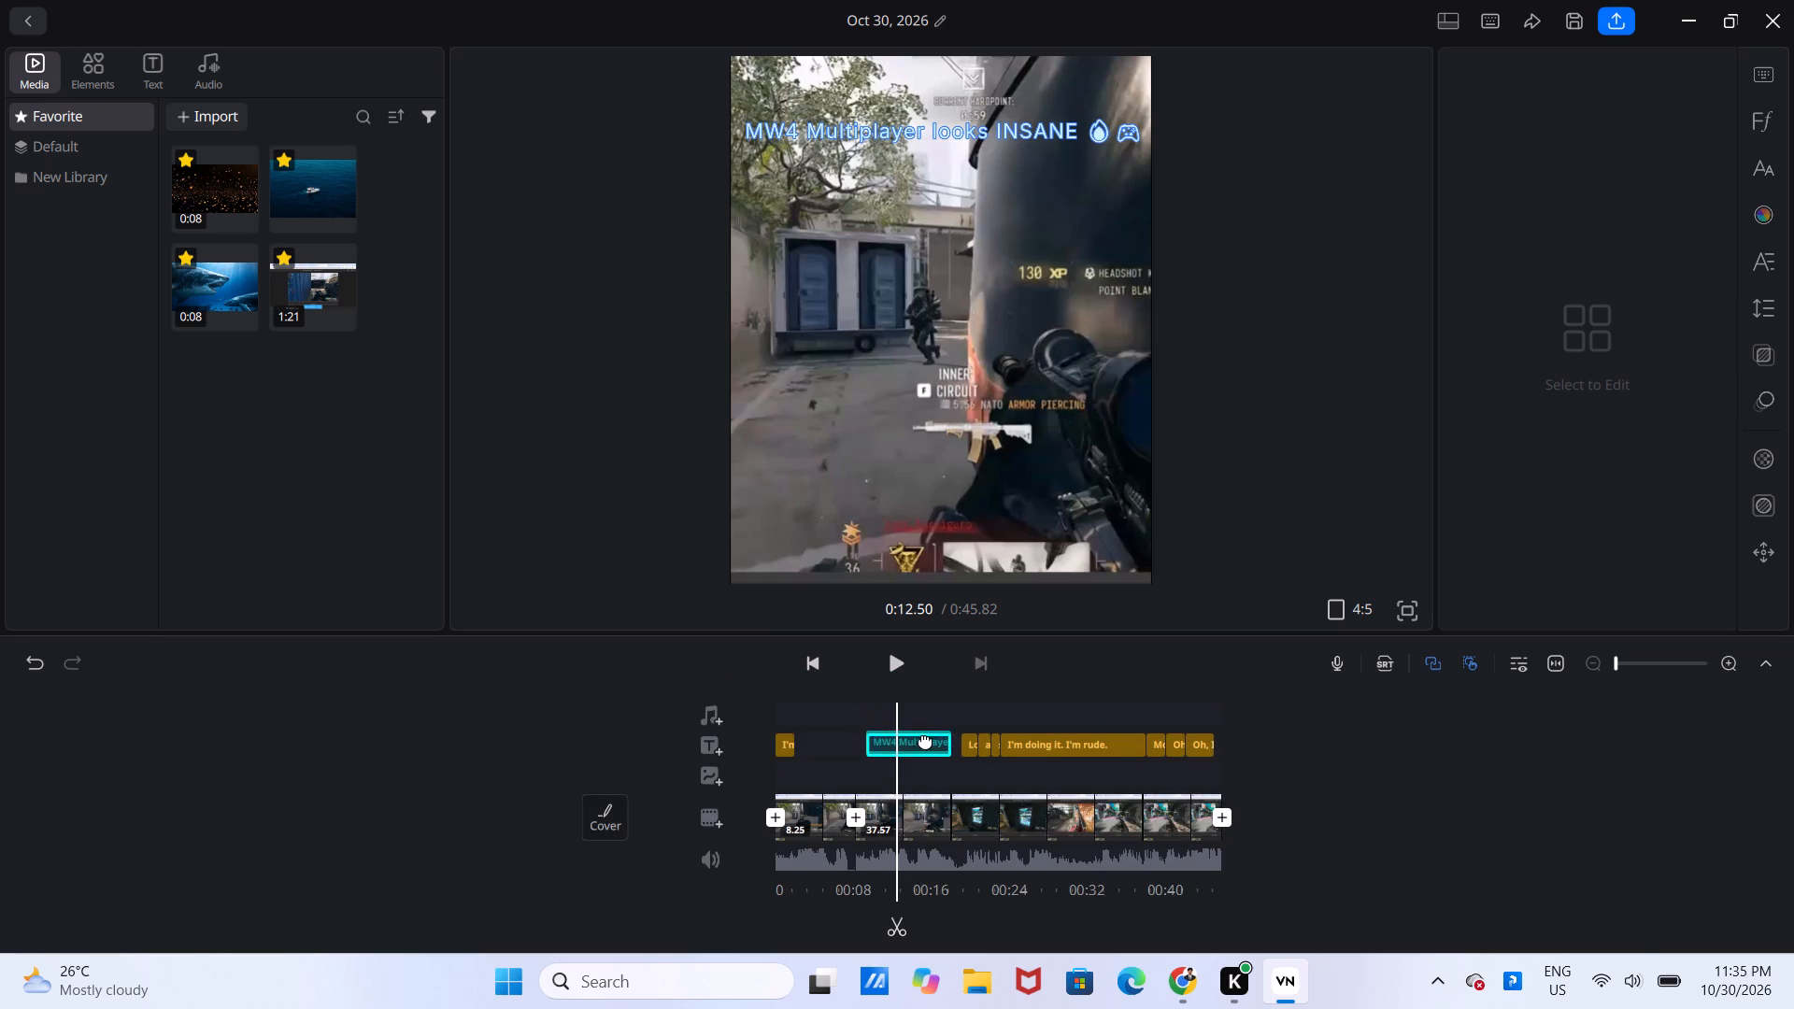
left_click_drag(925, 740, 931, 711)
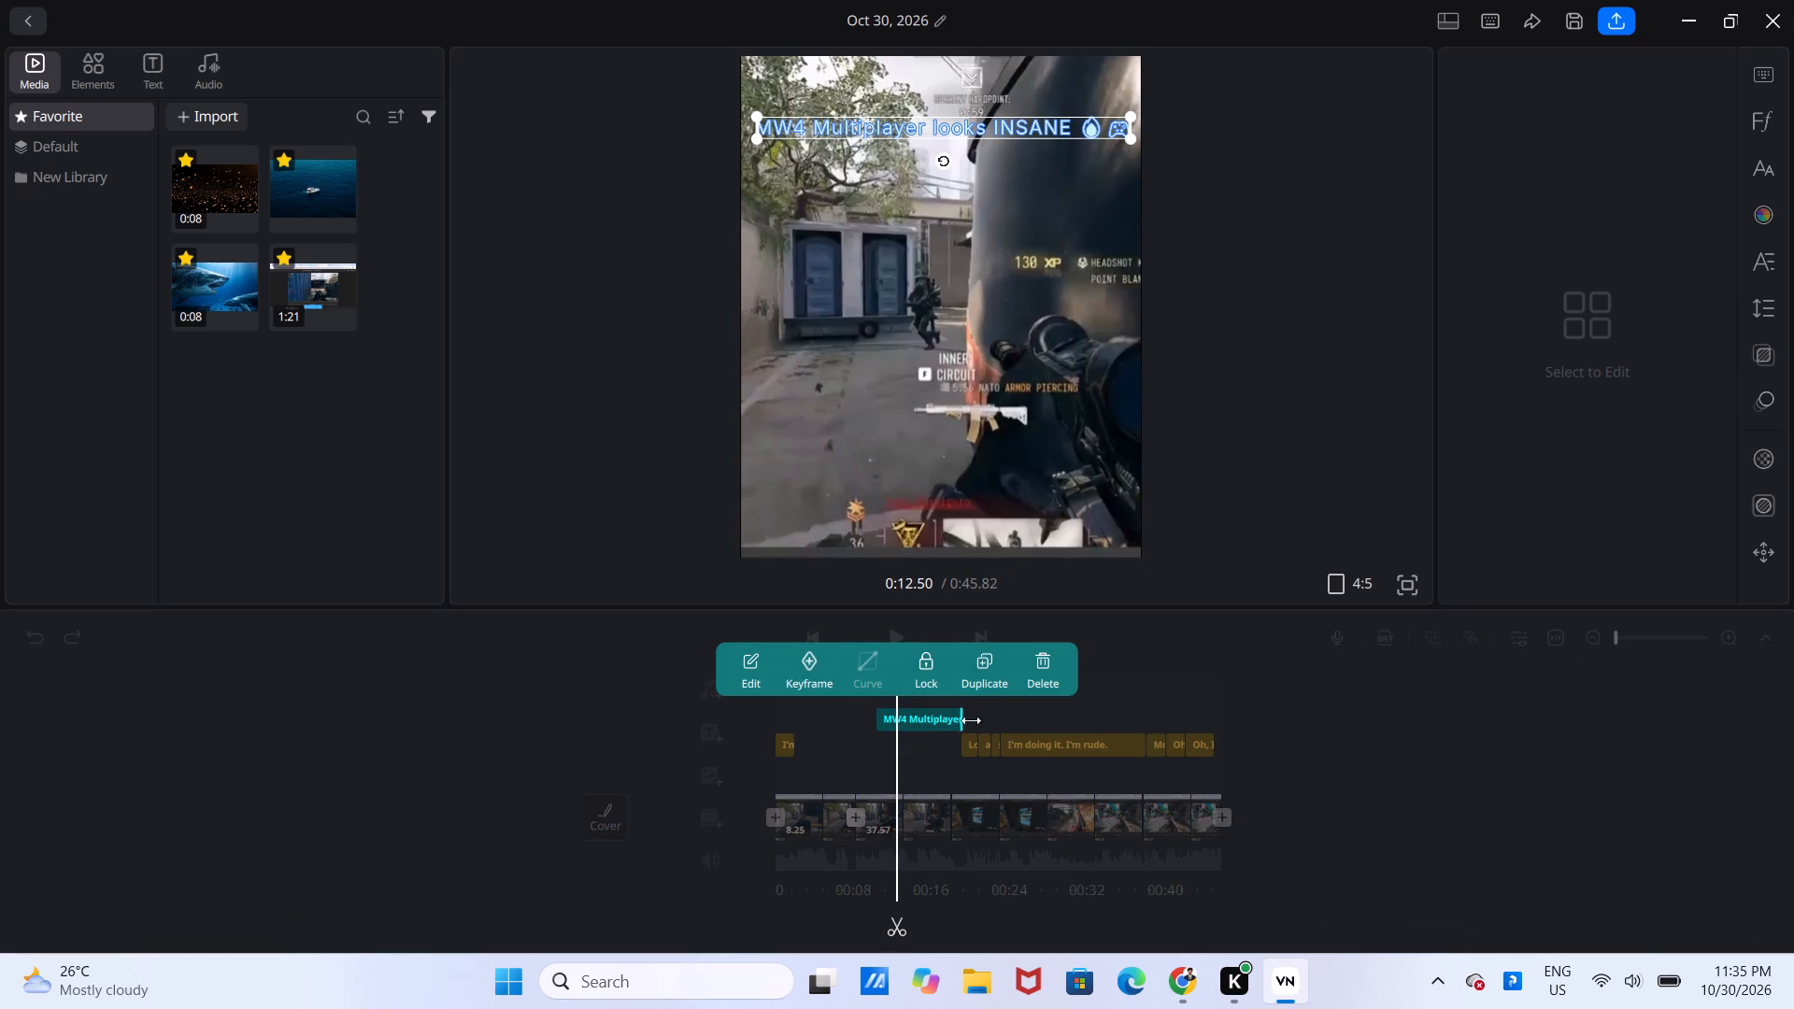
Extend both ends of the title clip so it spans the entire 45.82-second video.
left_click_drag(960, 715, 985, 717)
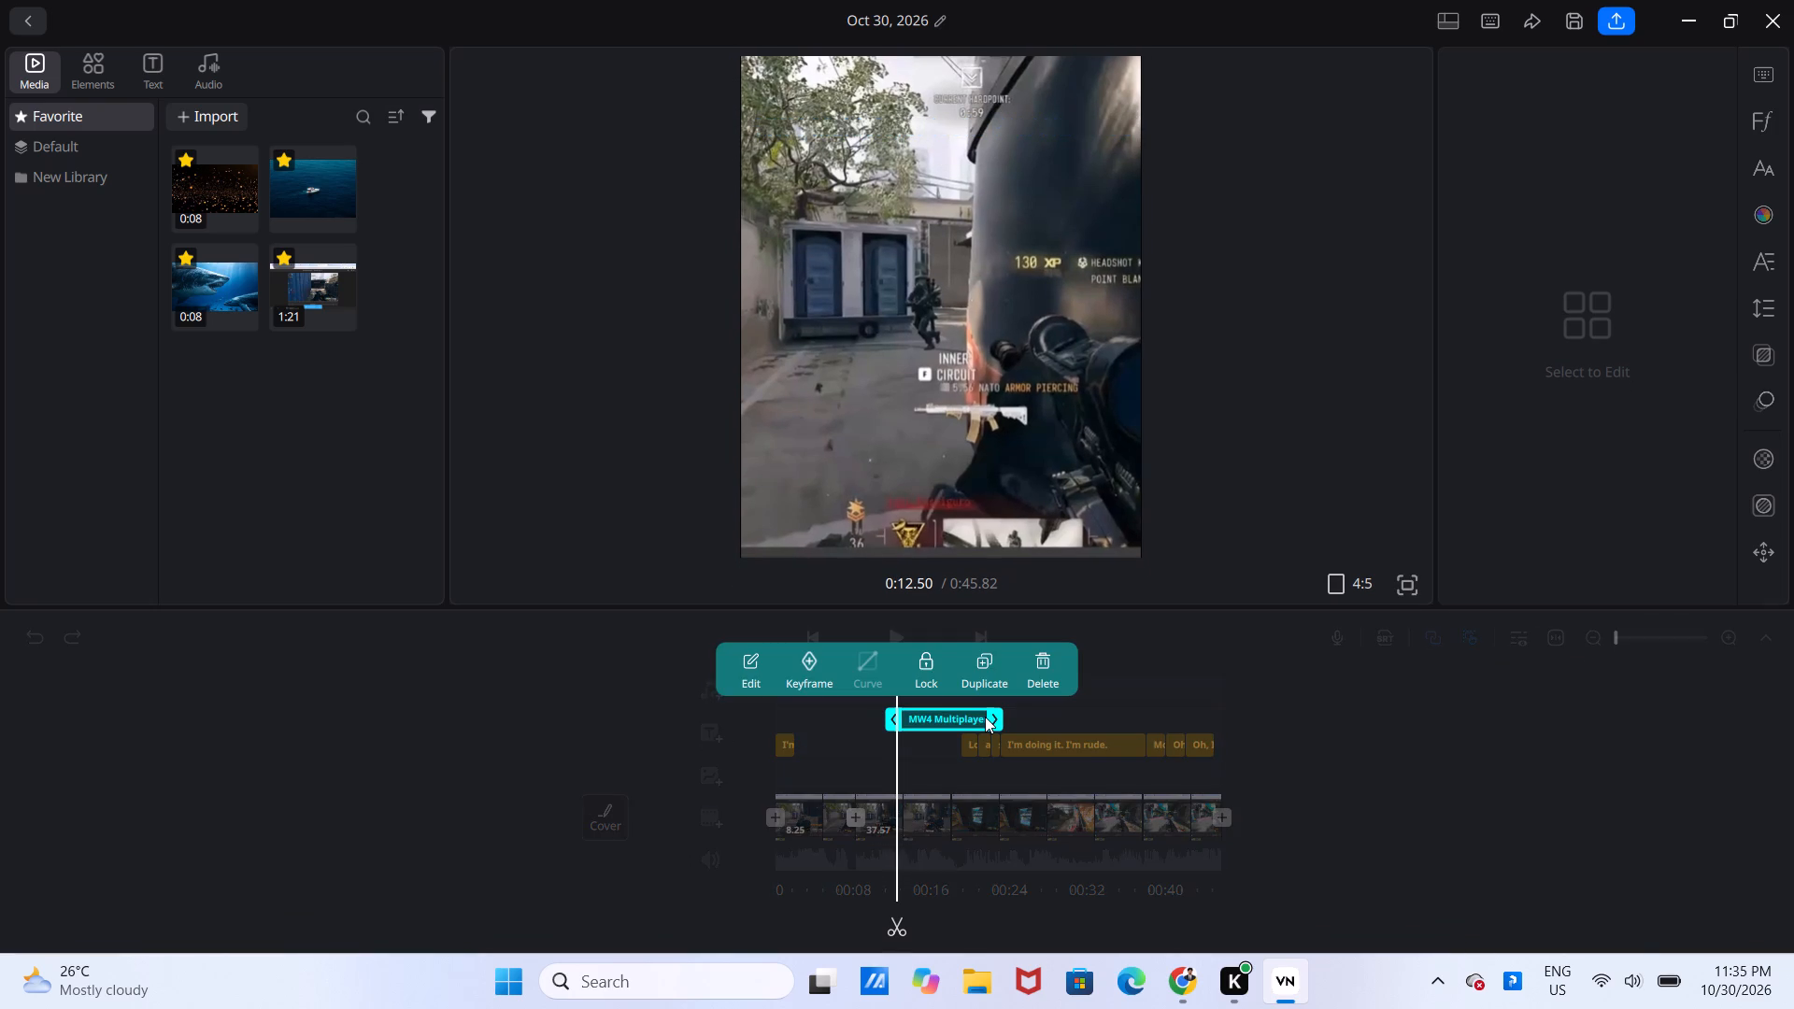
double_click(985, 717)
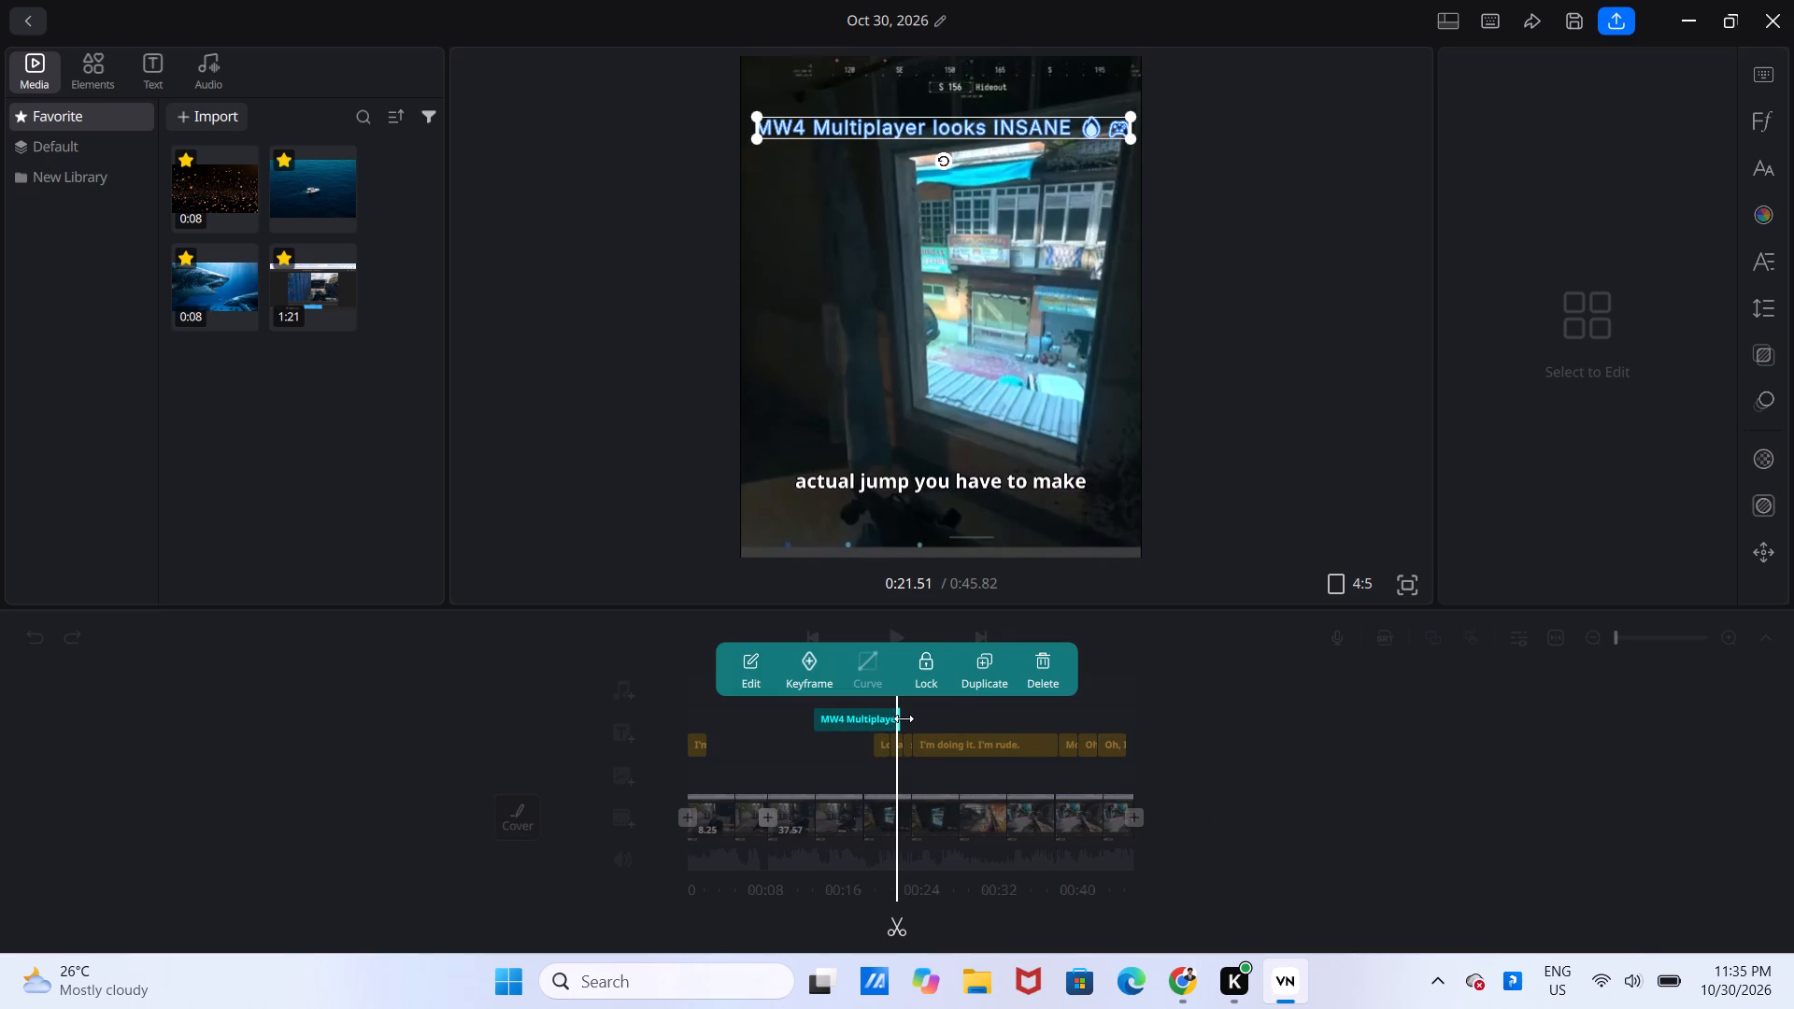
left_click_drag(903, 718, 1138, 691)
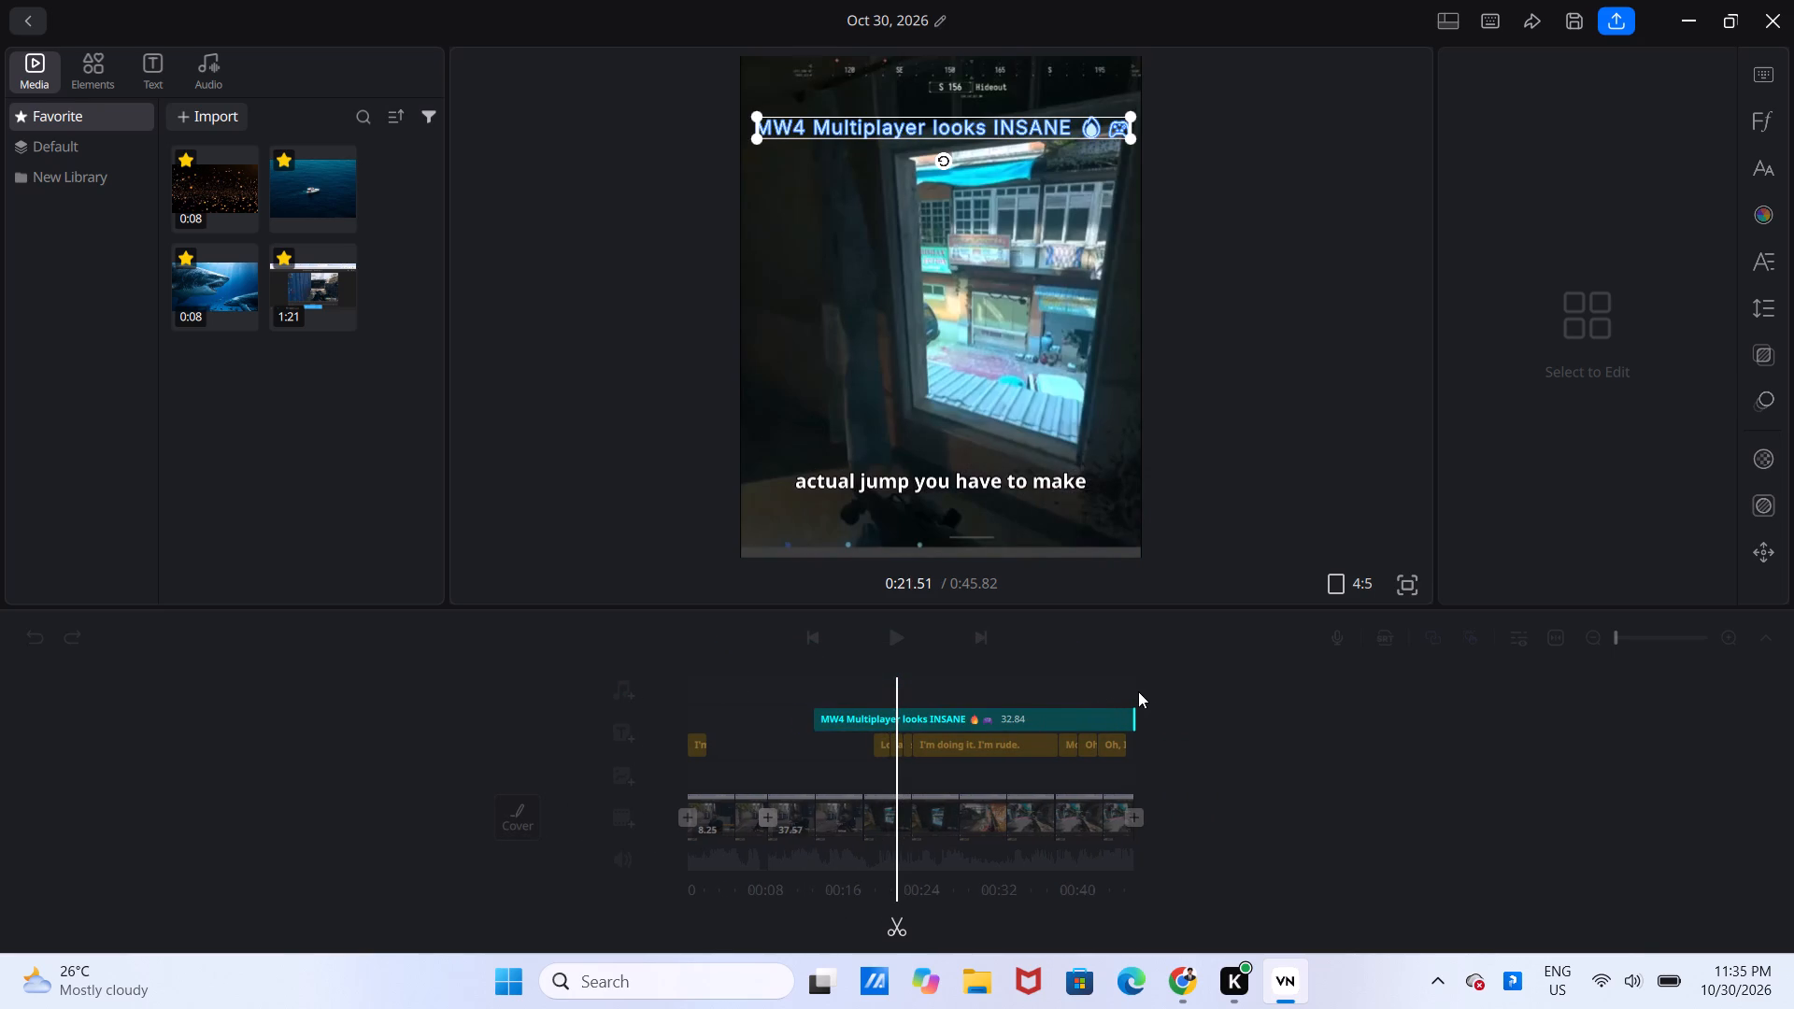
left_click_drag(1138, 691, 1137, 691)
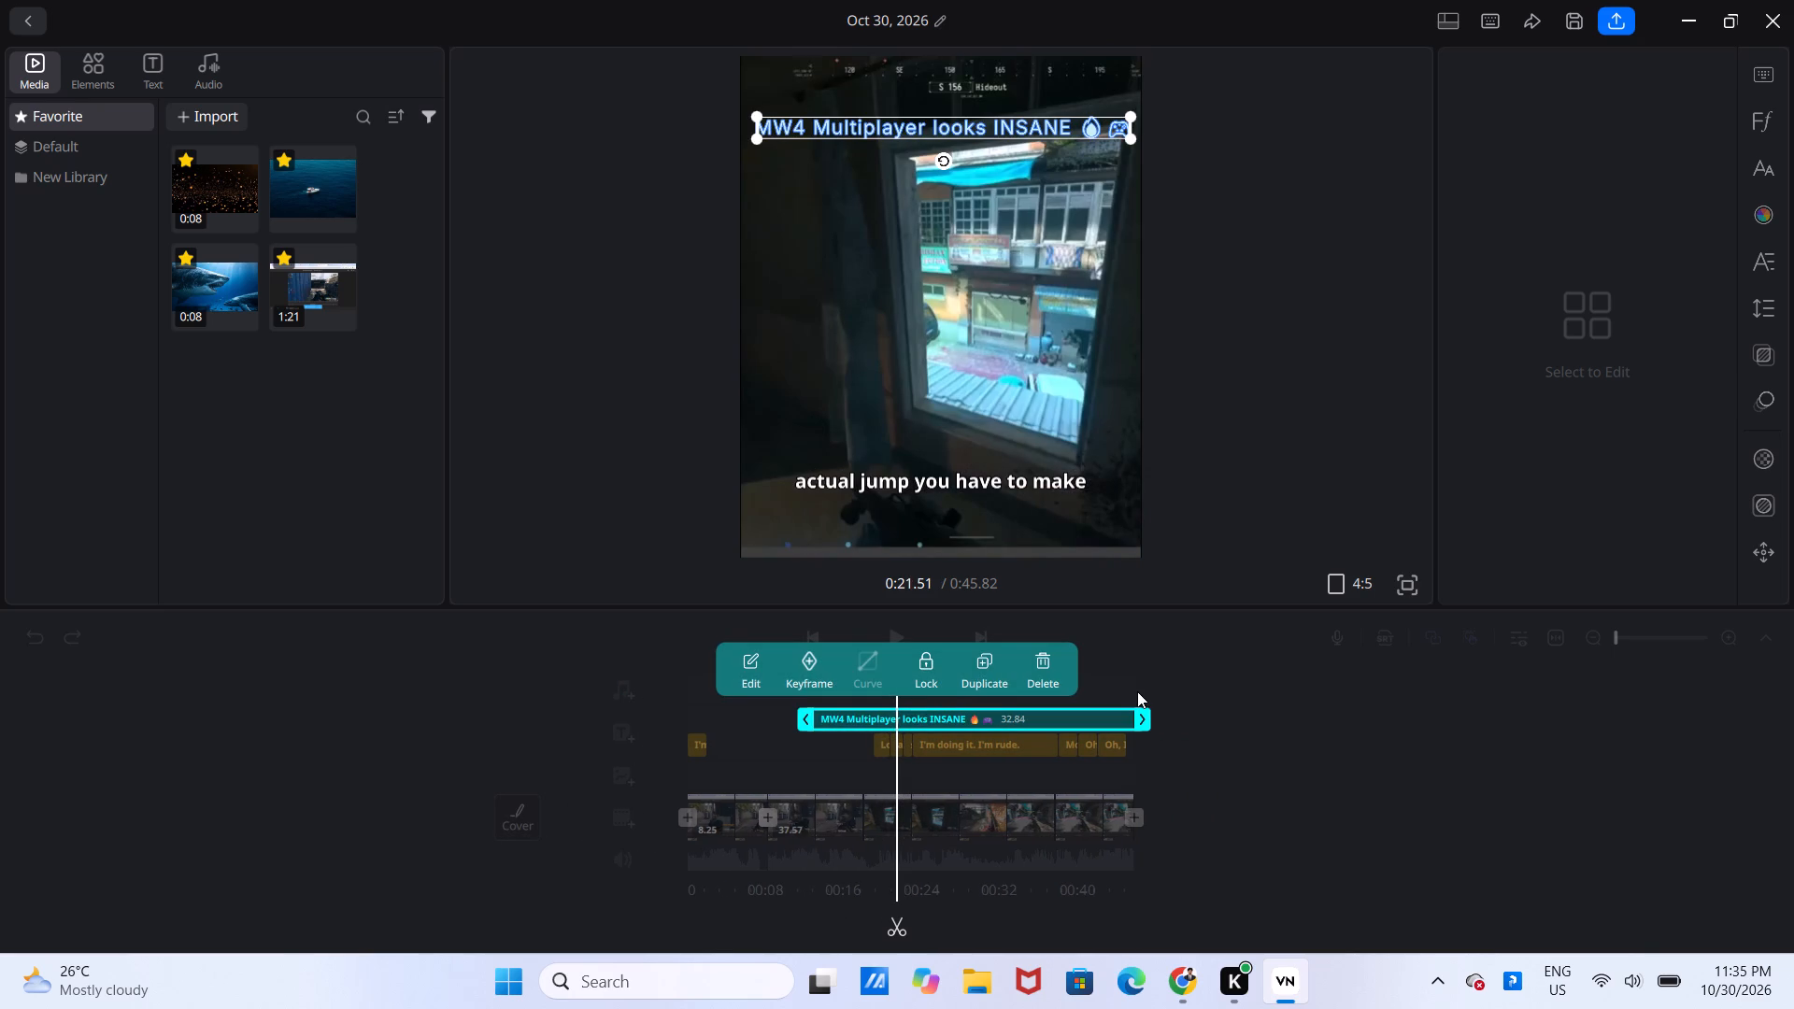
left_click_drag(806, 715, 591, 758)
left_click(1342, 800)
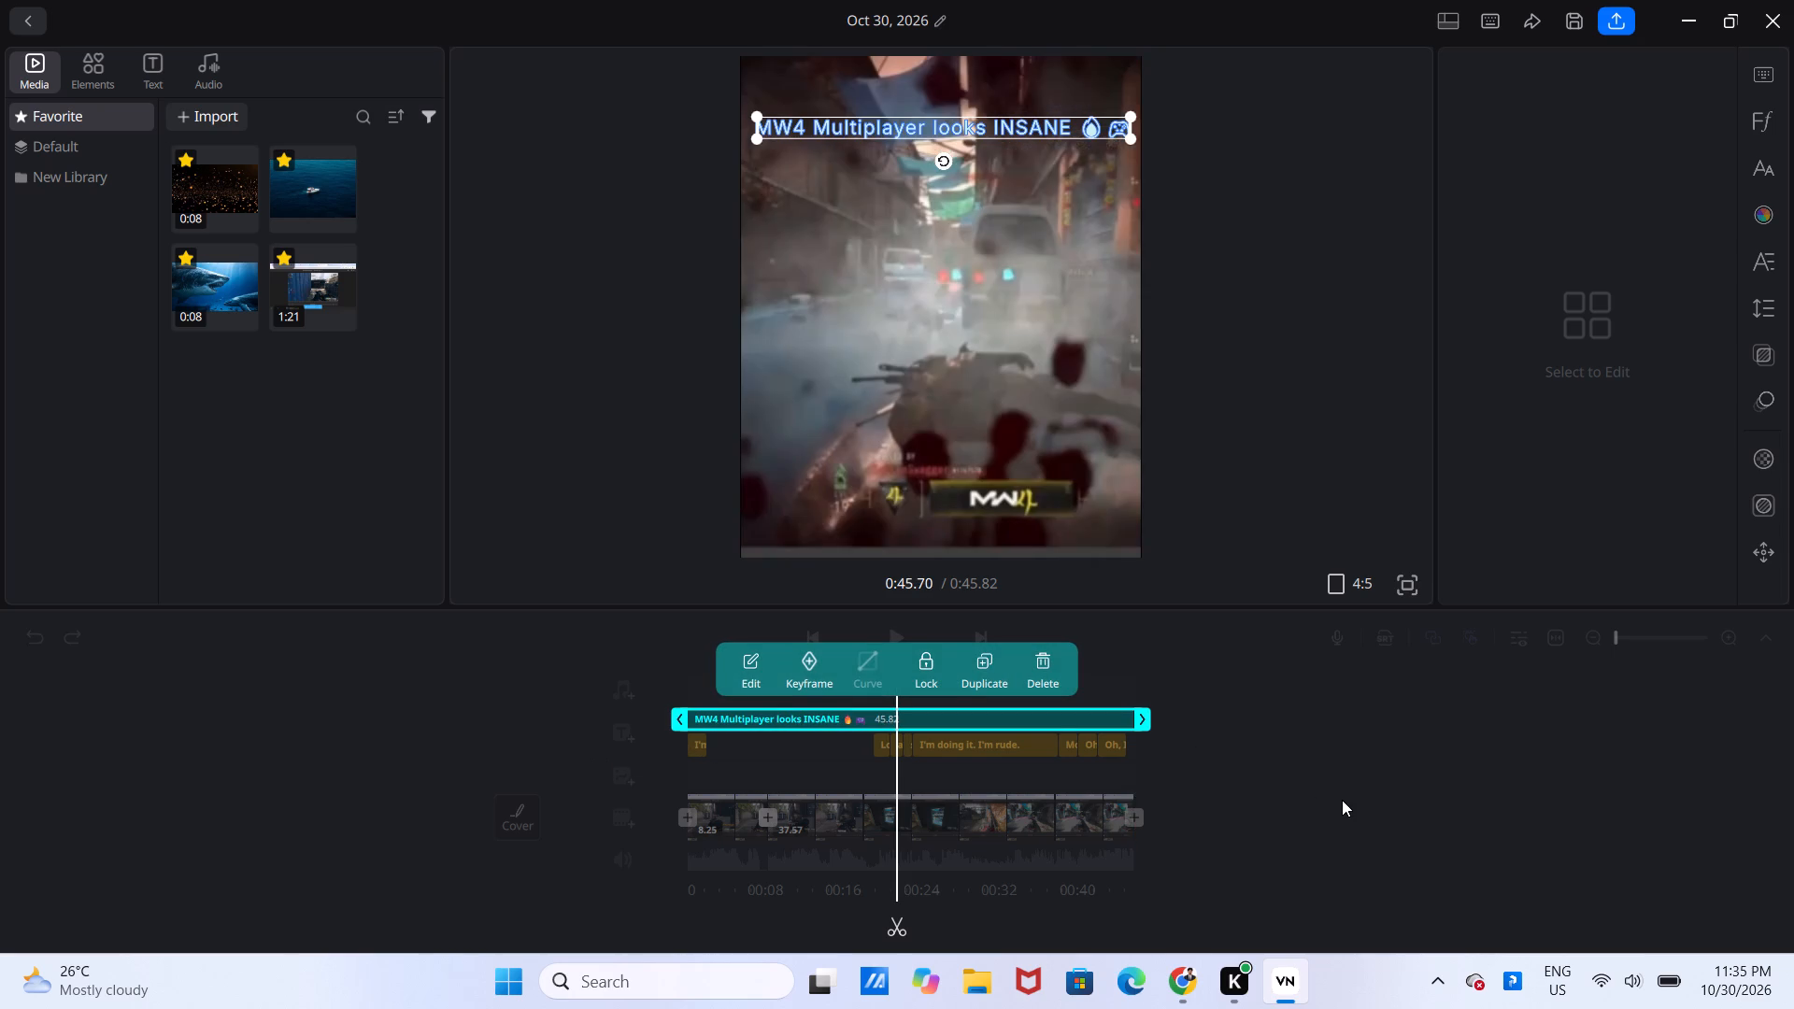
left_click(1160, 842)
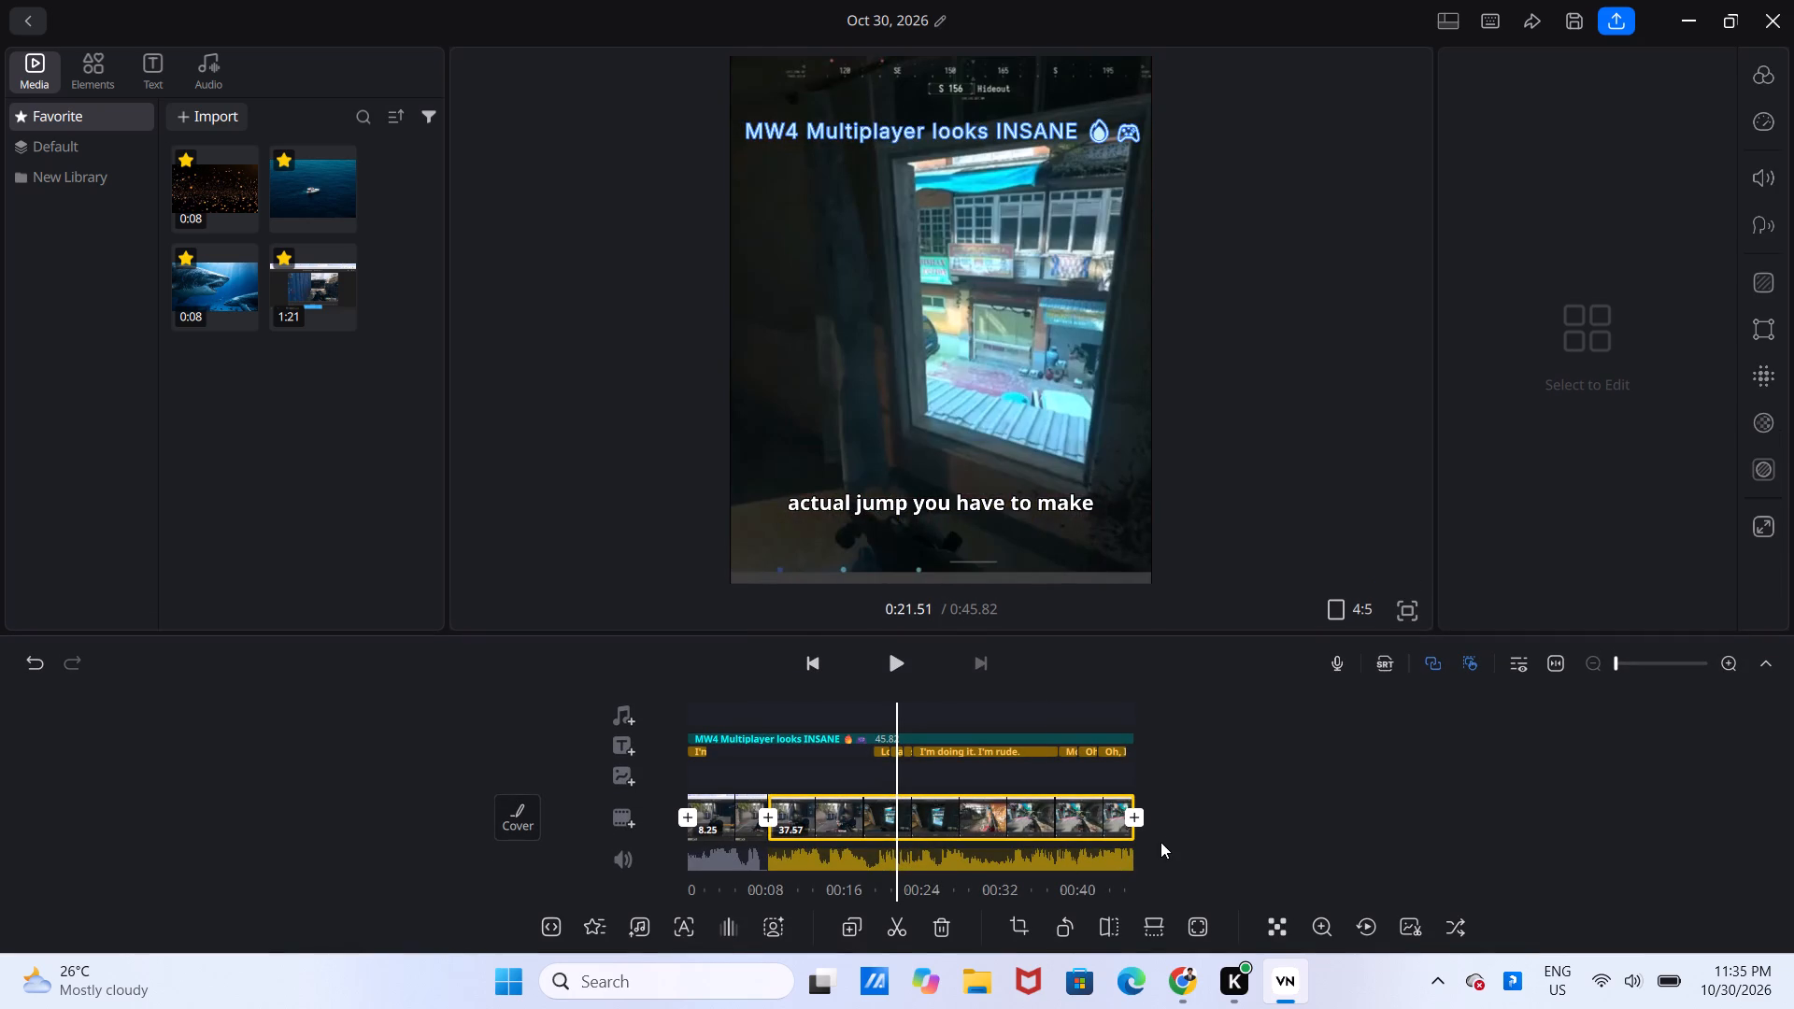
Play the video from the beginning to review the title together with the captions.
left_click_drag(1095, 760, 1345, 704)
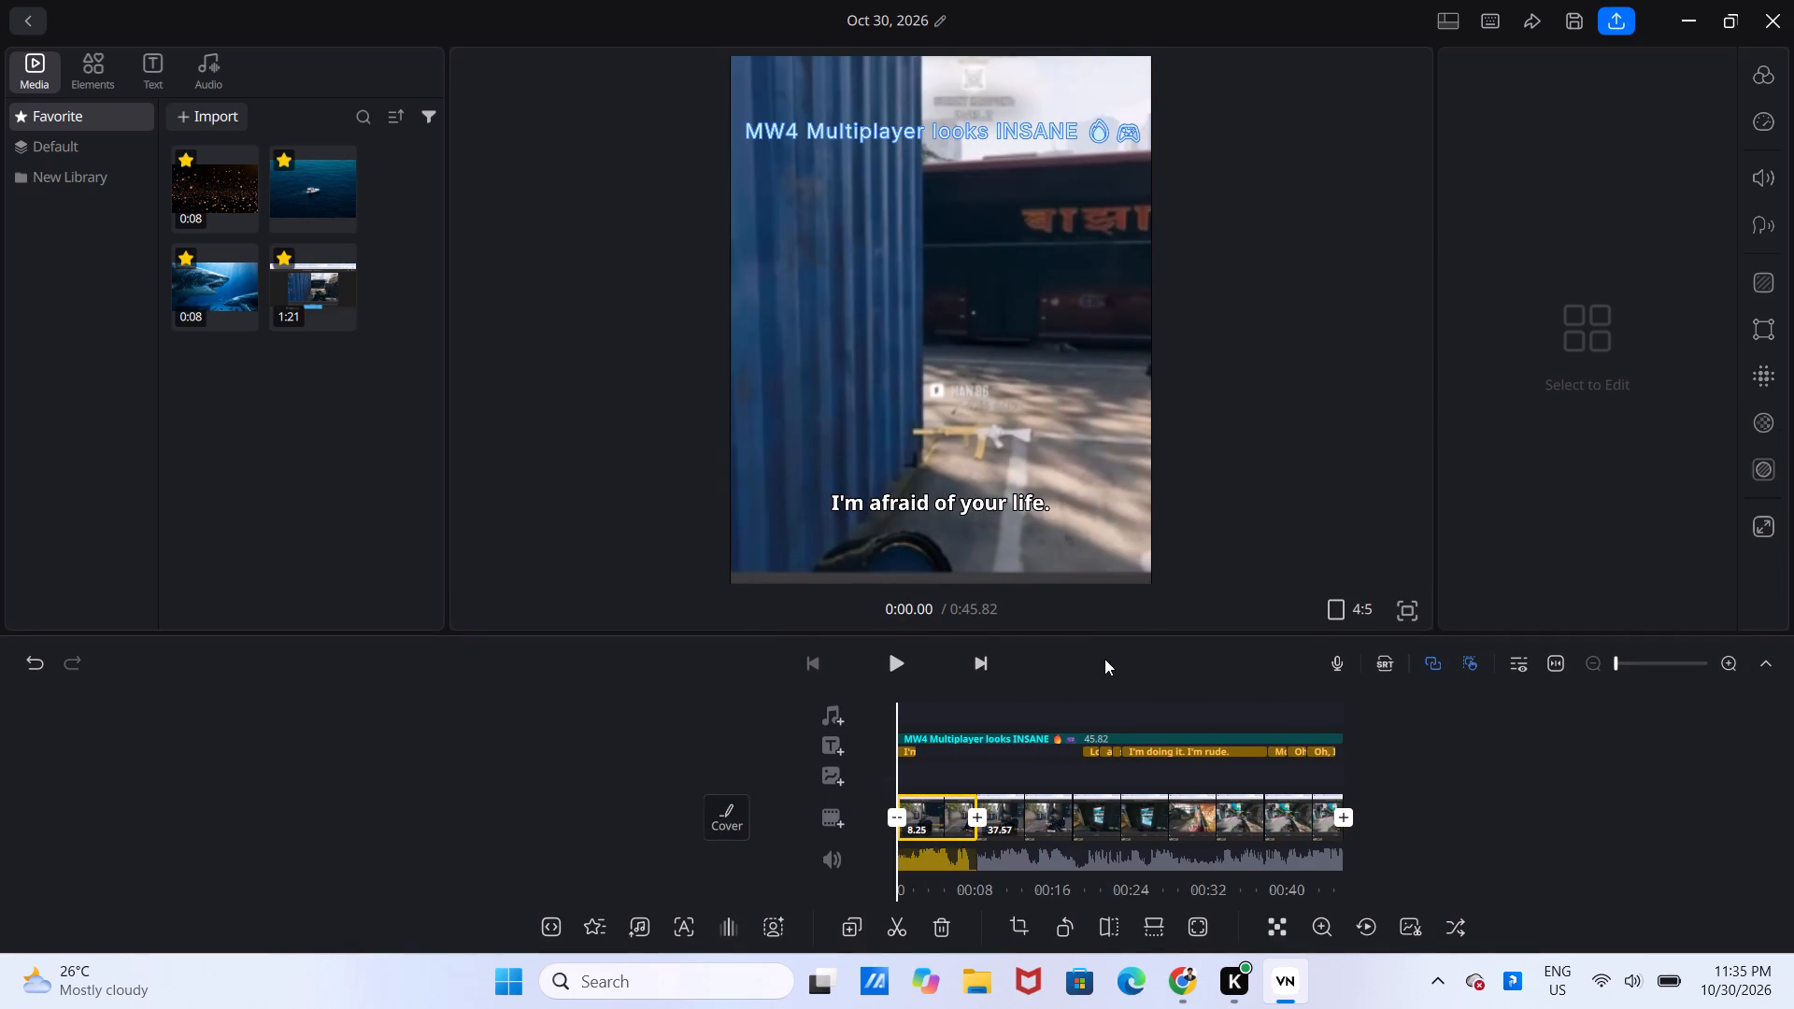
left_click(895, 671)
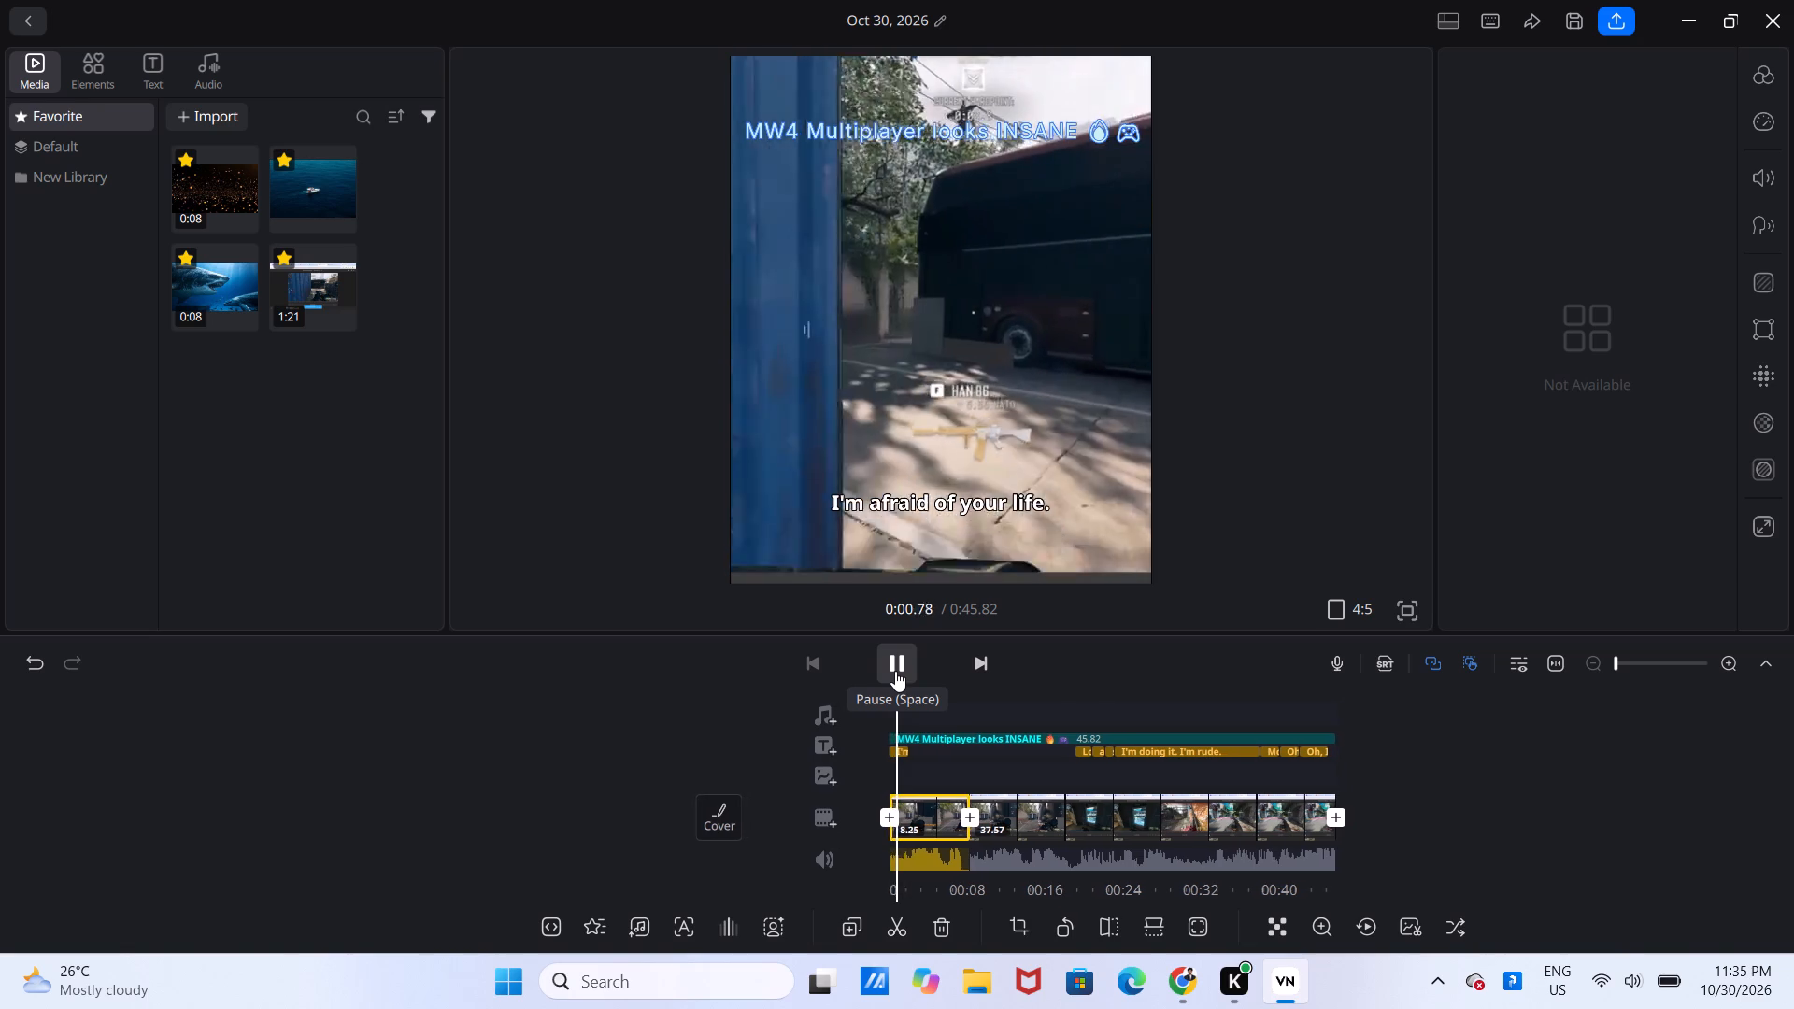
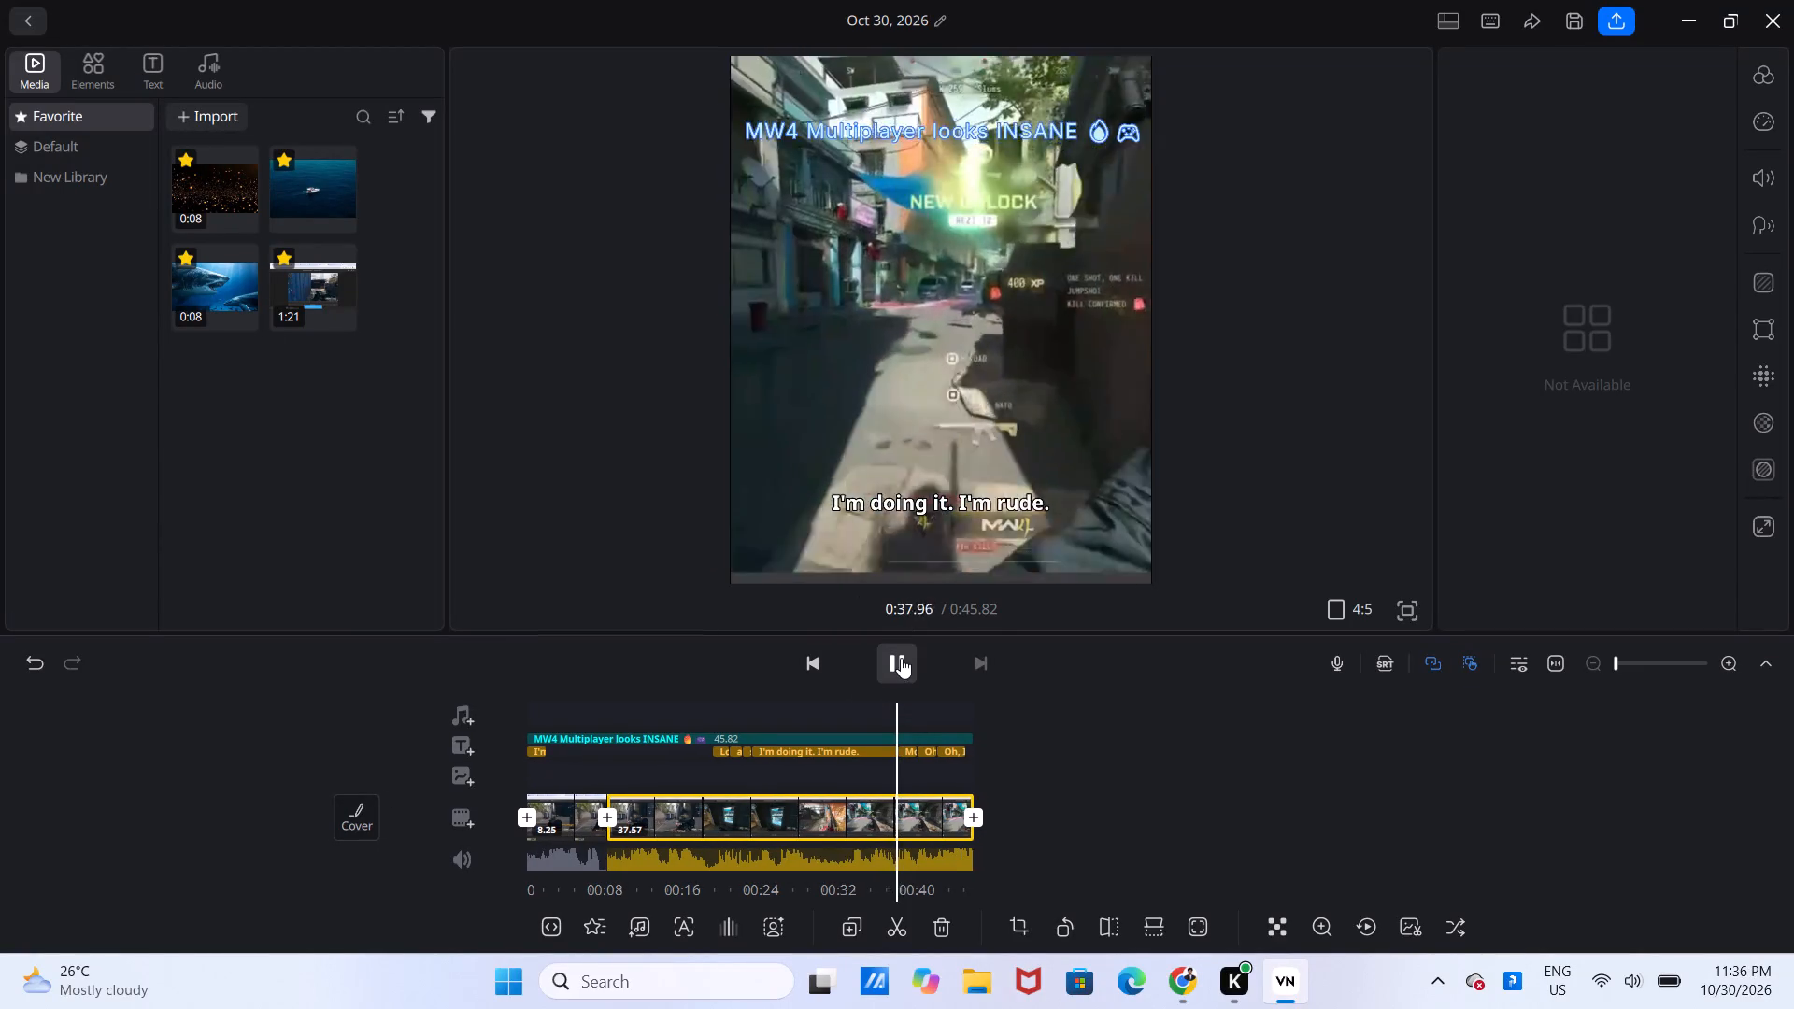
Stop the playback and change the MW4 title's font to Bauhaus 93 Regular.
left_click(901, 658)
left_click(1025, 140)
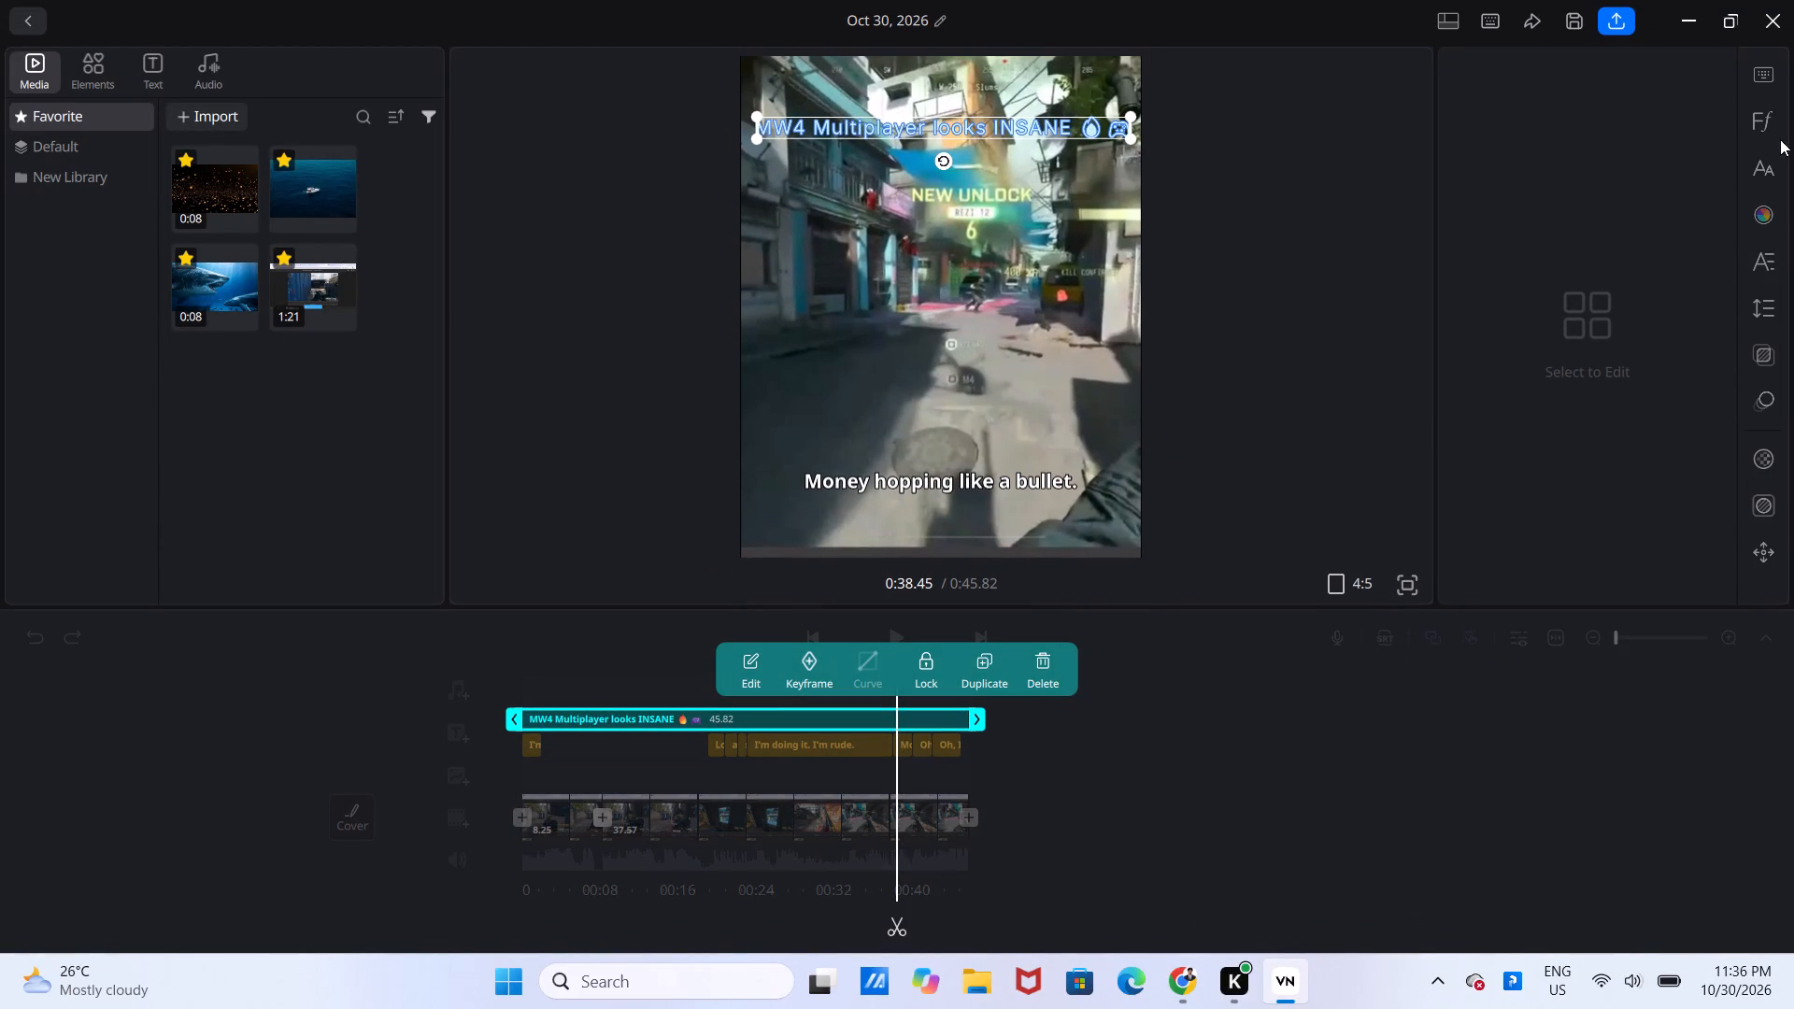
left_click(1775, 116)
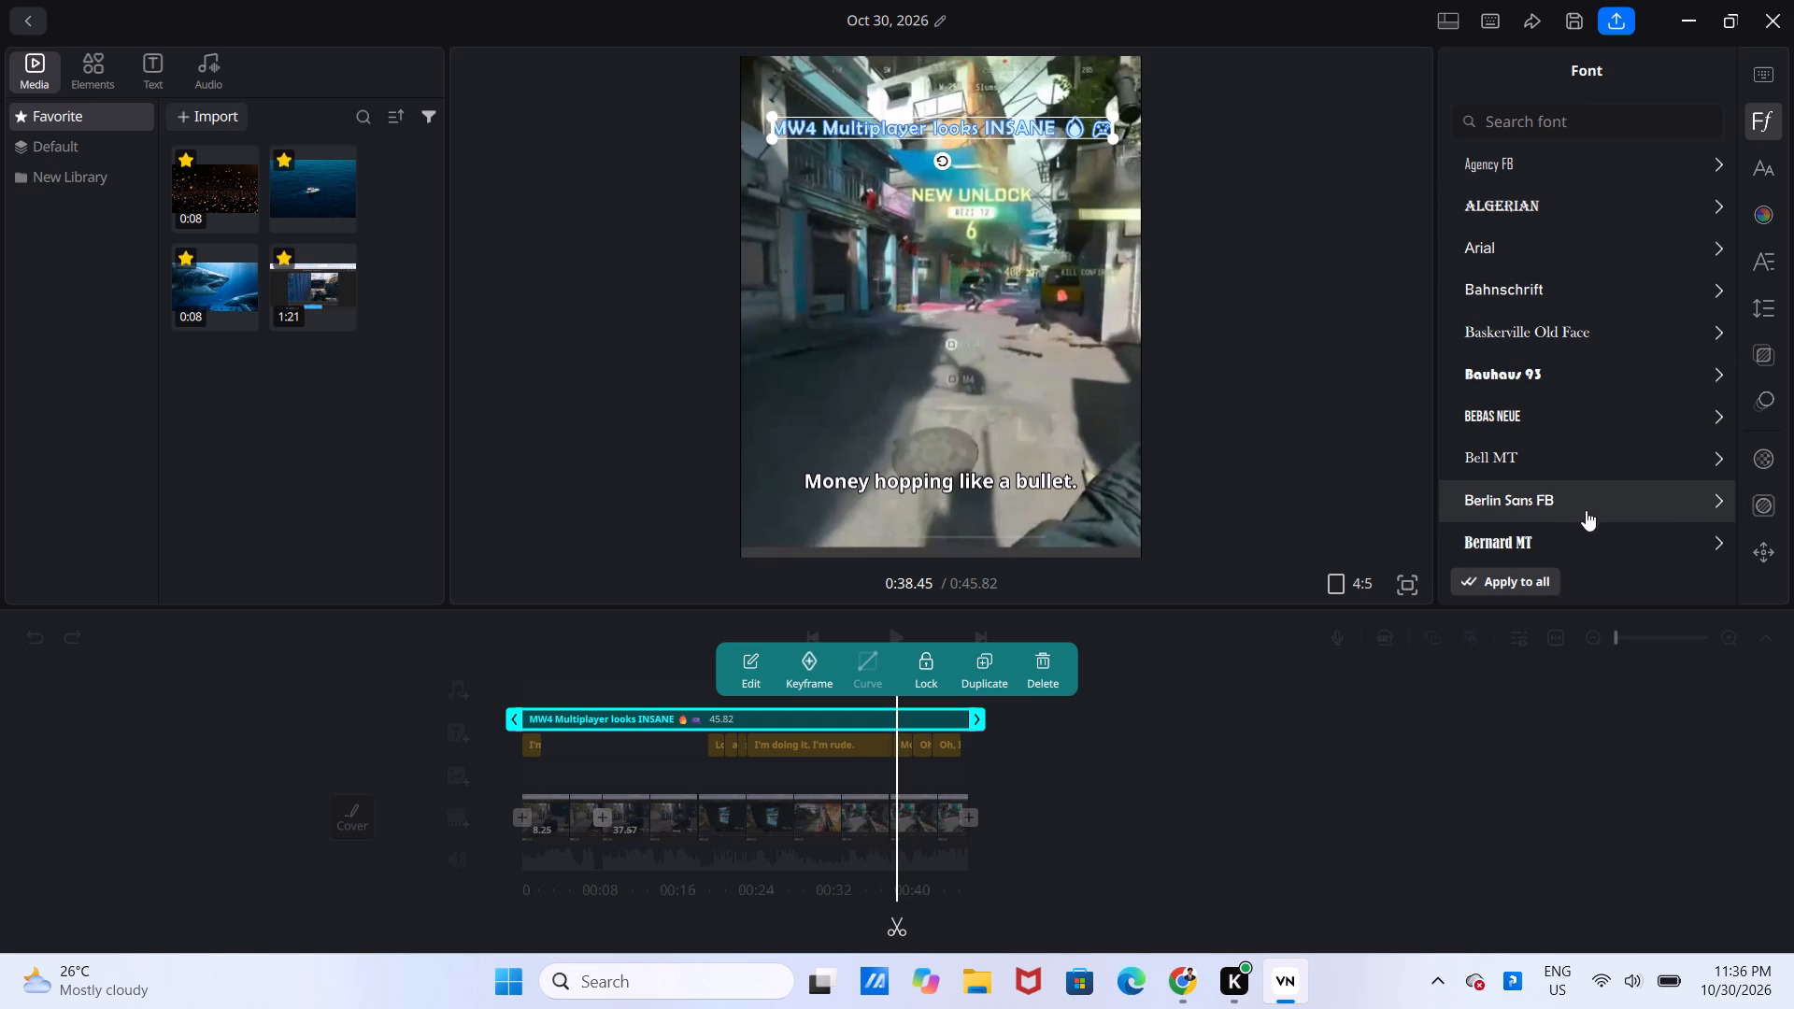
left_click(1573, 369)
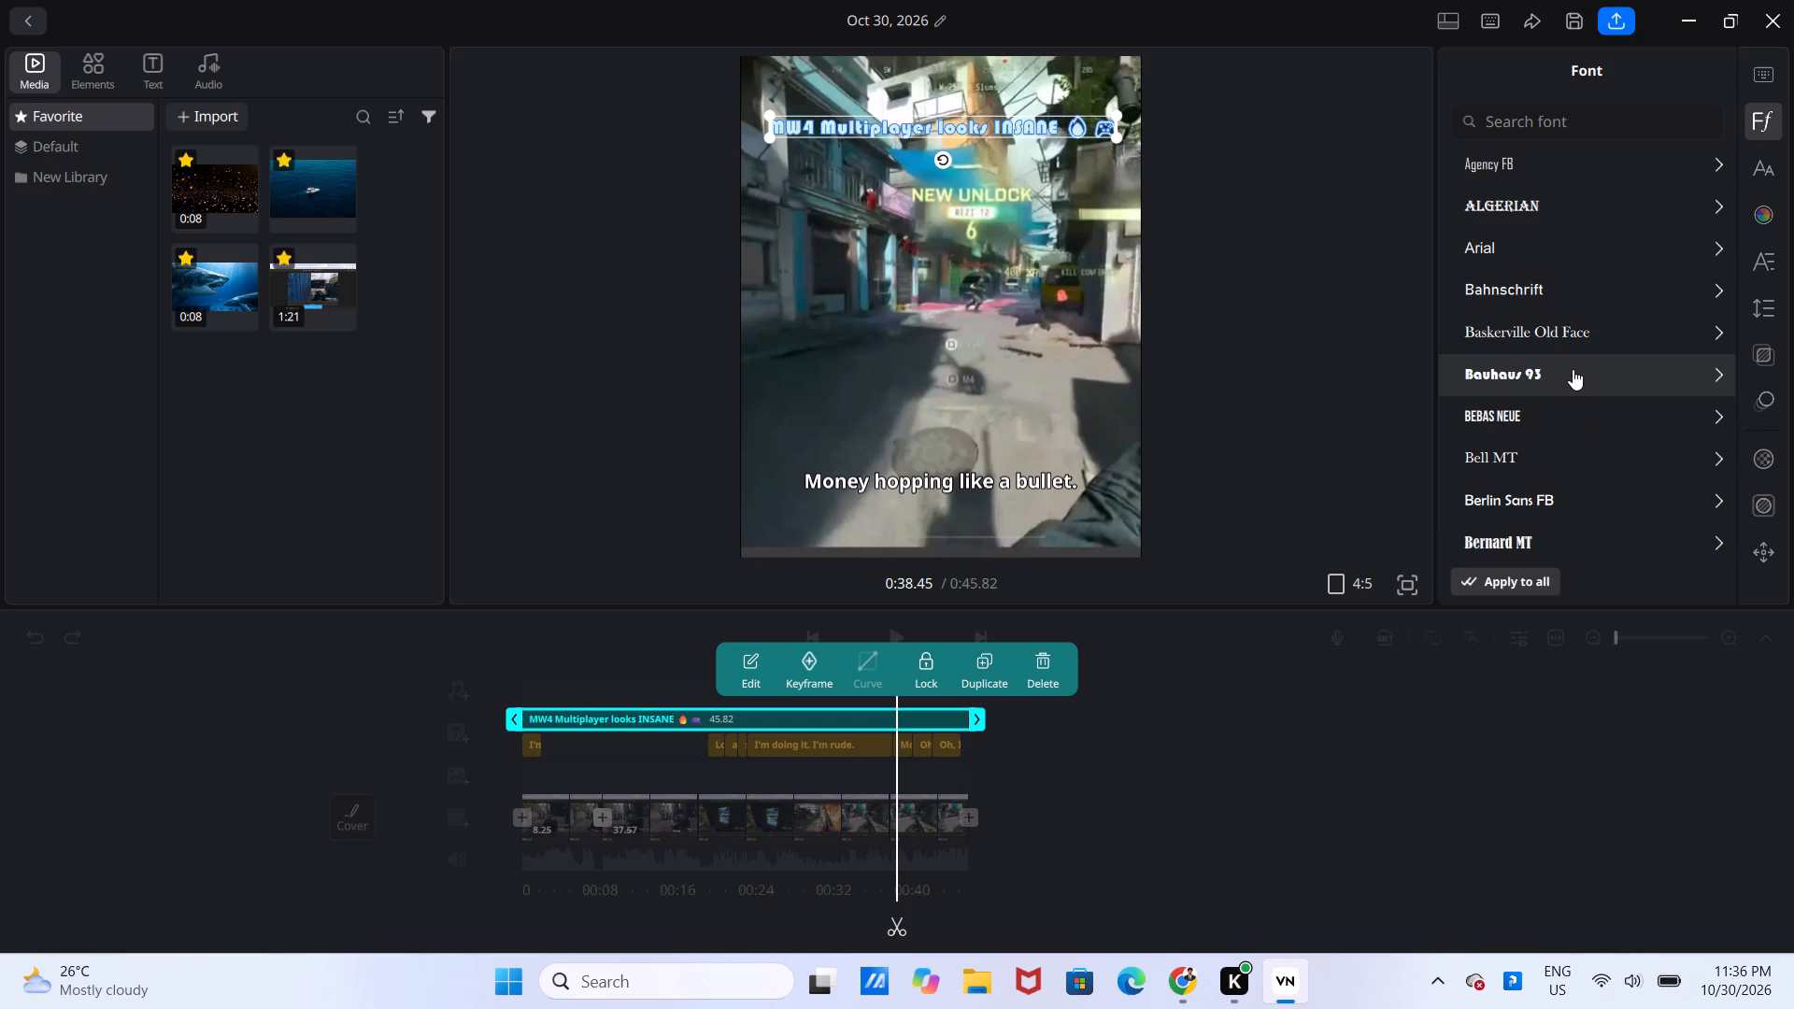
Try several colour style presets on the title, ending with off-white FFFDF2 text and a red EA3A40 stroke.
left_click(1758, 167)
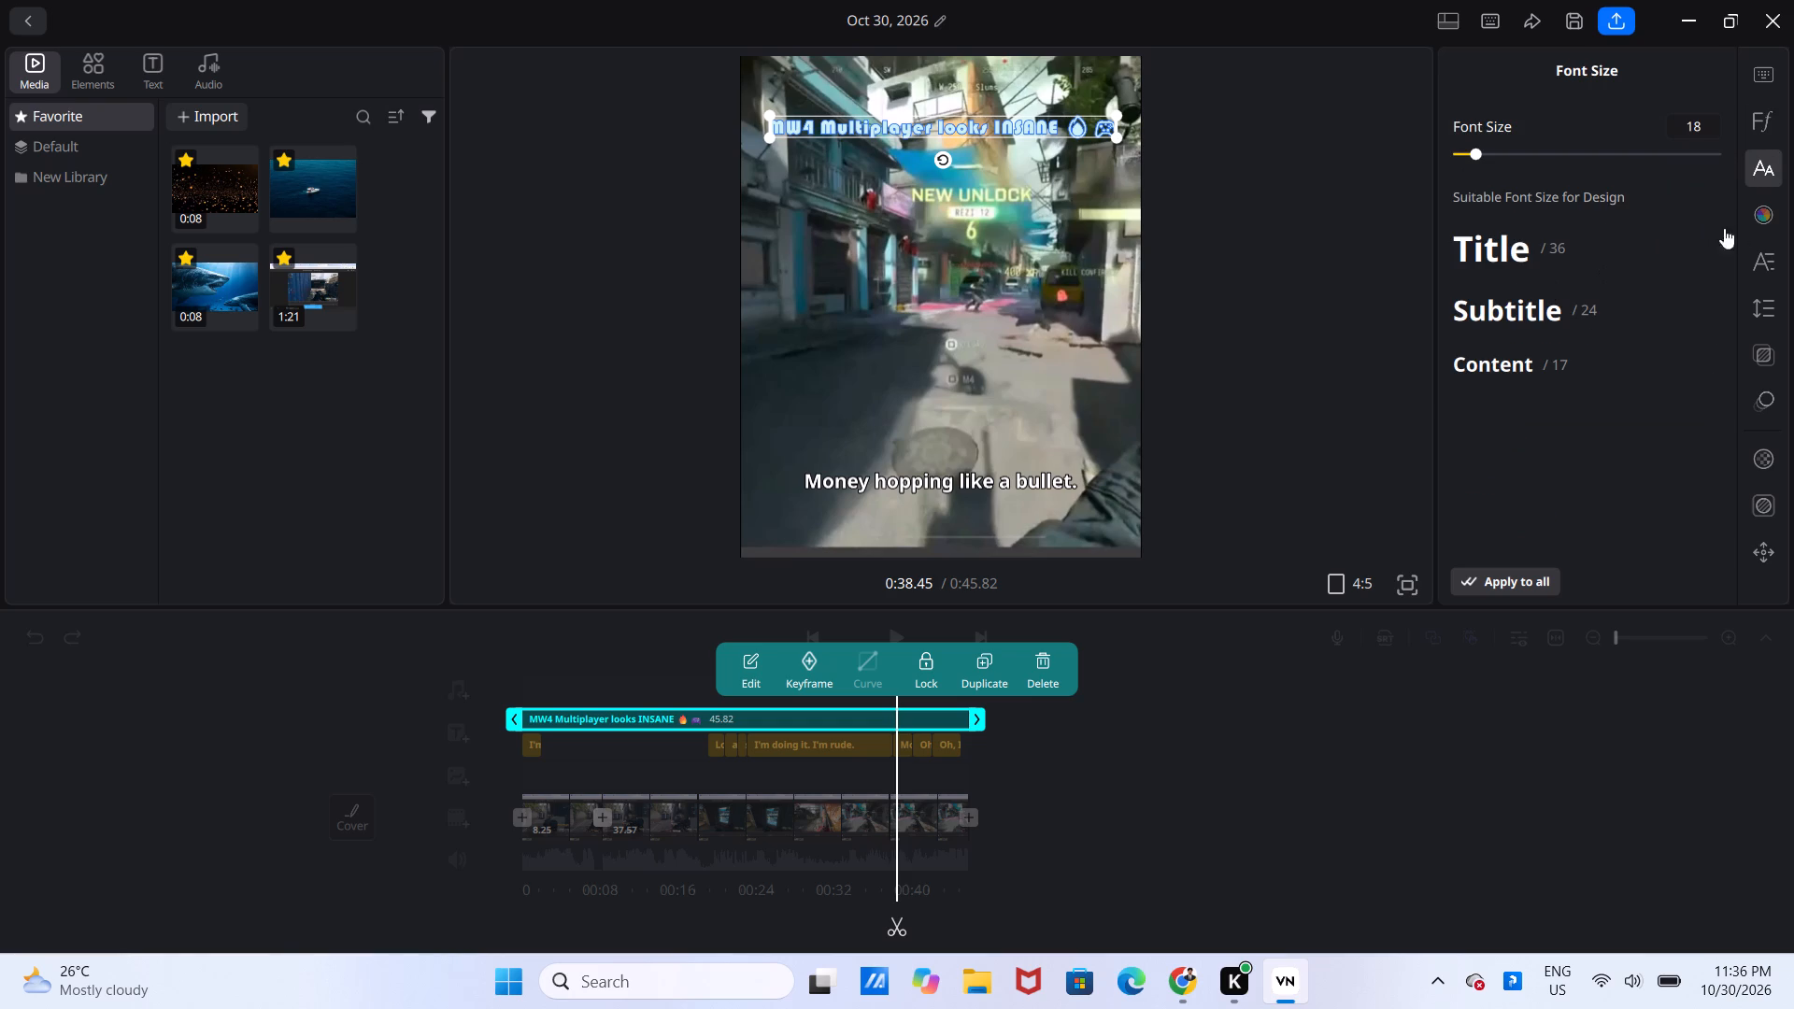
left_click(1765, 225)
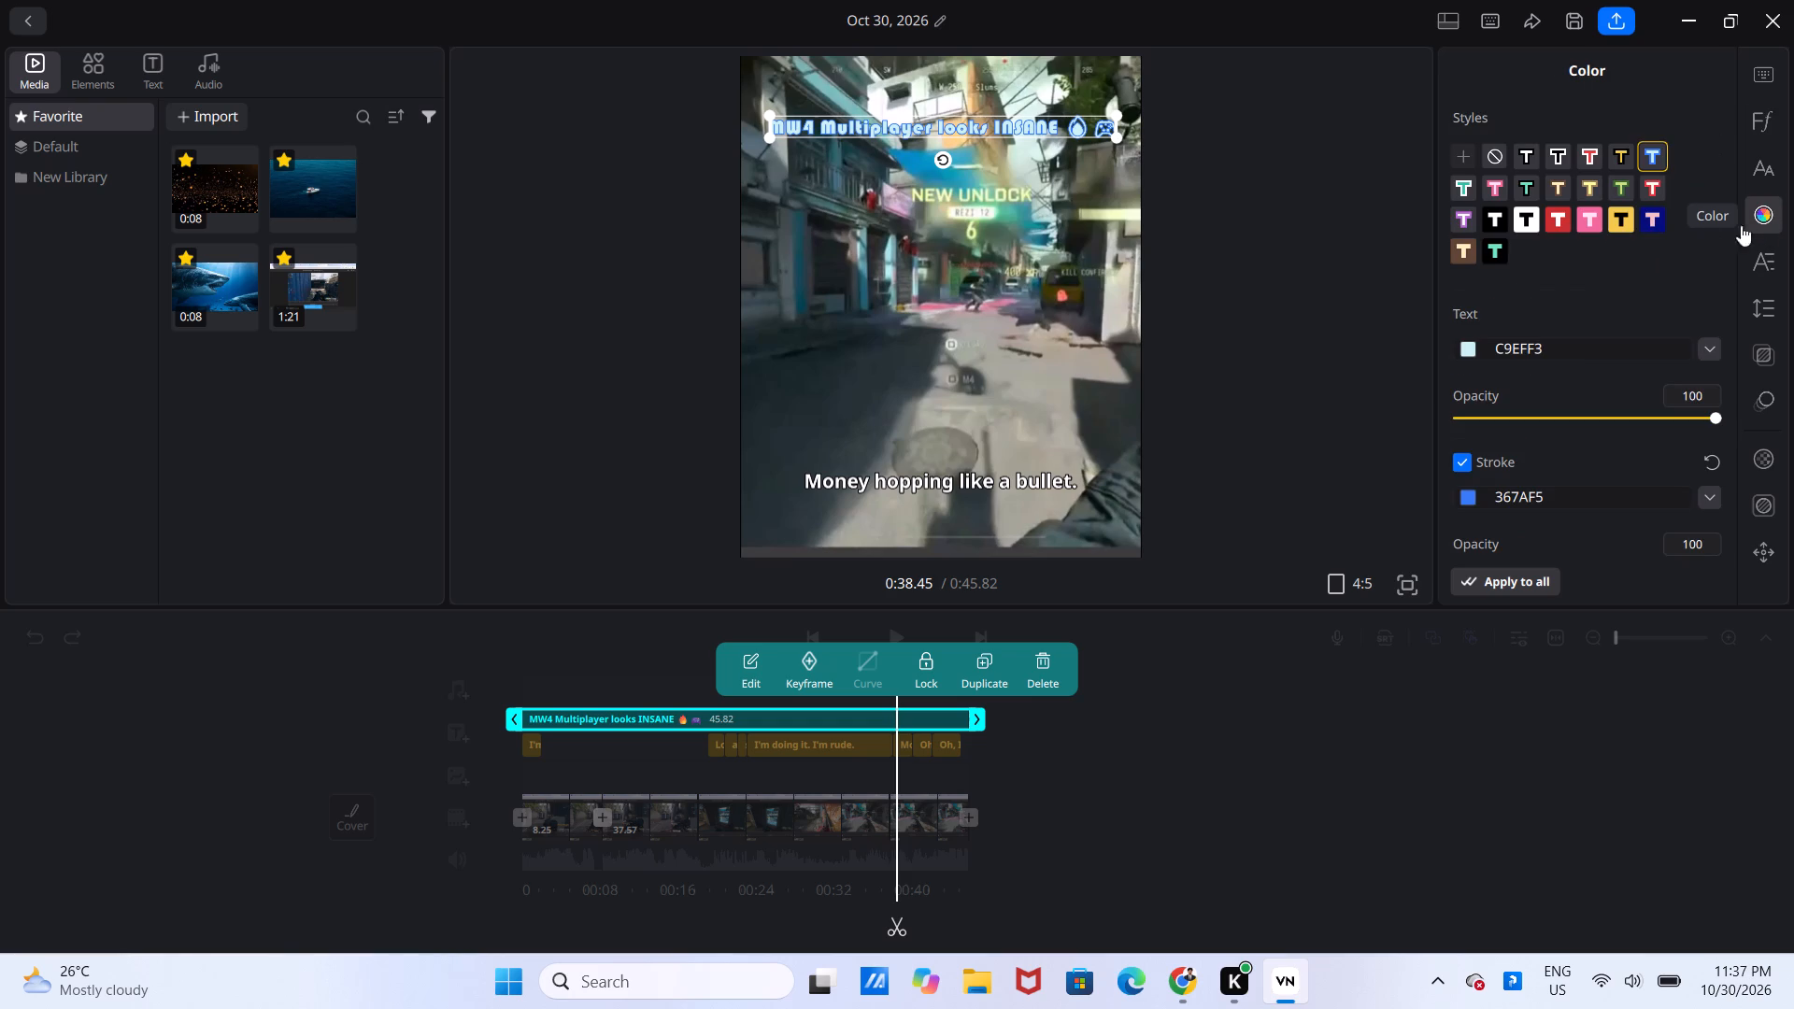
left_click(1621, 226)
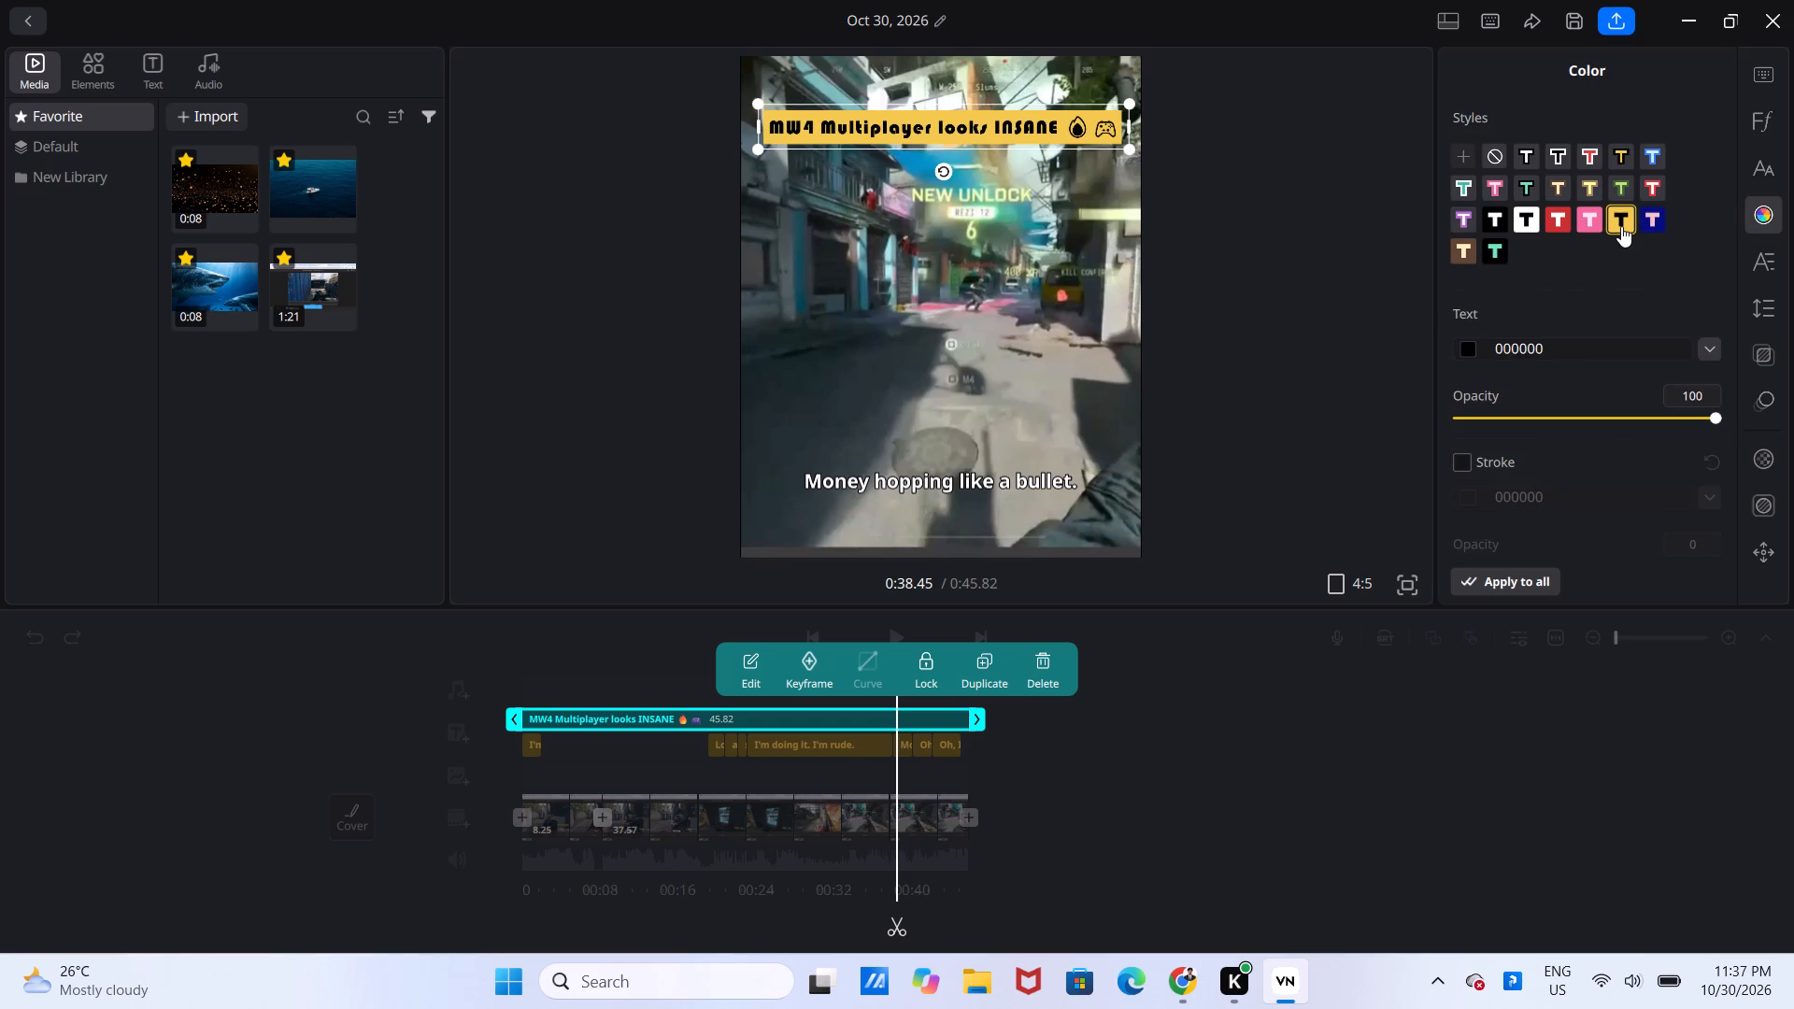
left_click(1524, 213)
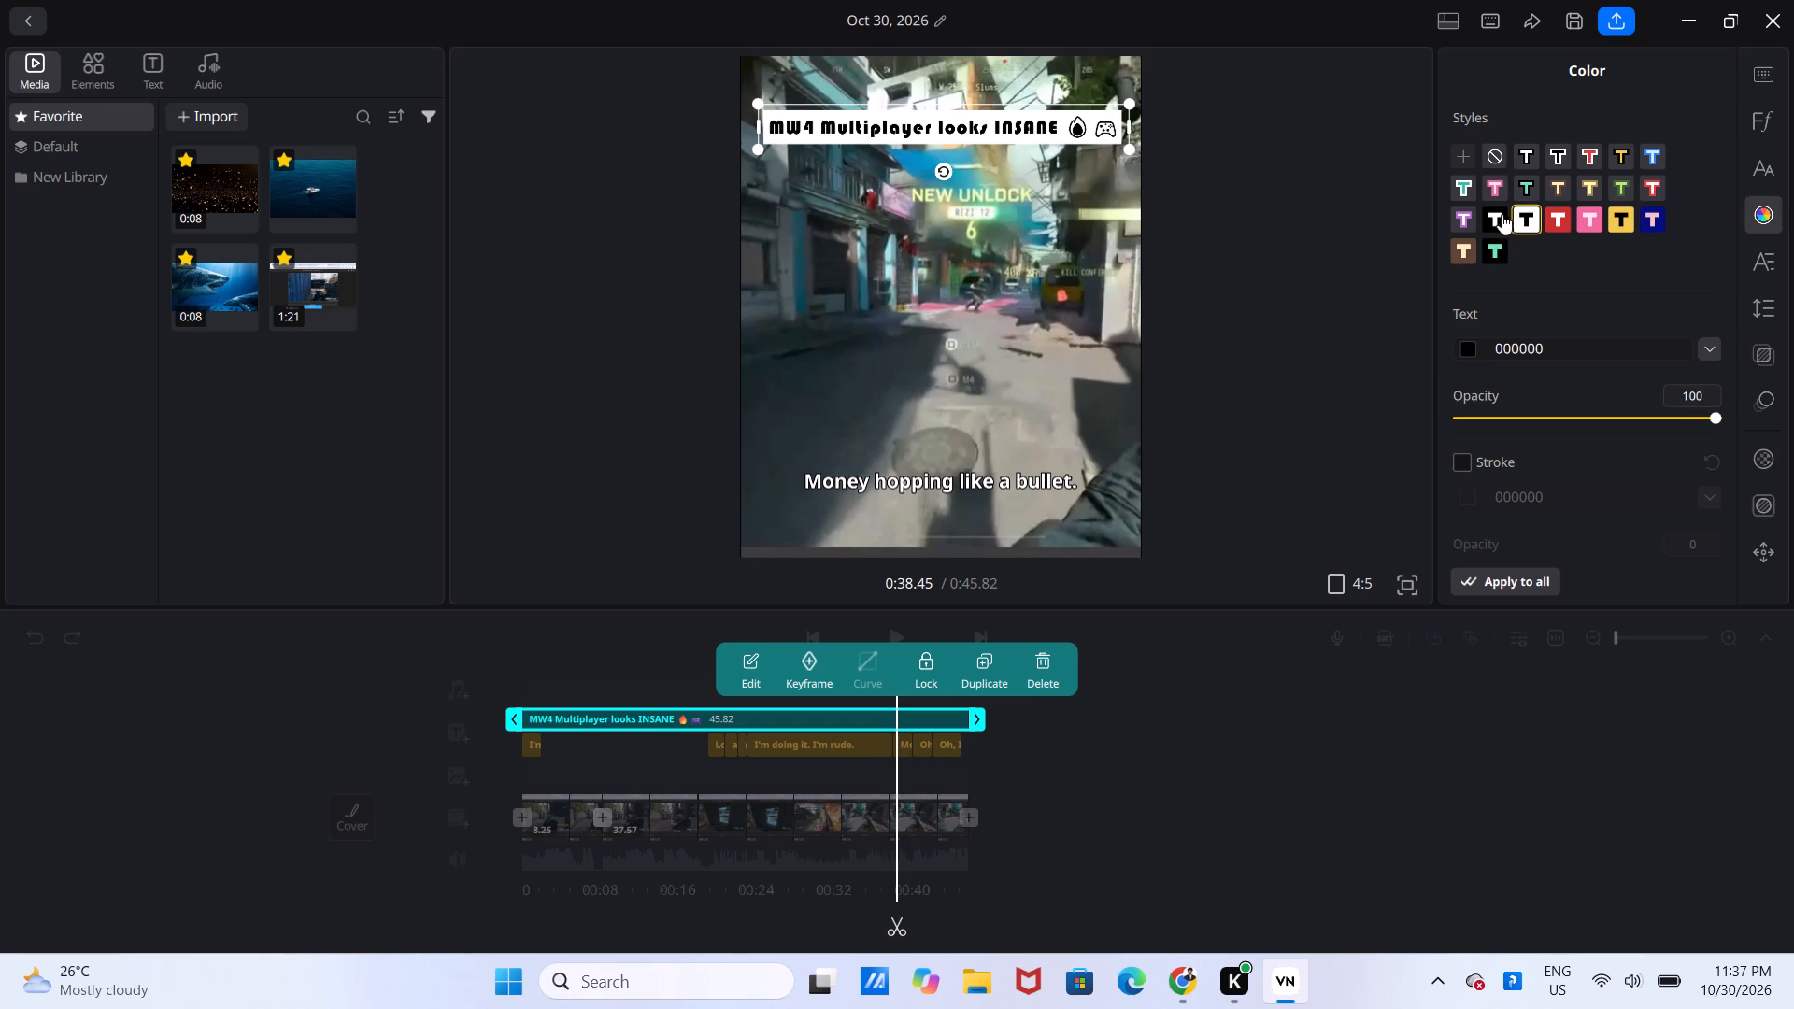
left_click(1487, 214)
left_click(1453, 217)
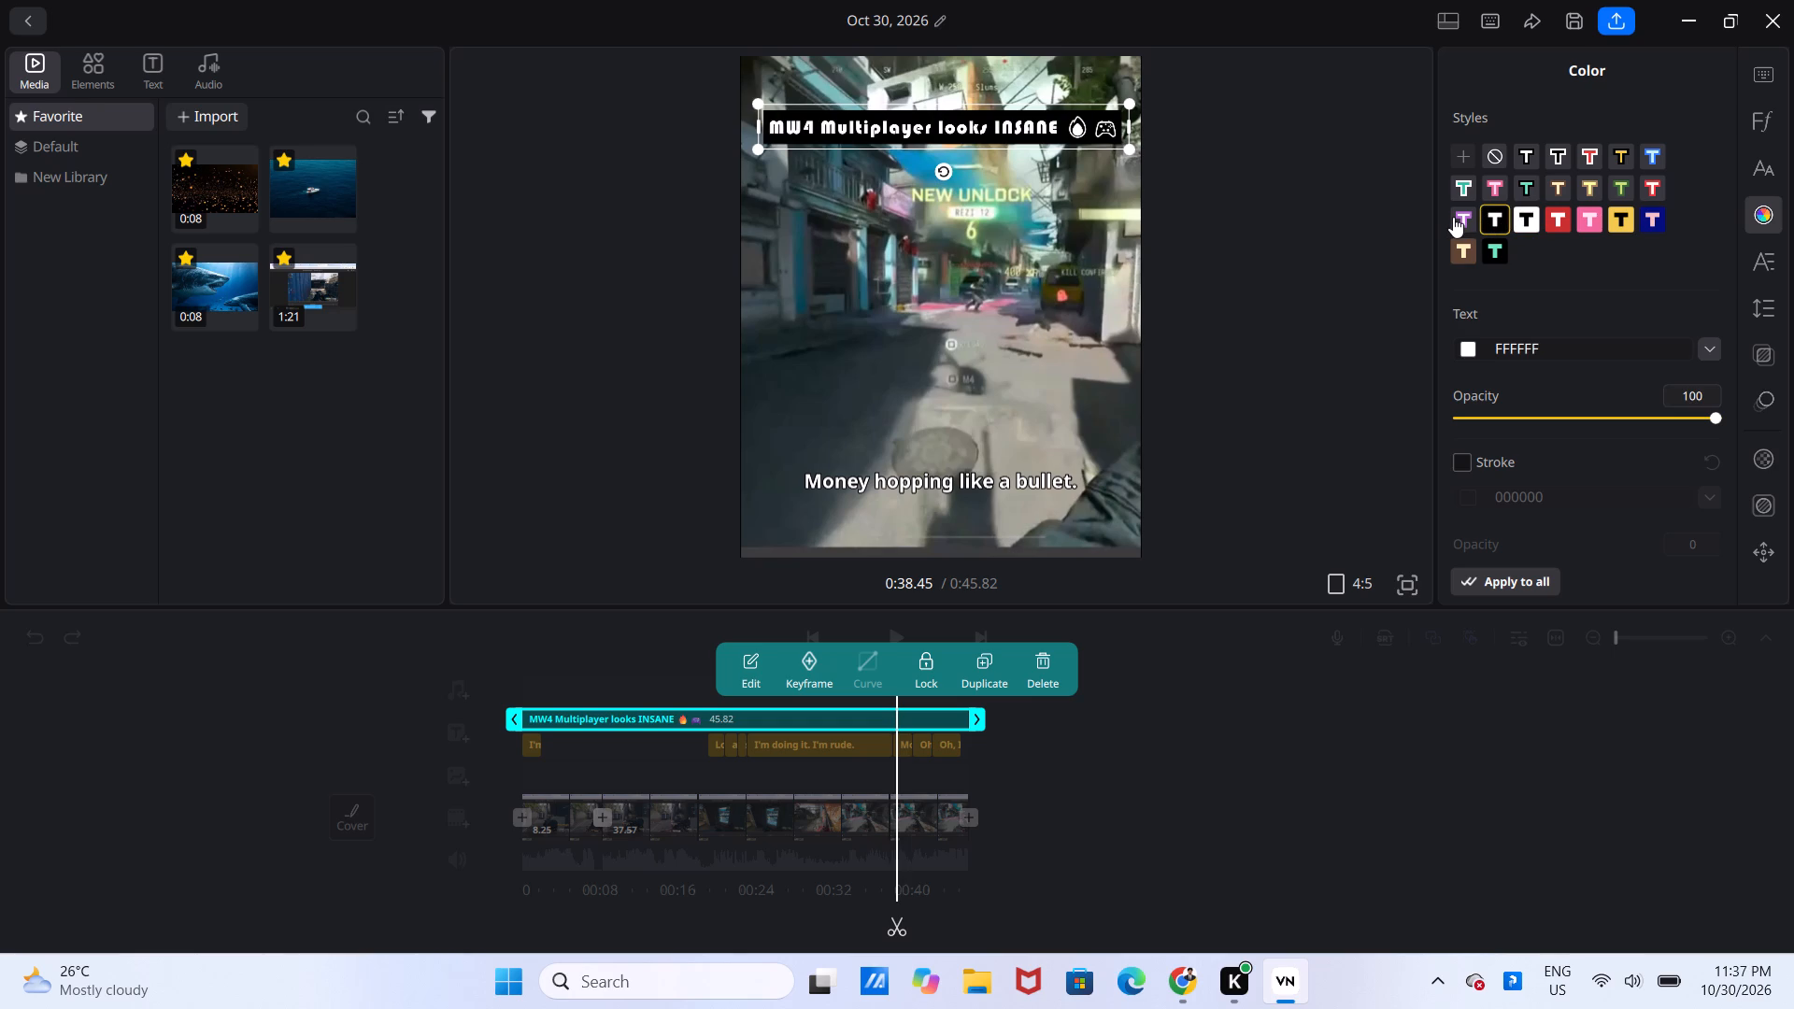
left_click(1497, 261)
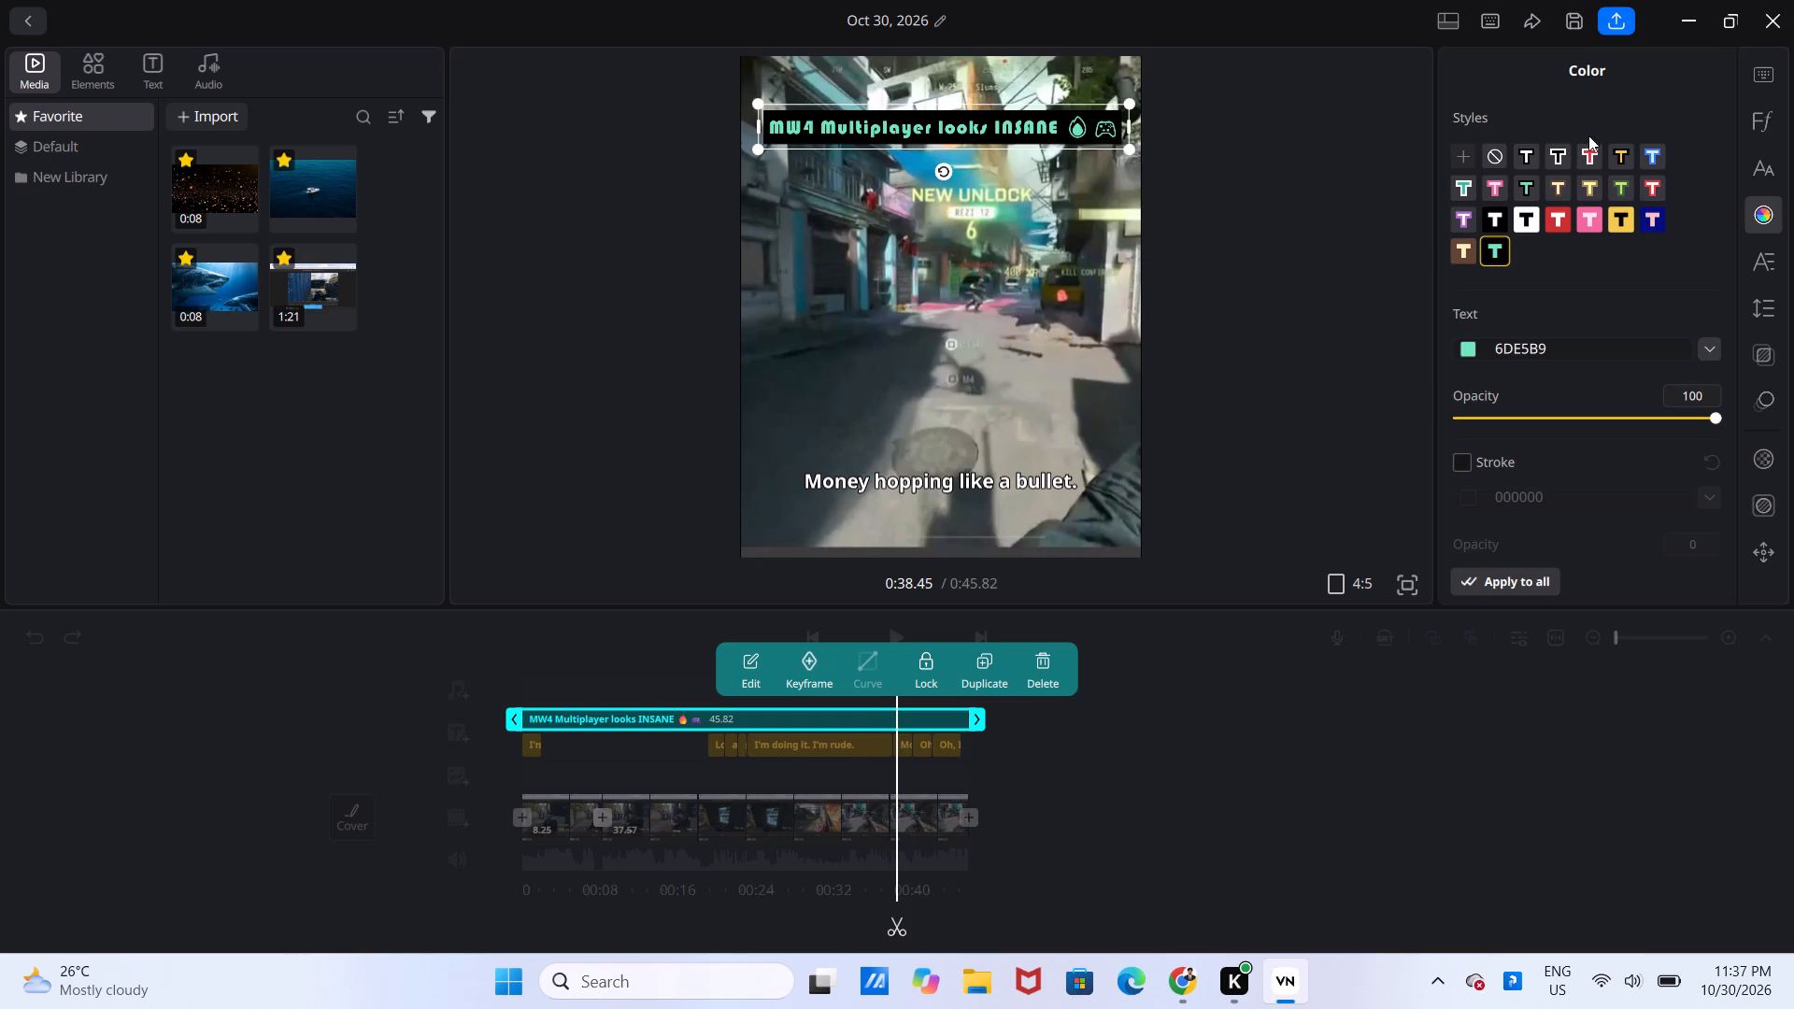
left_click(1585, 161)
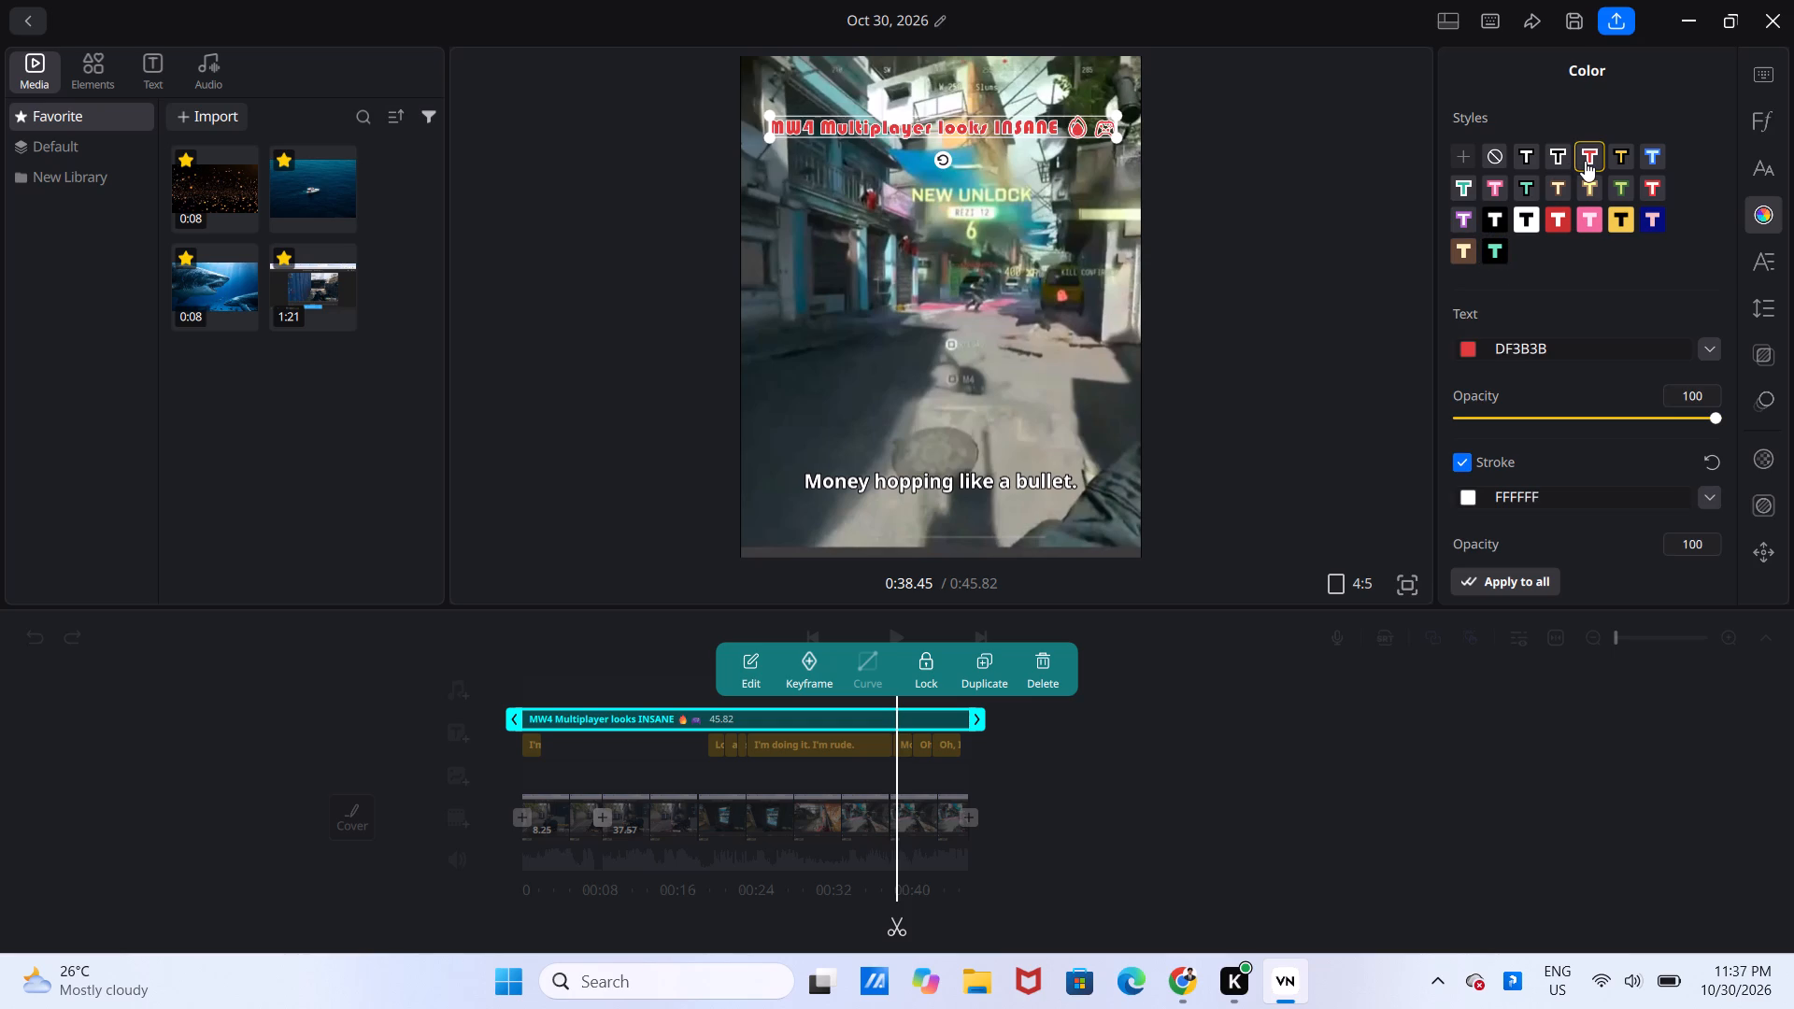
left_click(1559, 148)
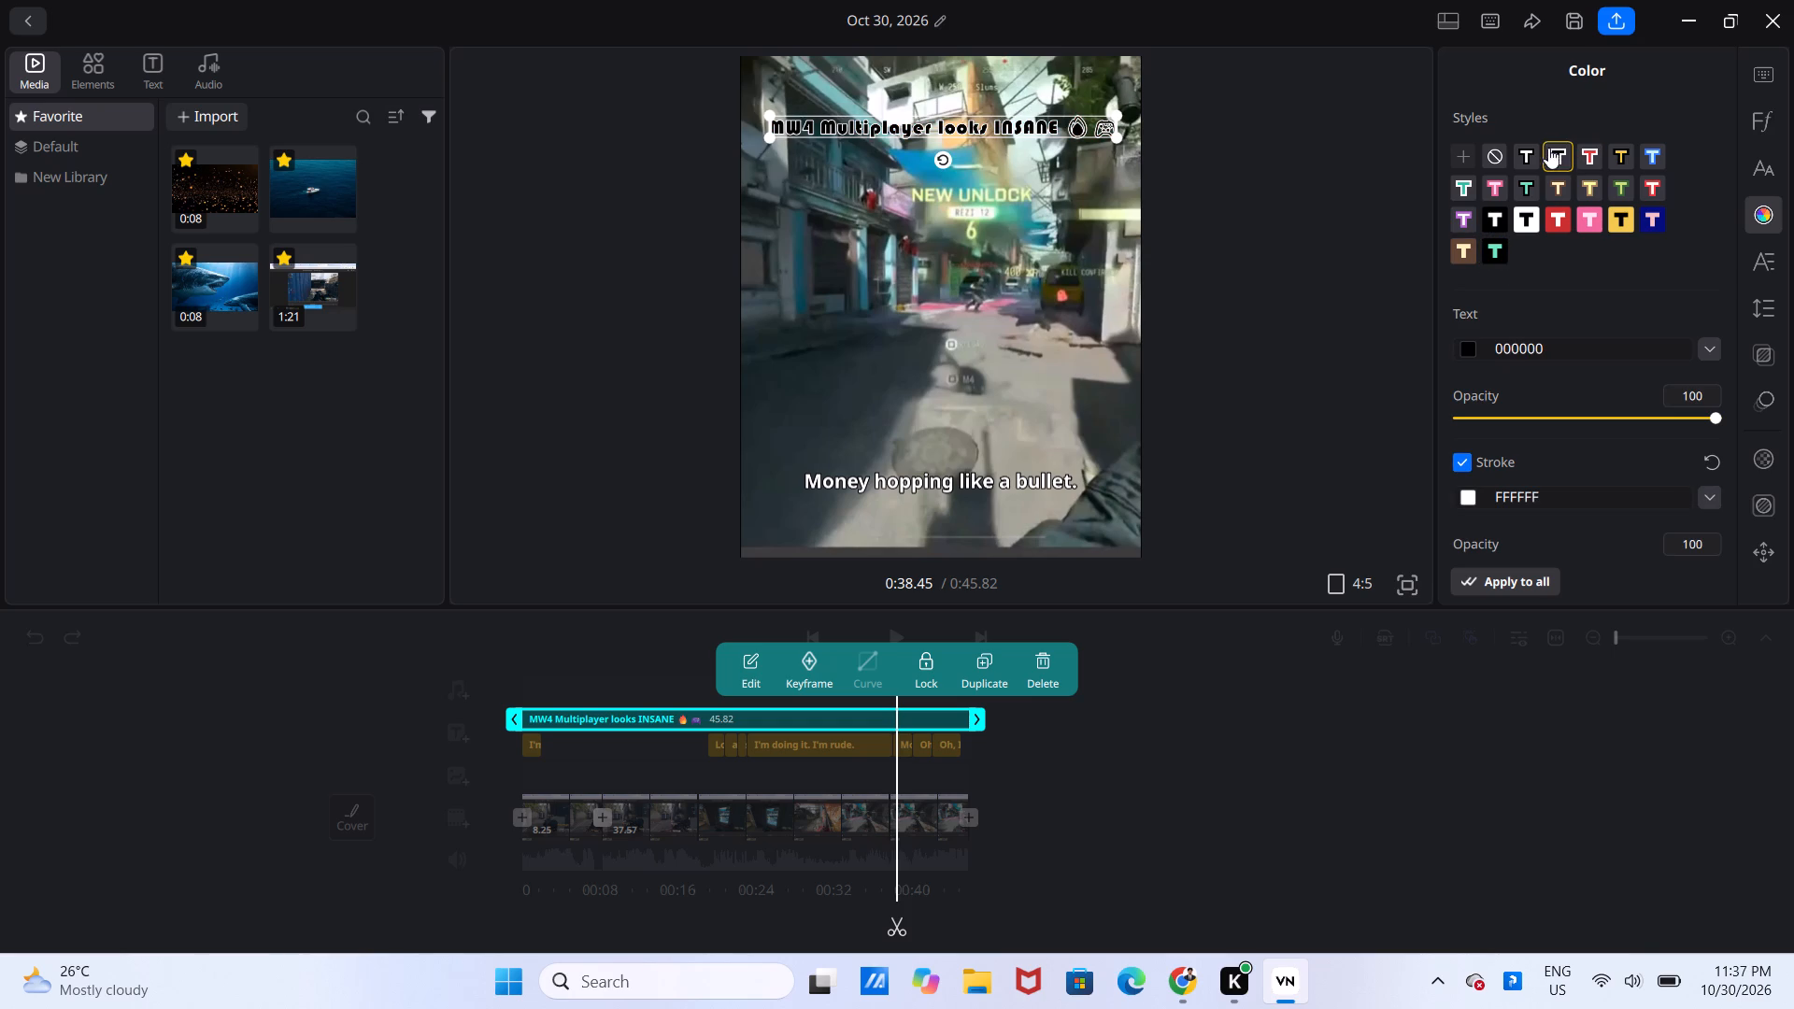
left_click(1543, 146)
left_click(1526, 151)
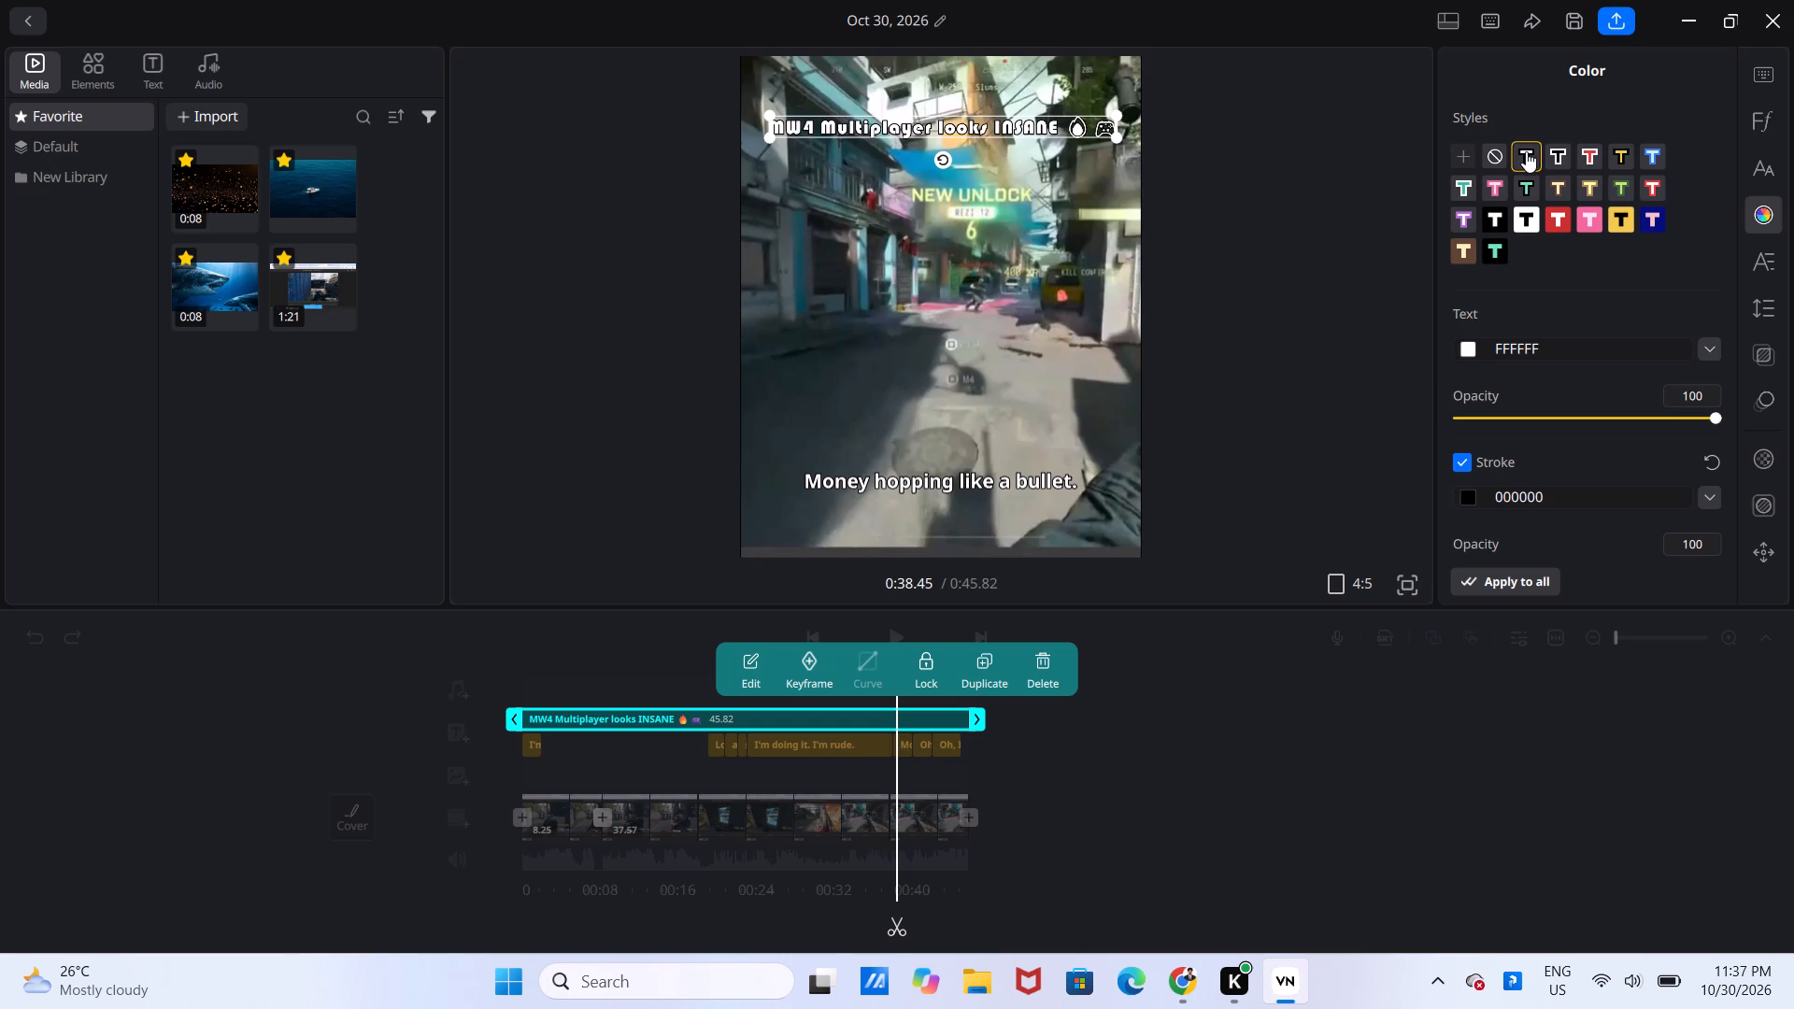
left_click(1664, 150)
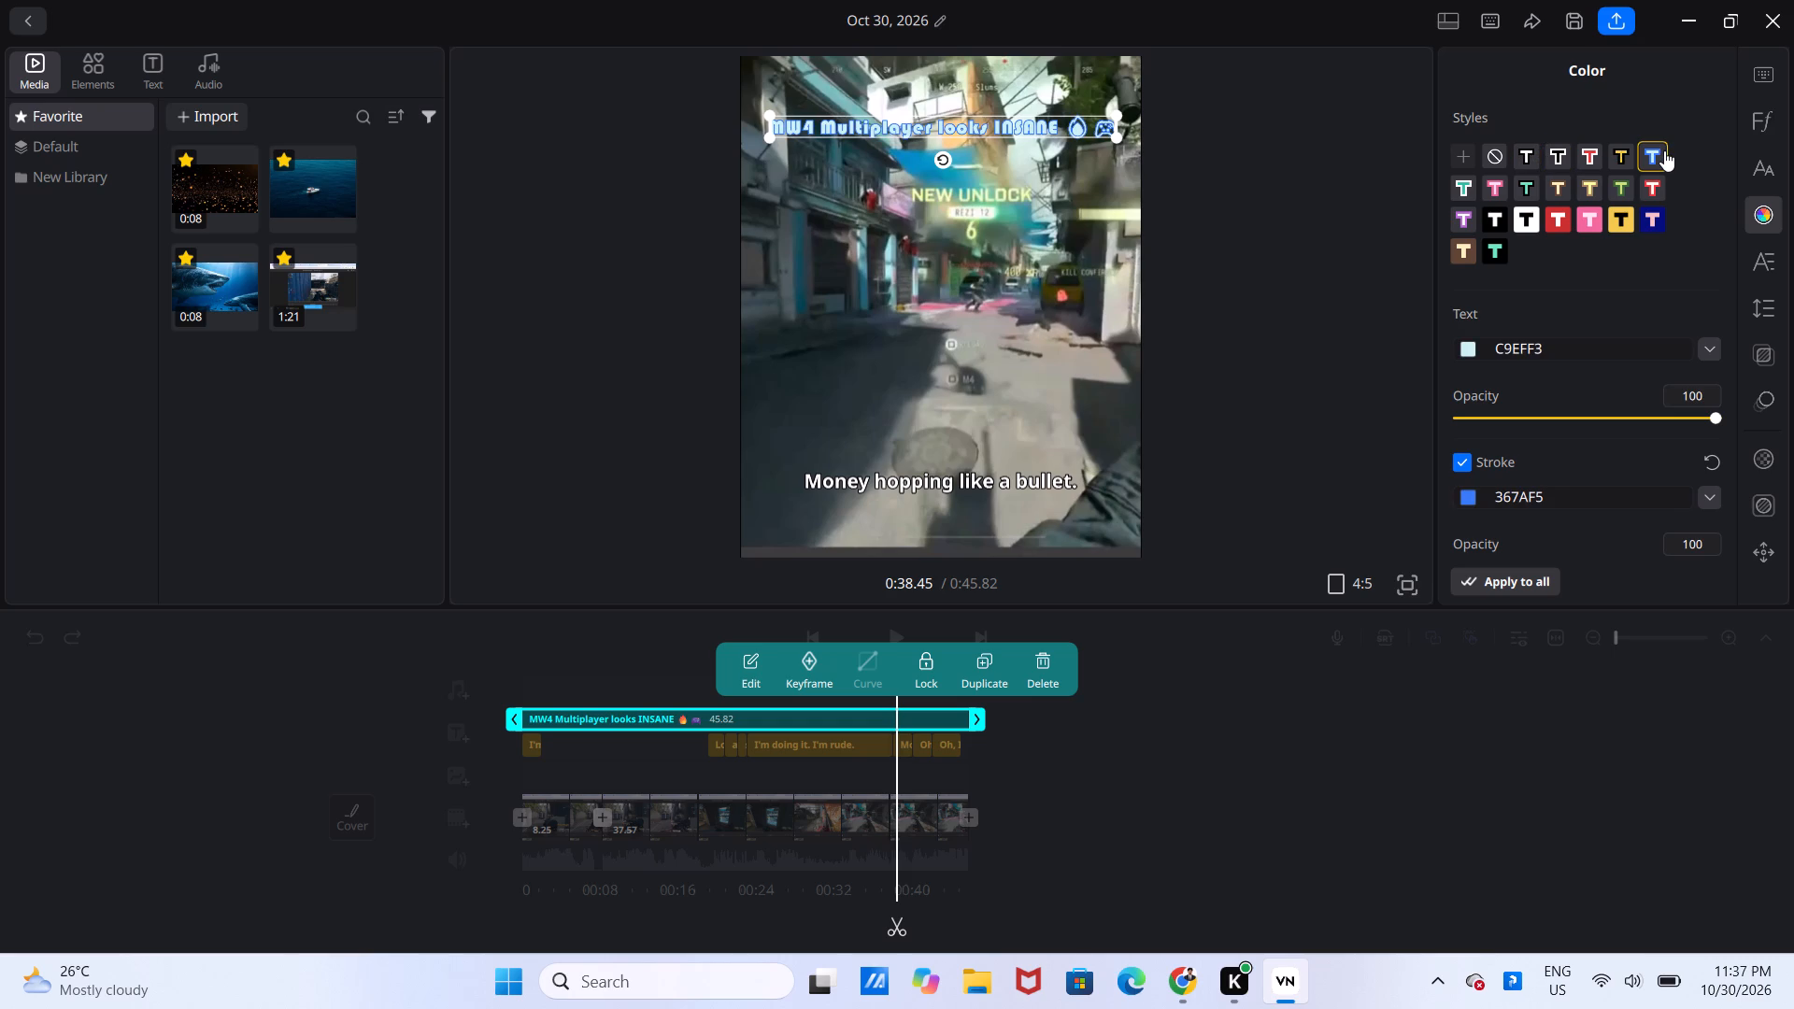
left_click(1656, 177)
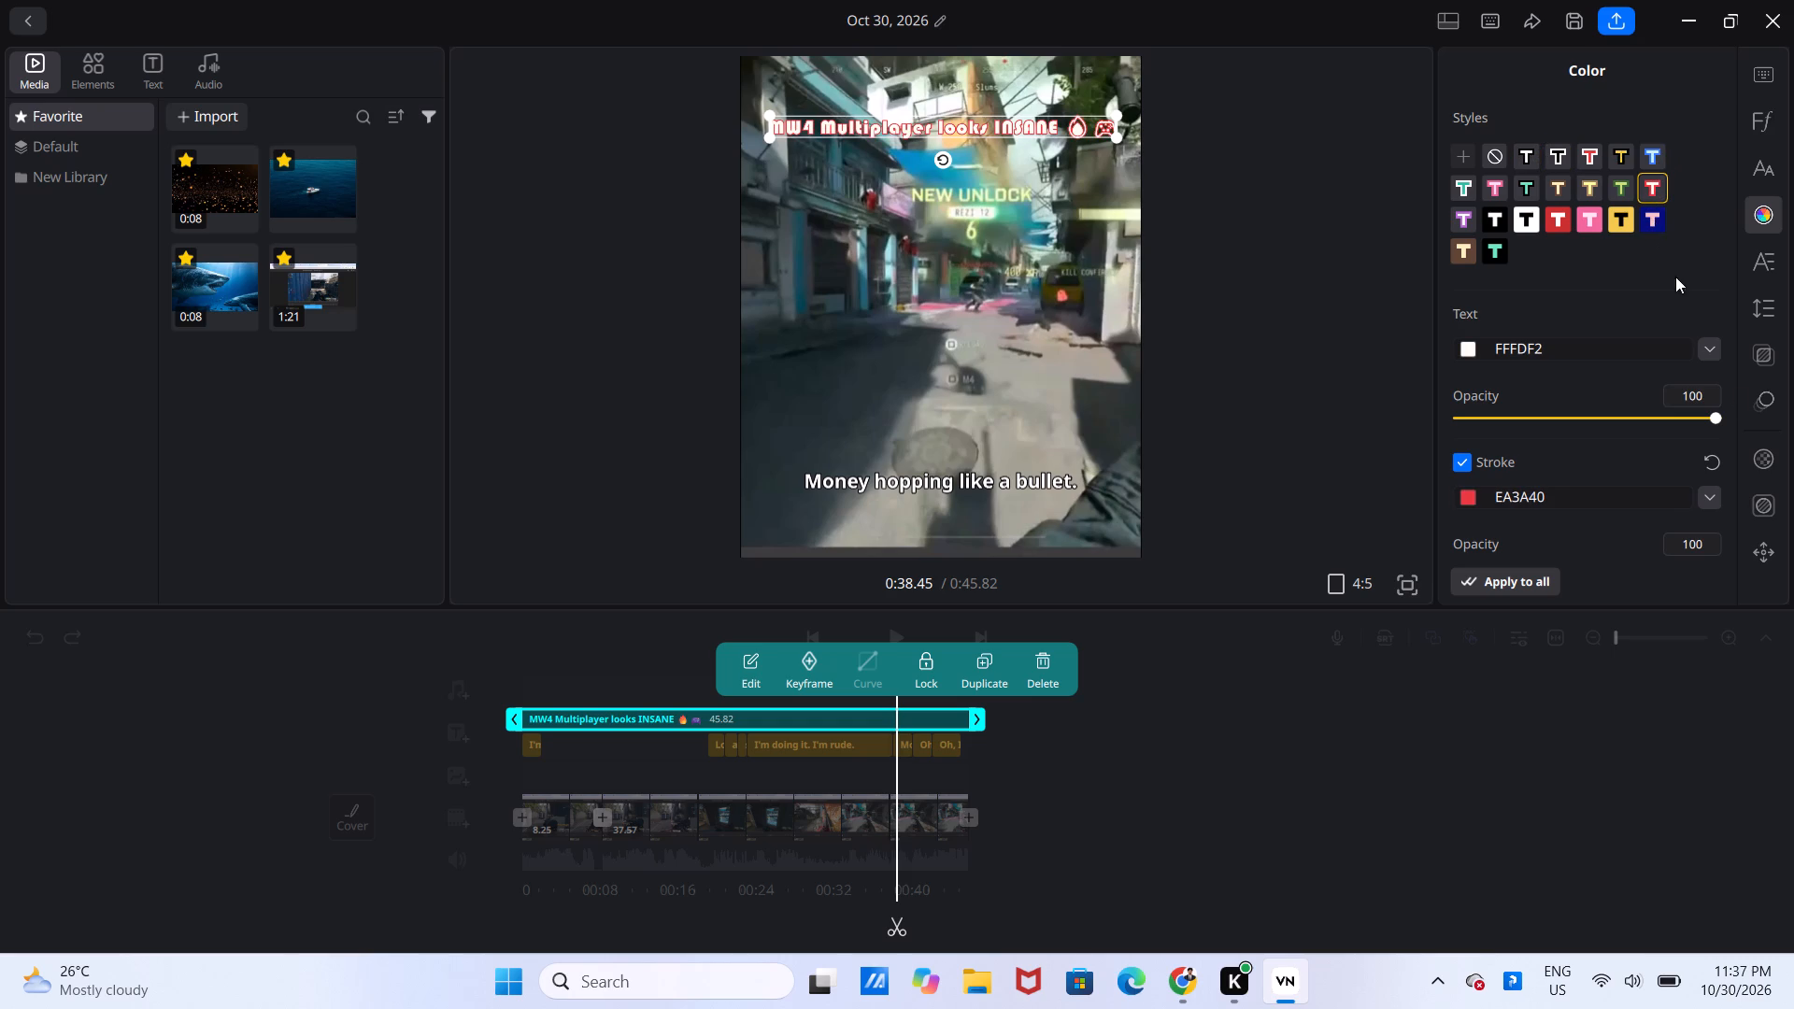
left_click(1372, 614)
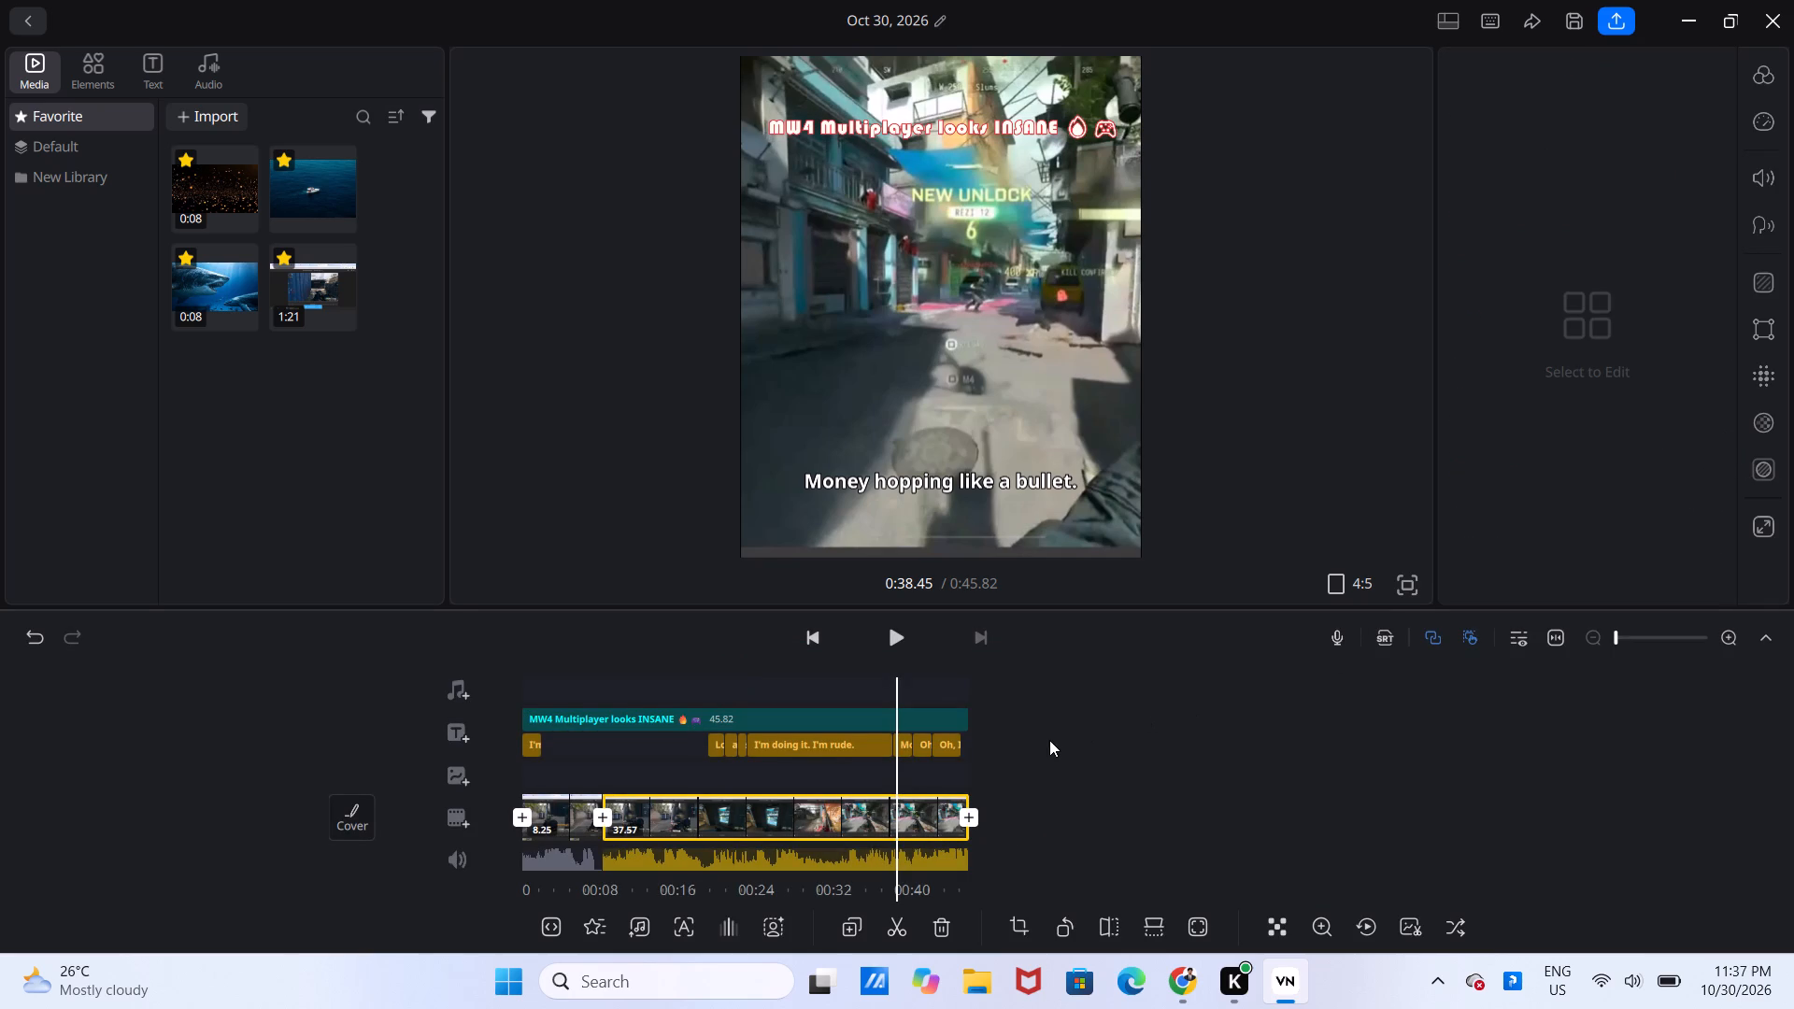
Compare boxed colour presets on the title over an earlier scene and apply black 000000 text on a yellow background.
scroll(1059, 736, "right", 8)
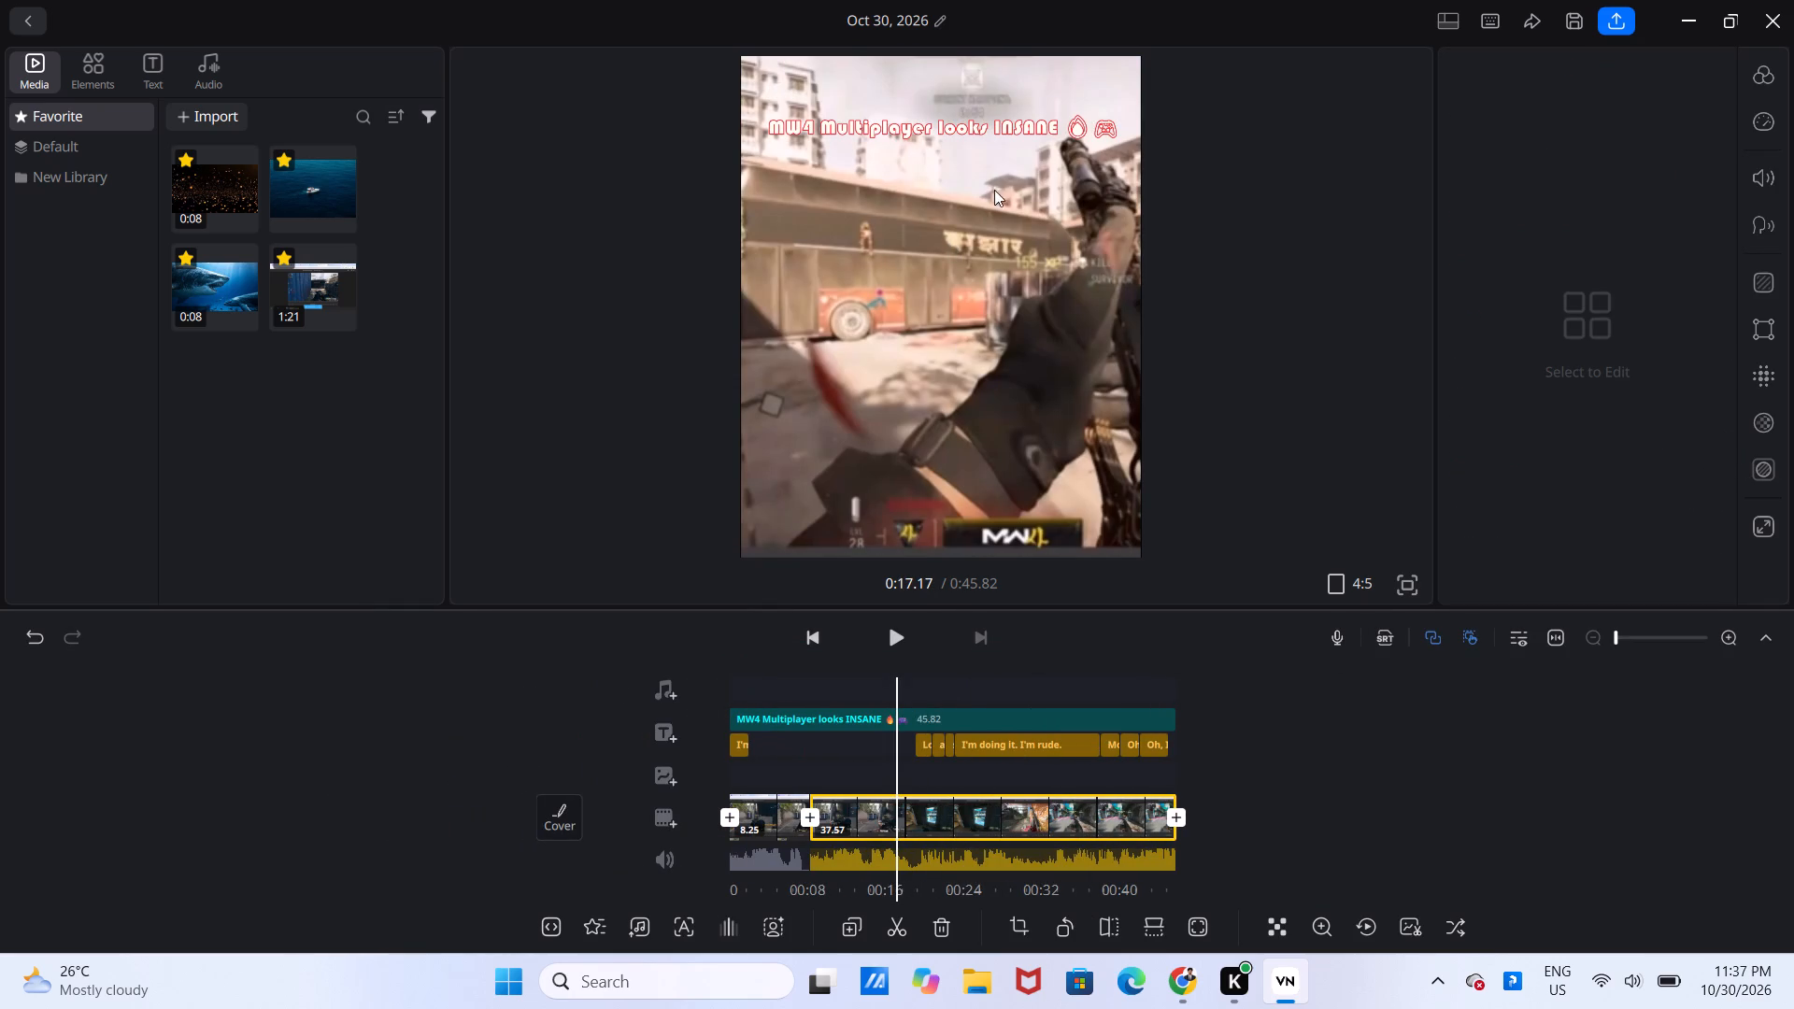
left_click(1048, 132)
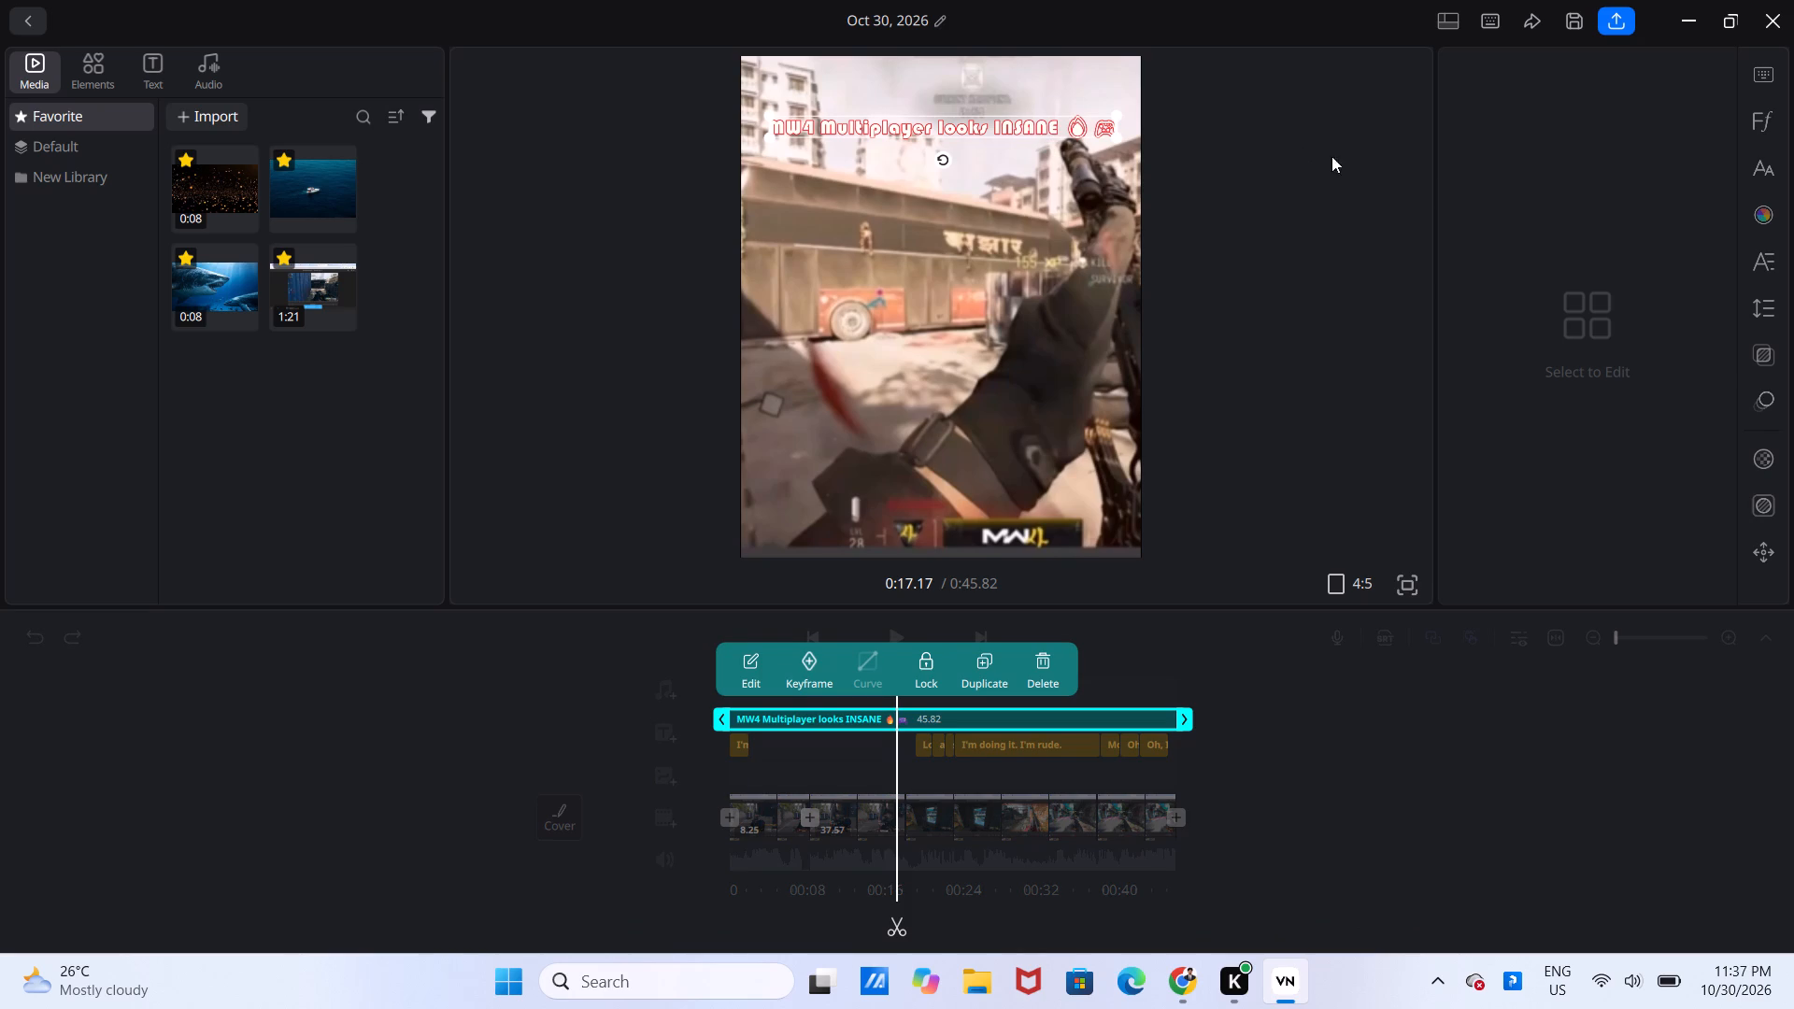
left_click(1758, 147)
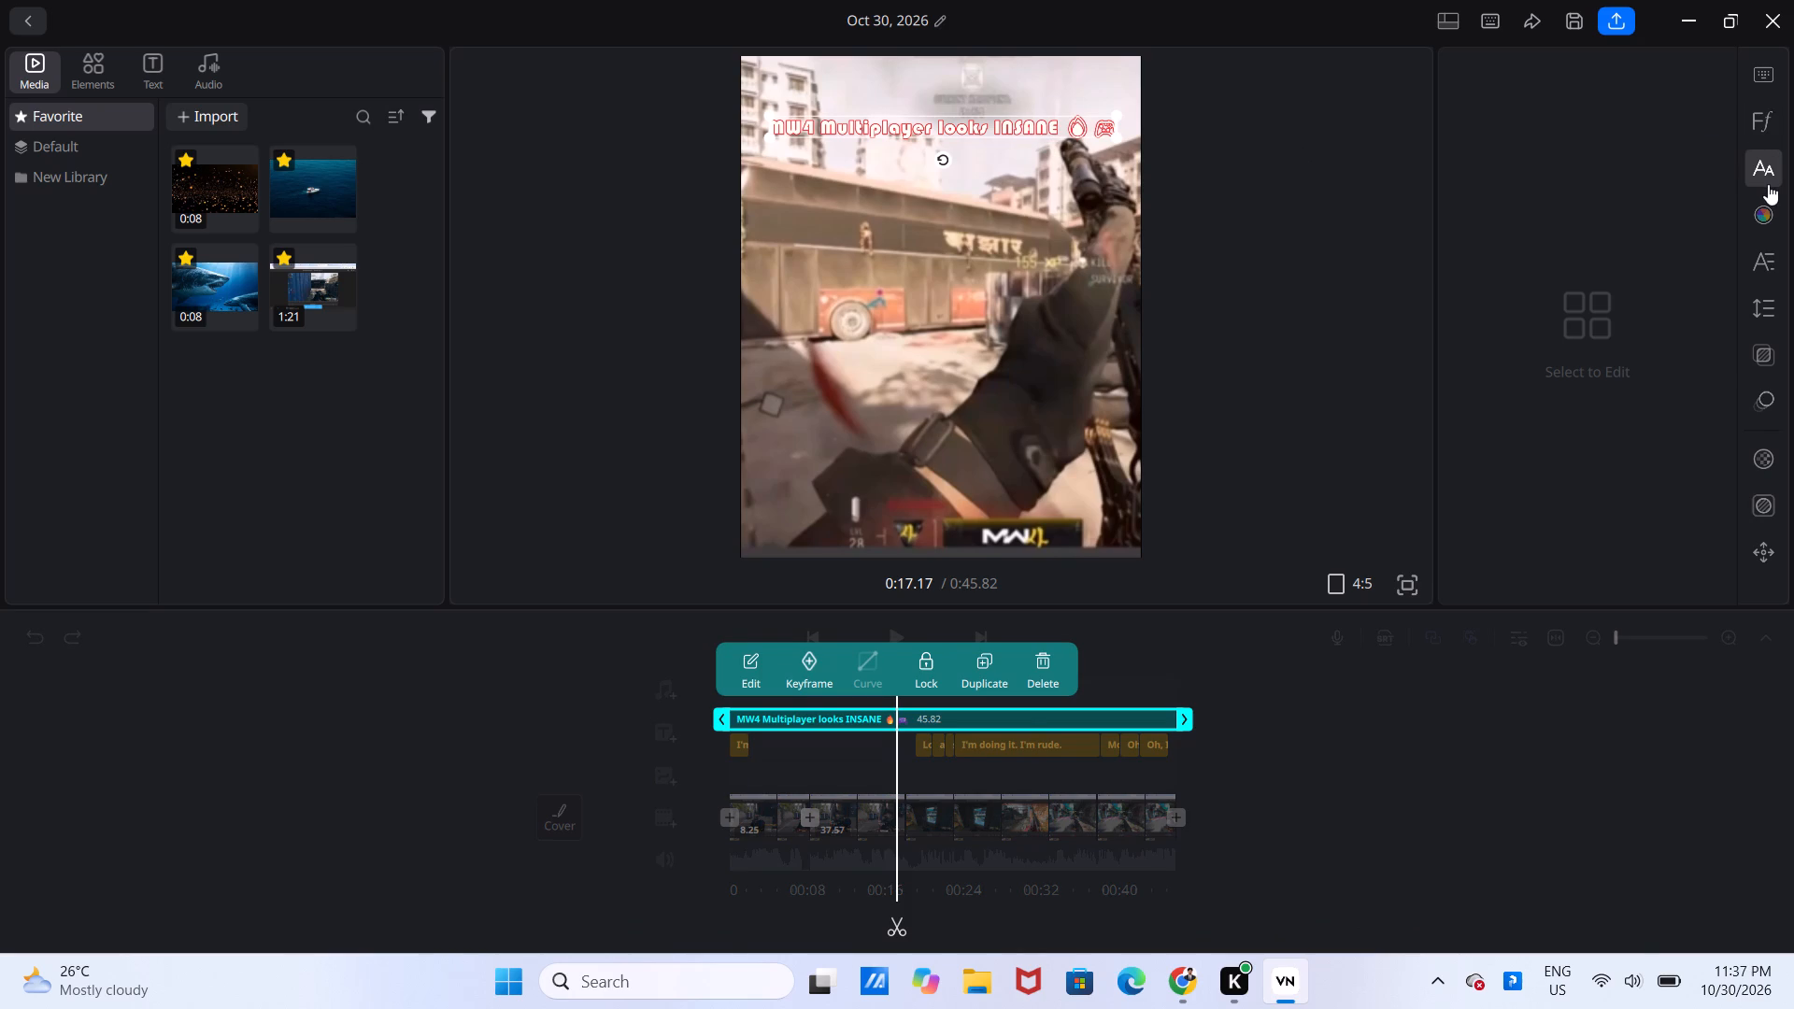
left_click(1768, 184)
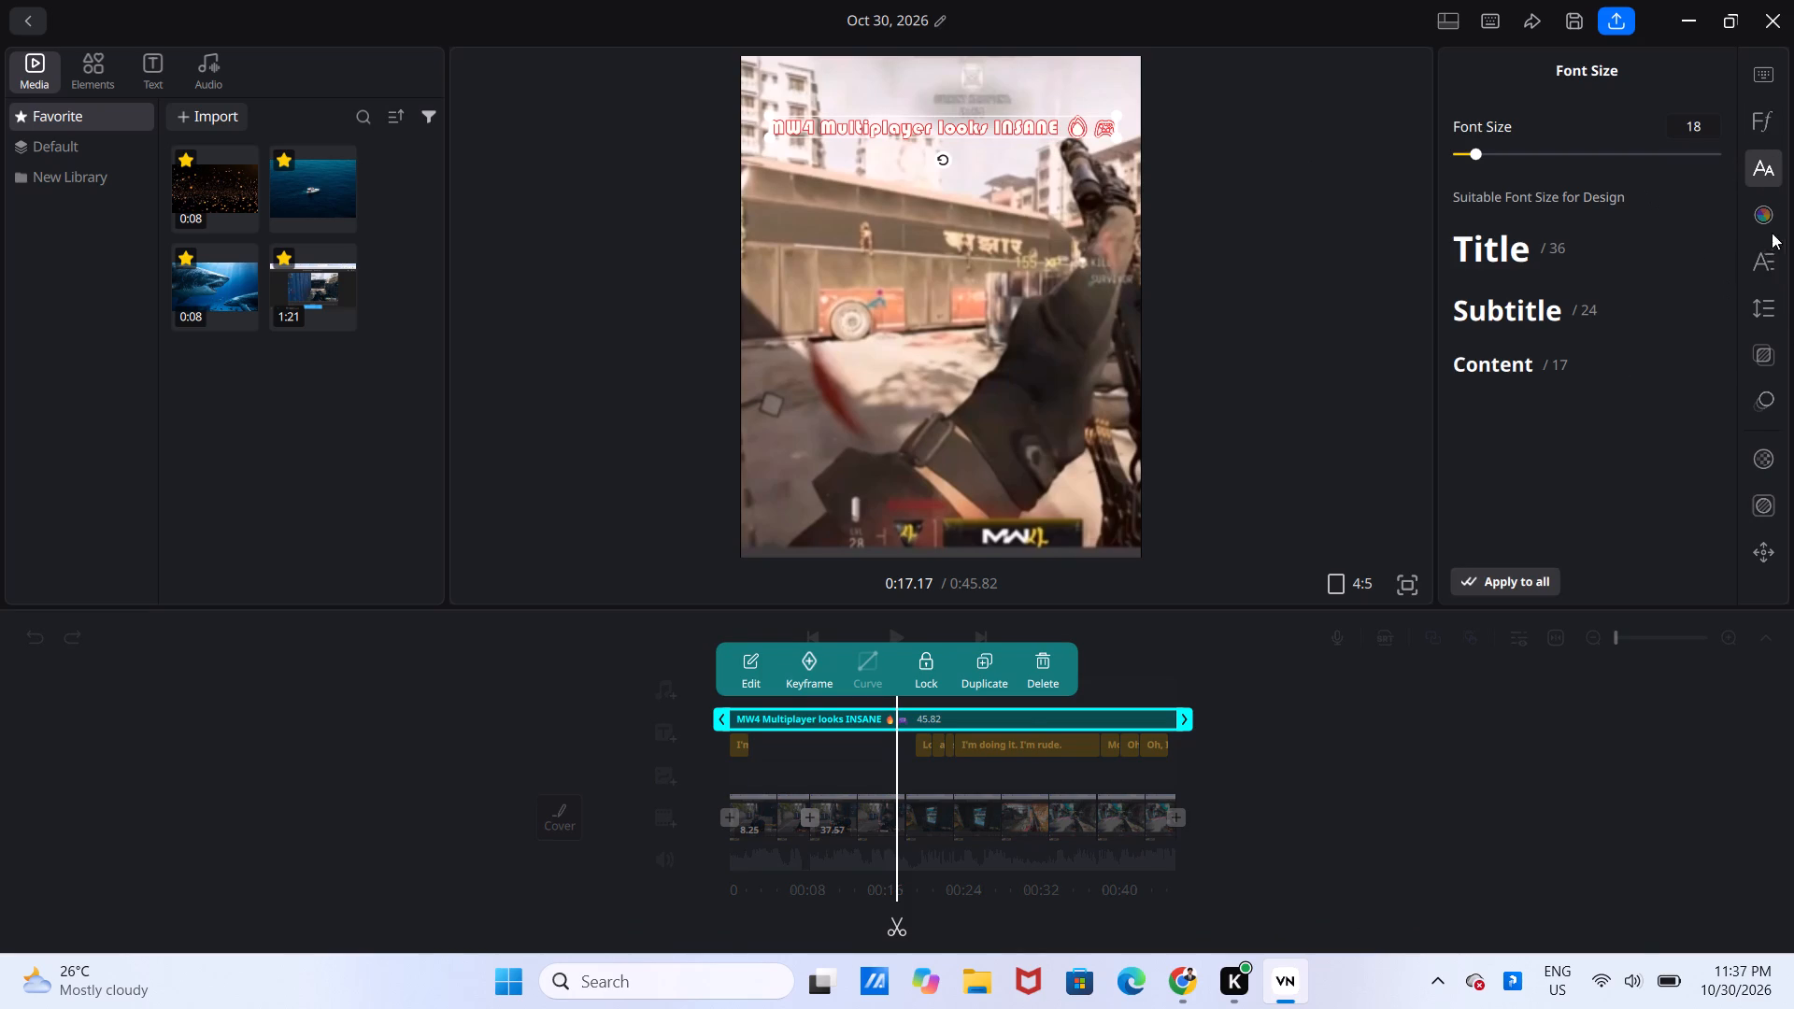
left_click(1768, 209)
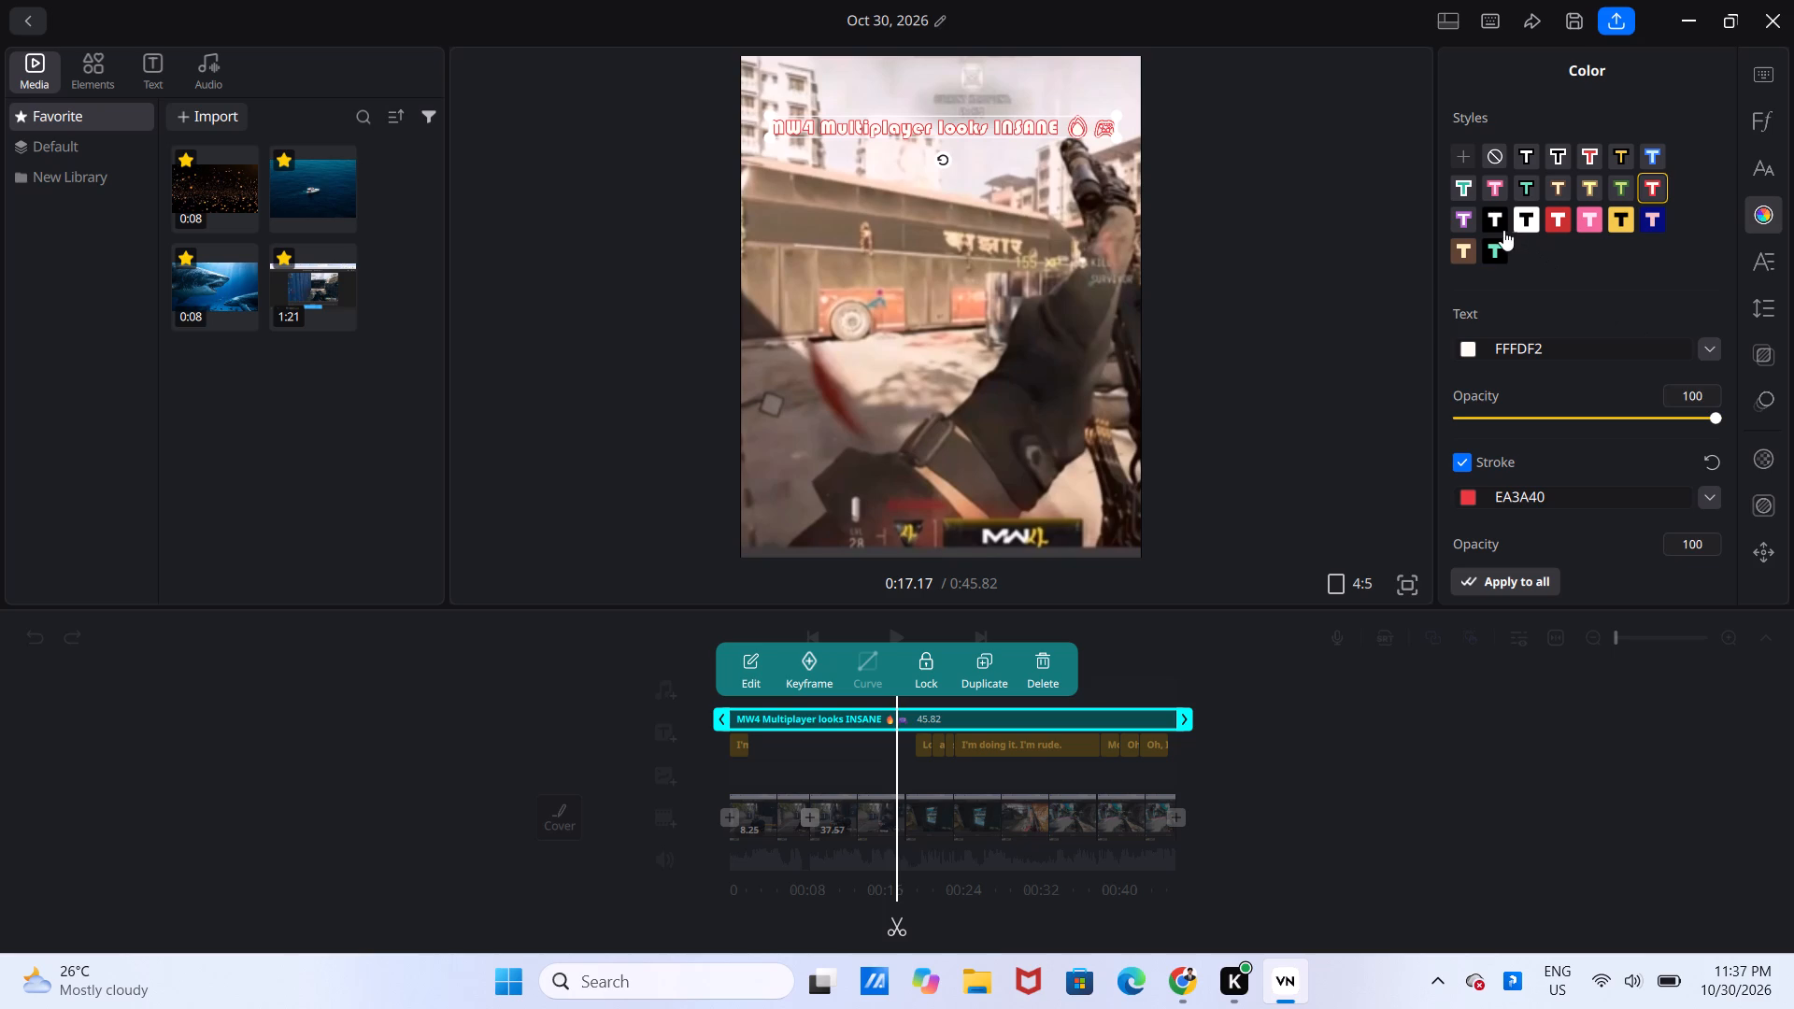
left_click(1464, 256)
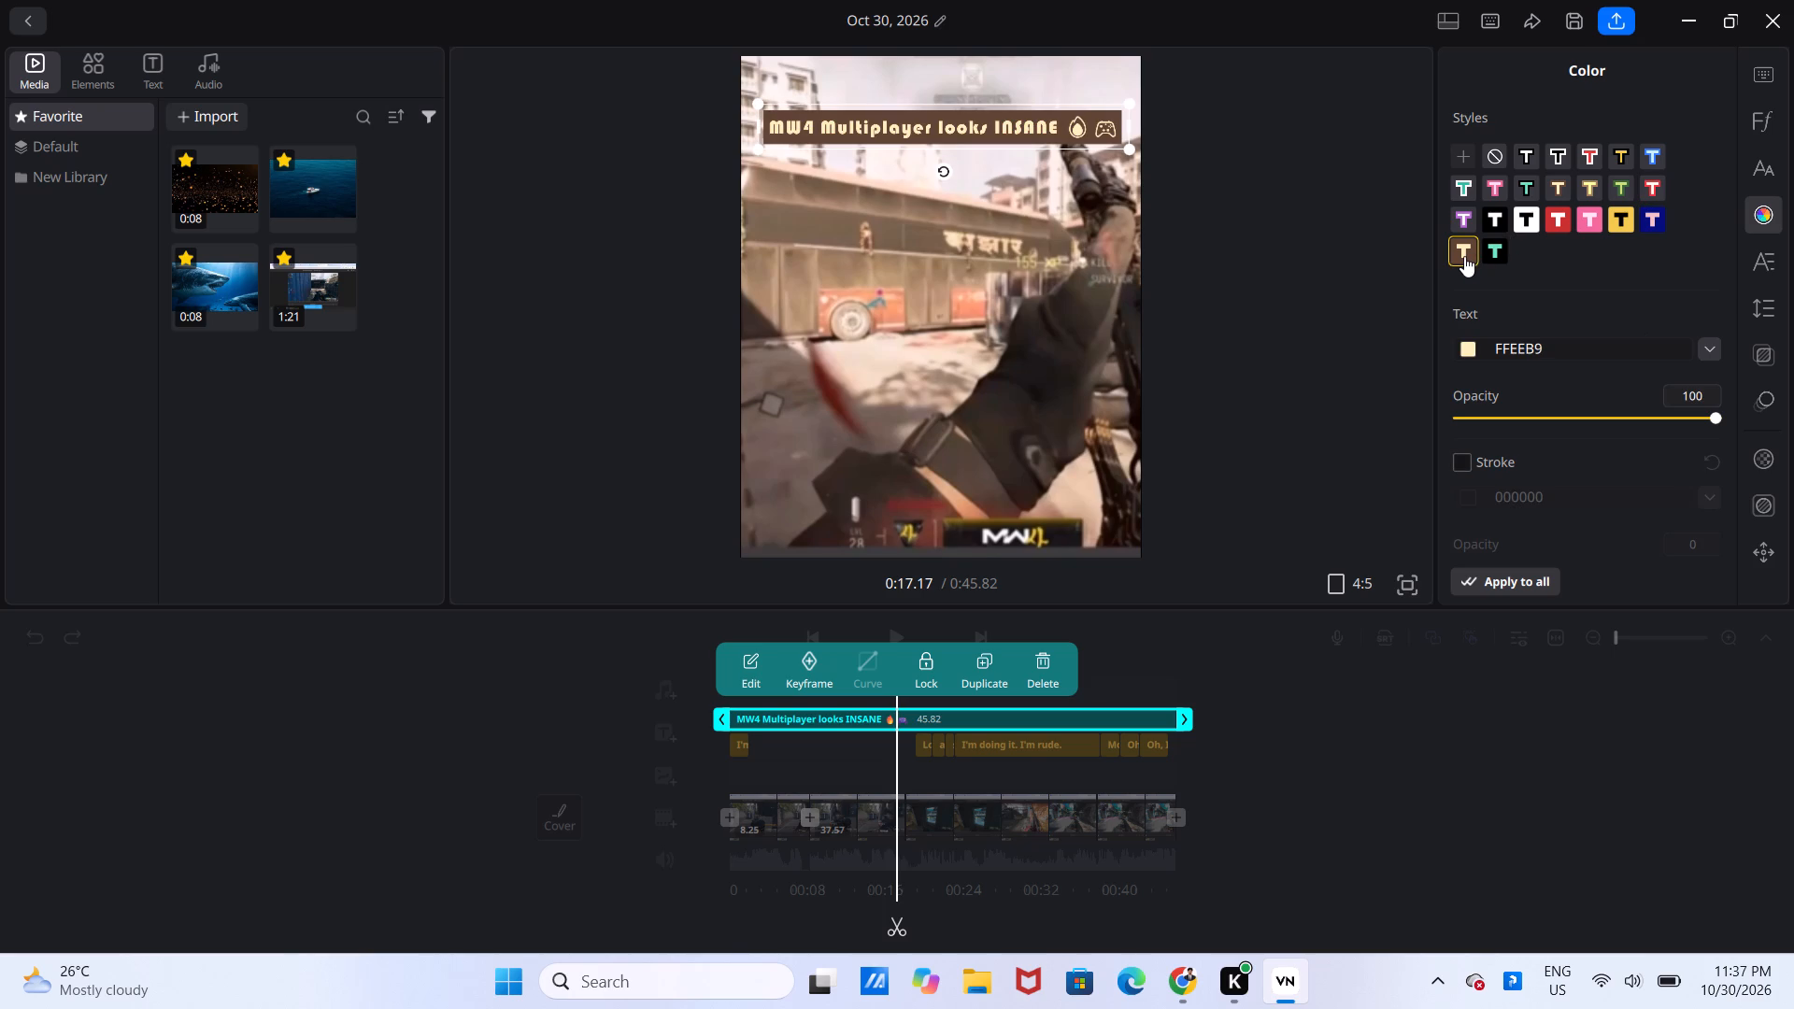
left_click(1525, 221)
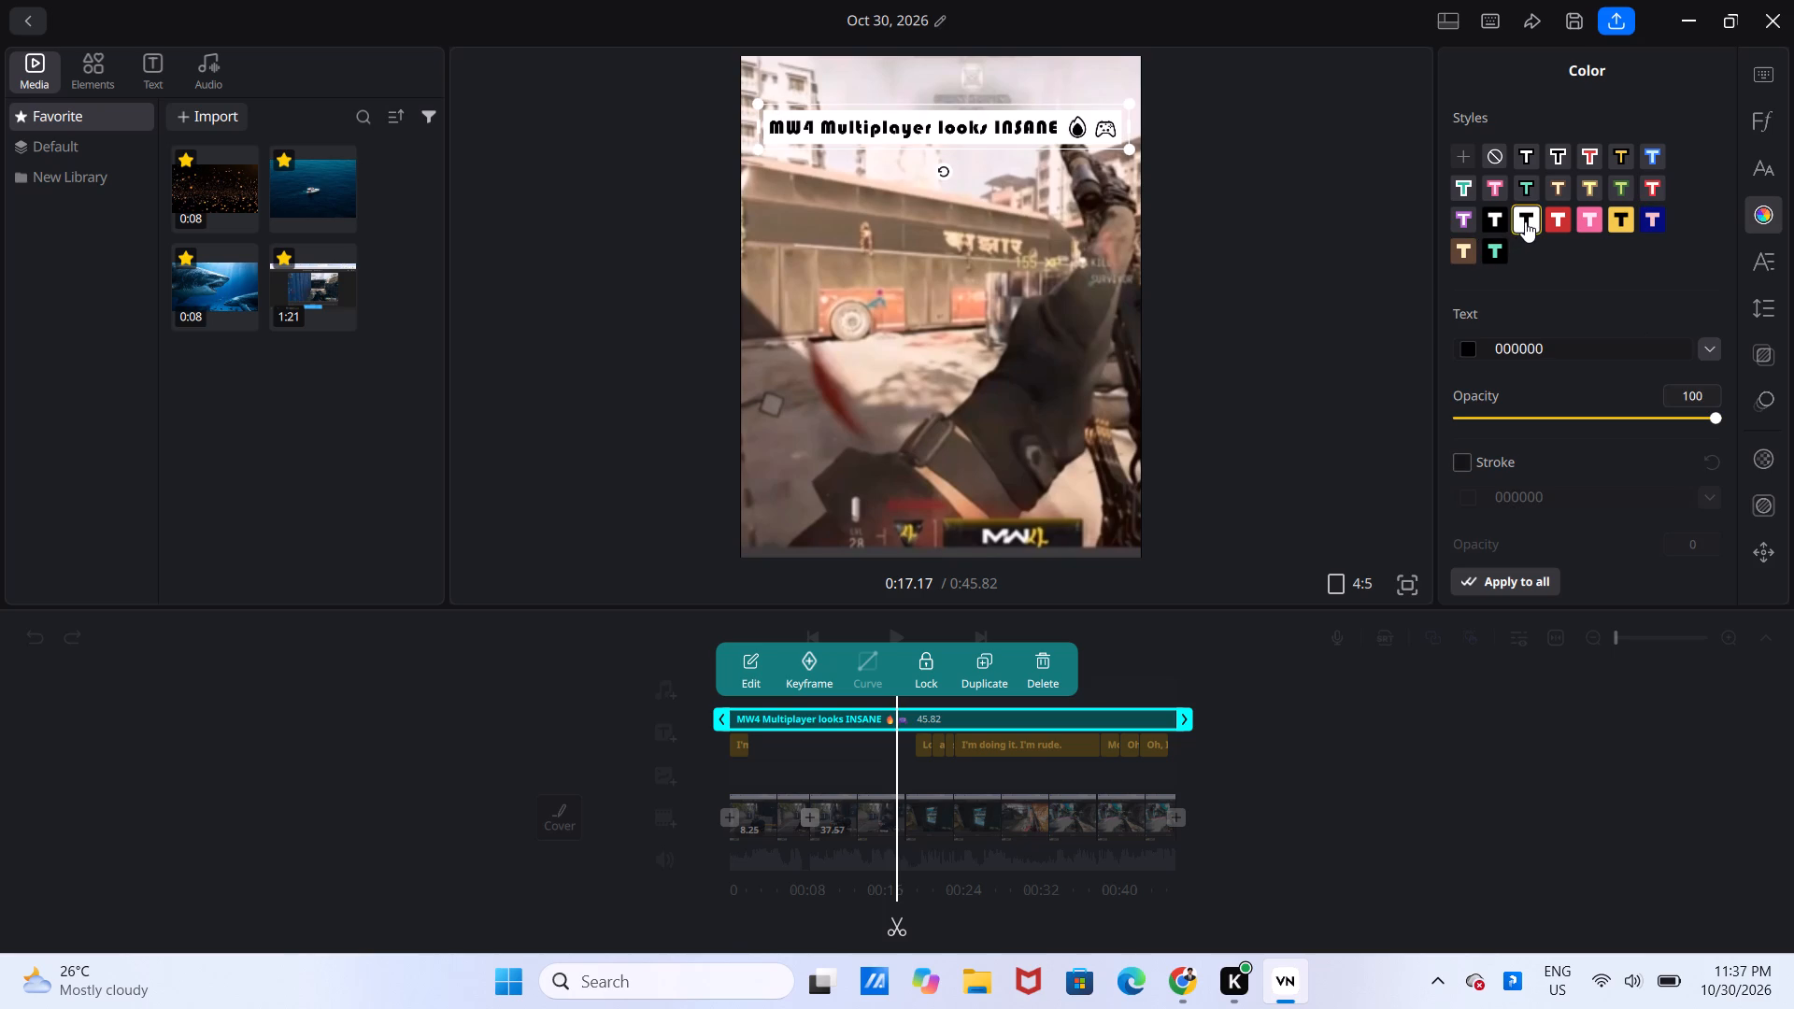
left_click(1556, 217)
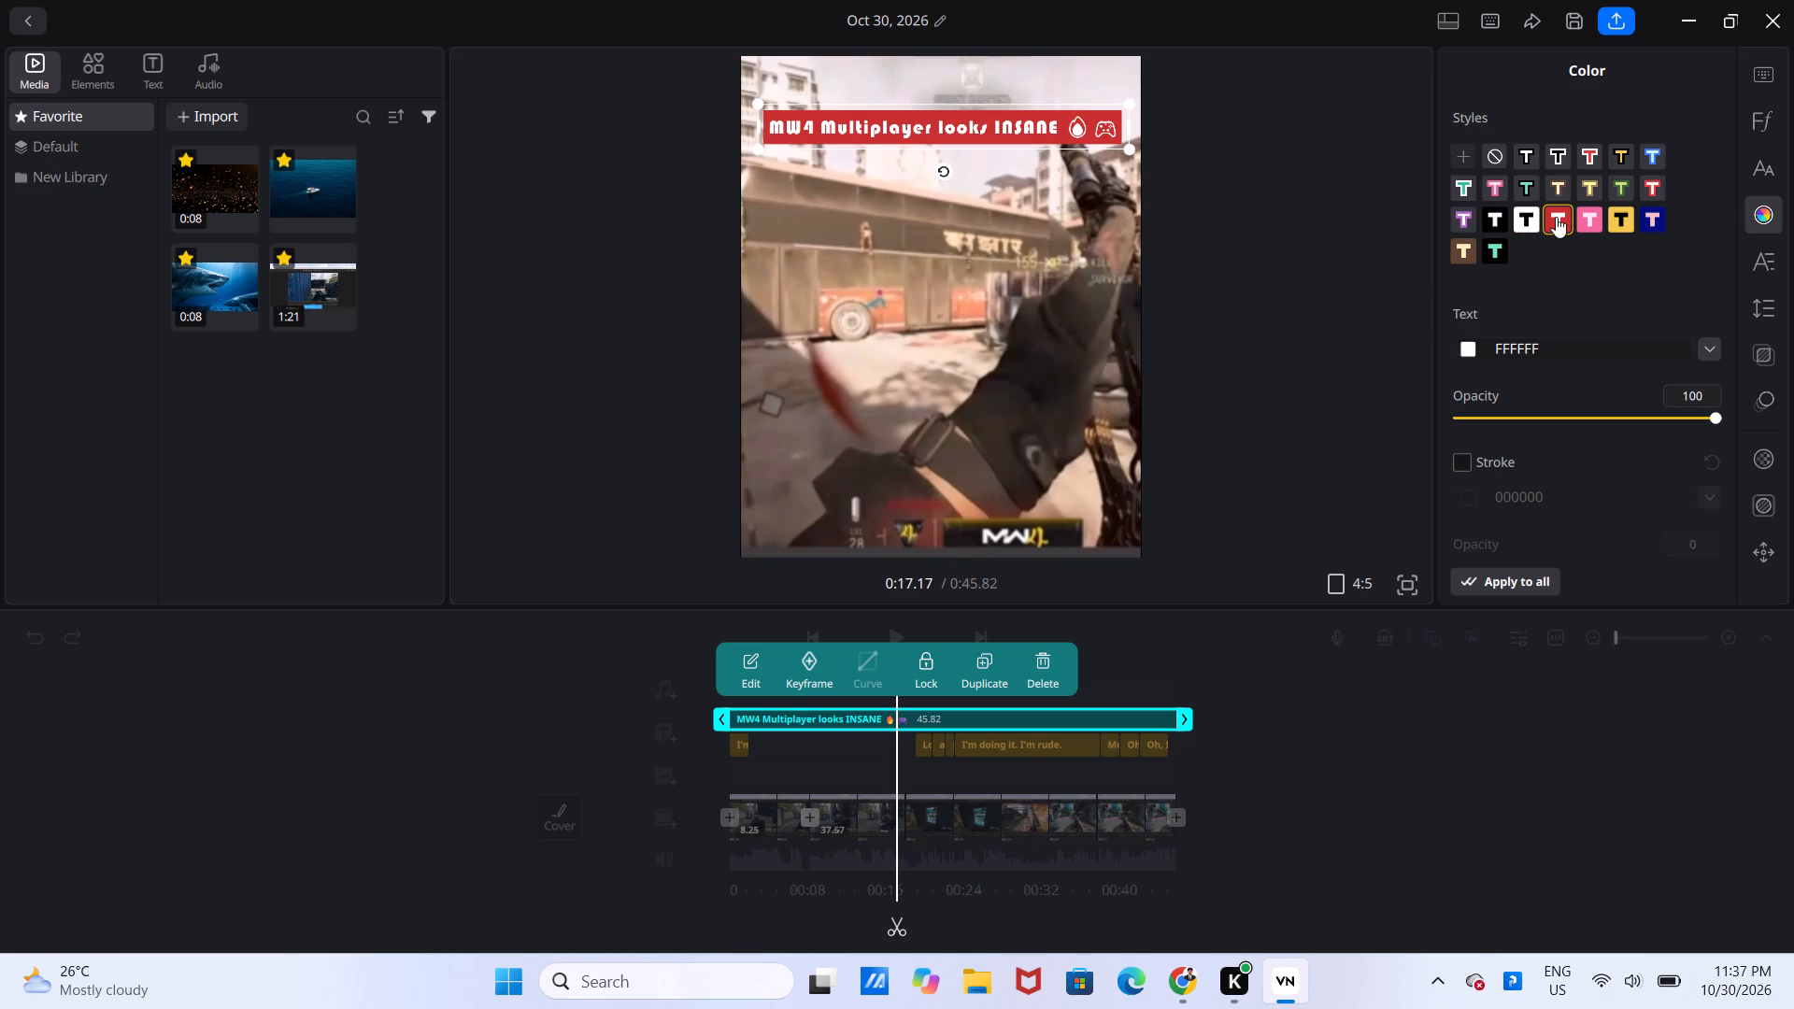
left_click(1573, 220)
left_click(1579, 220)
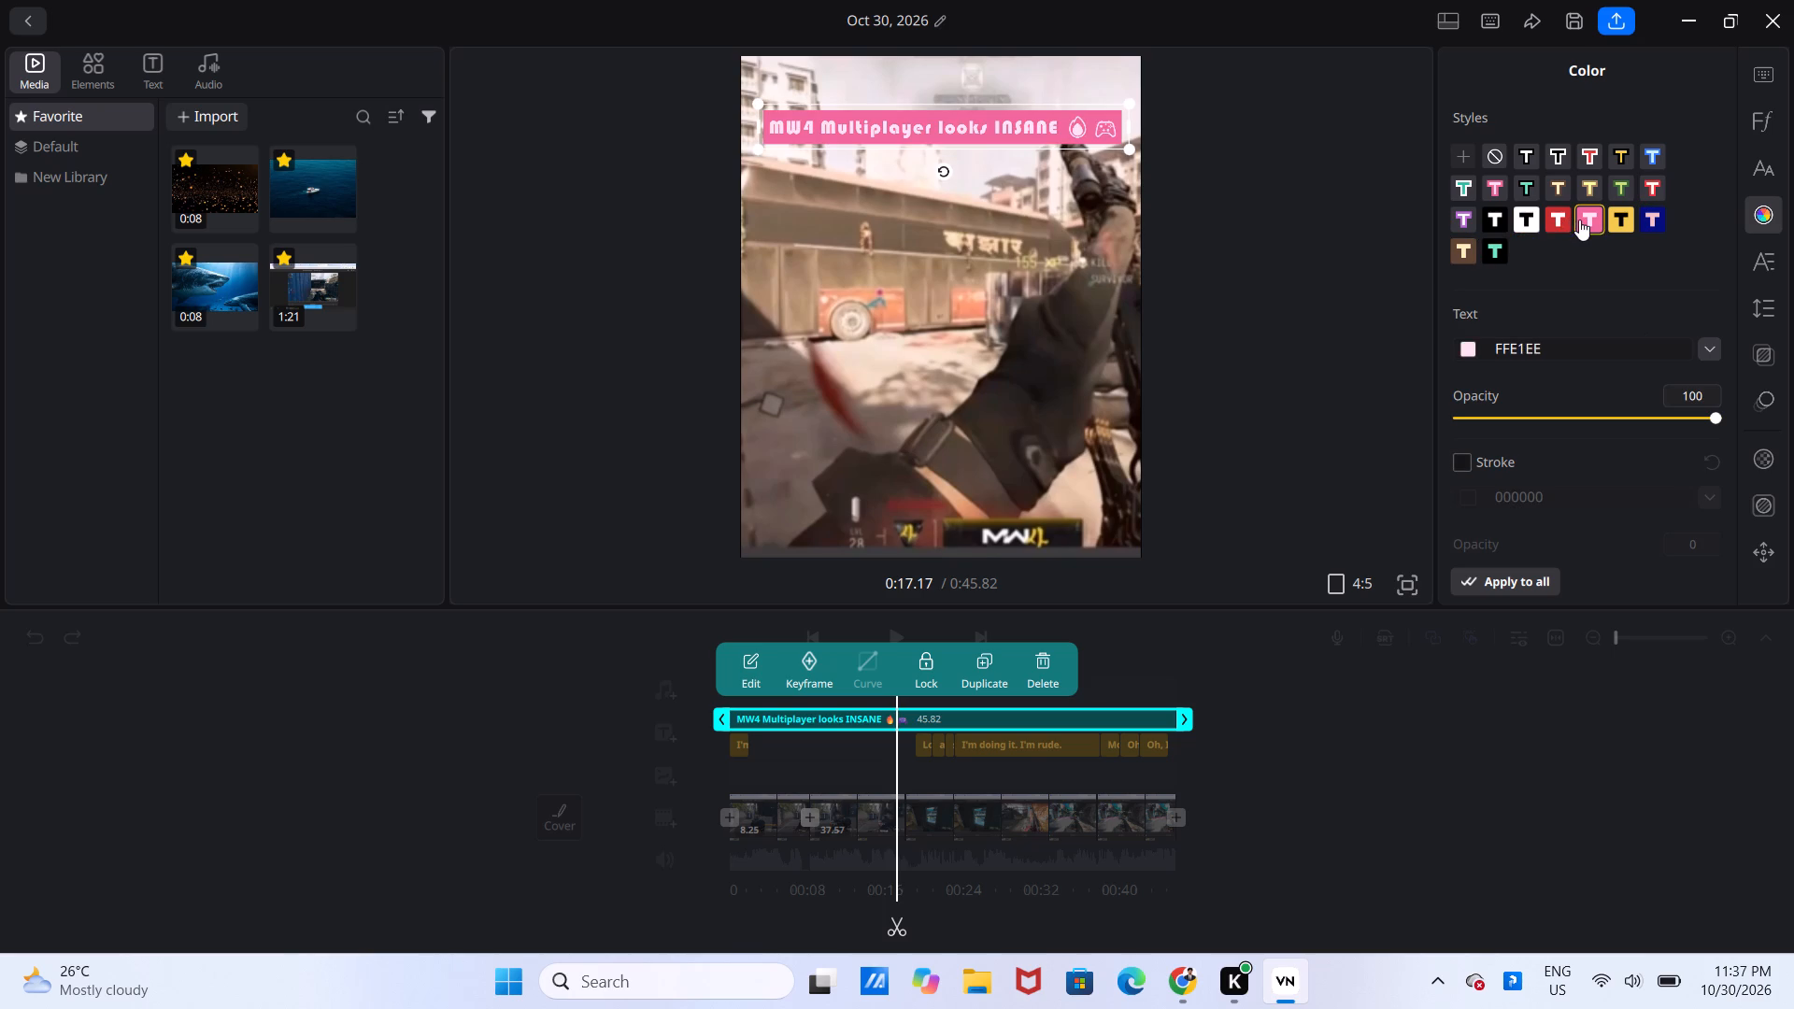
left_click(1610, 220)
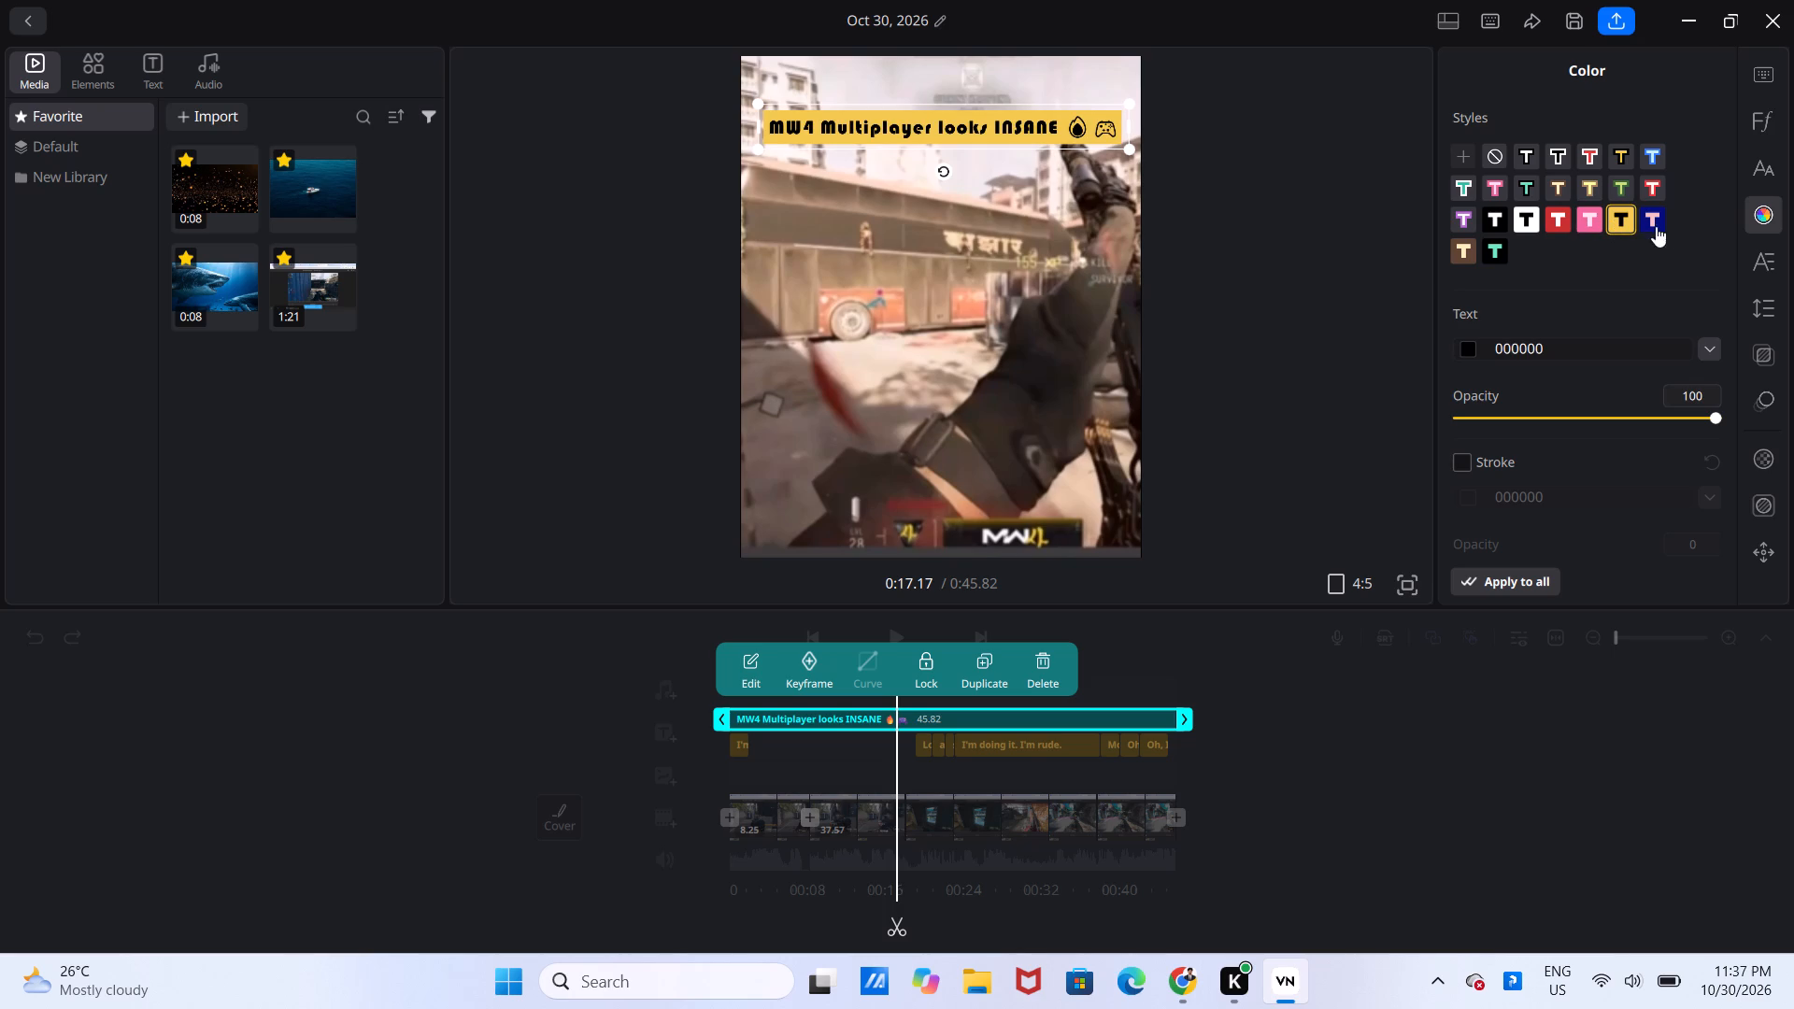
left_click(1334, 277)
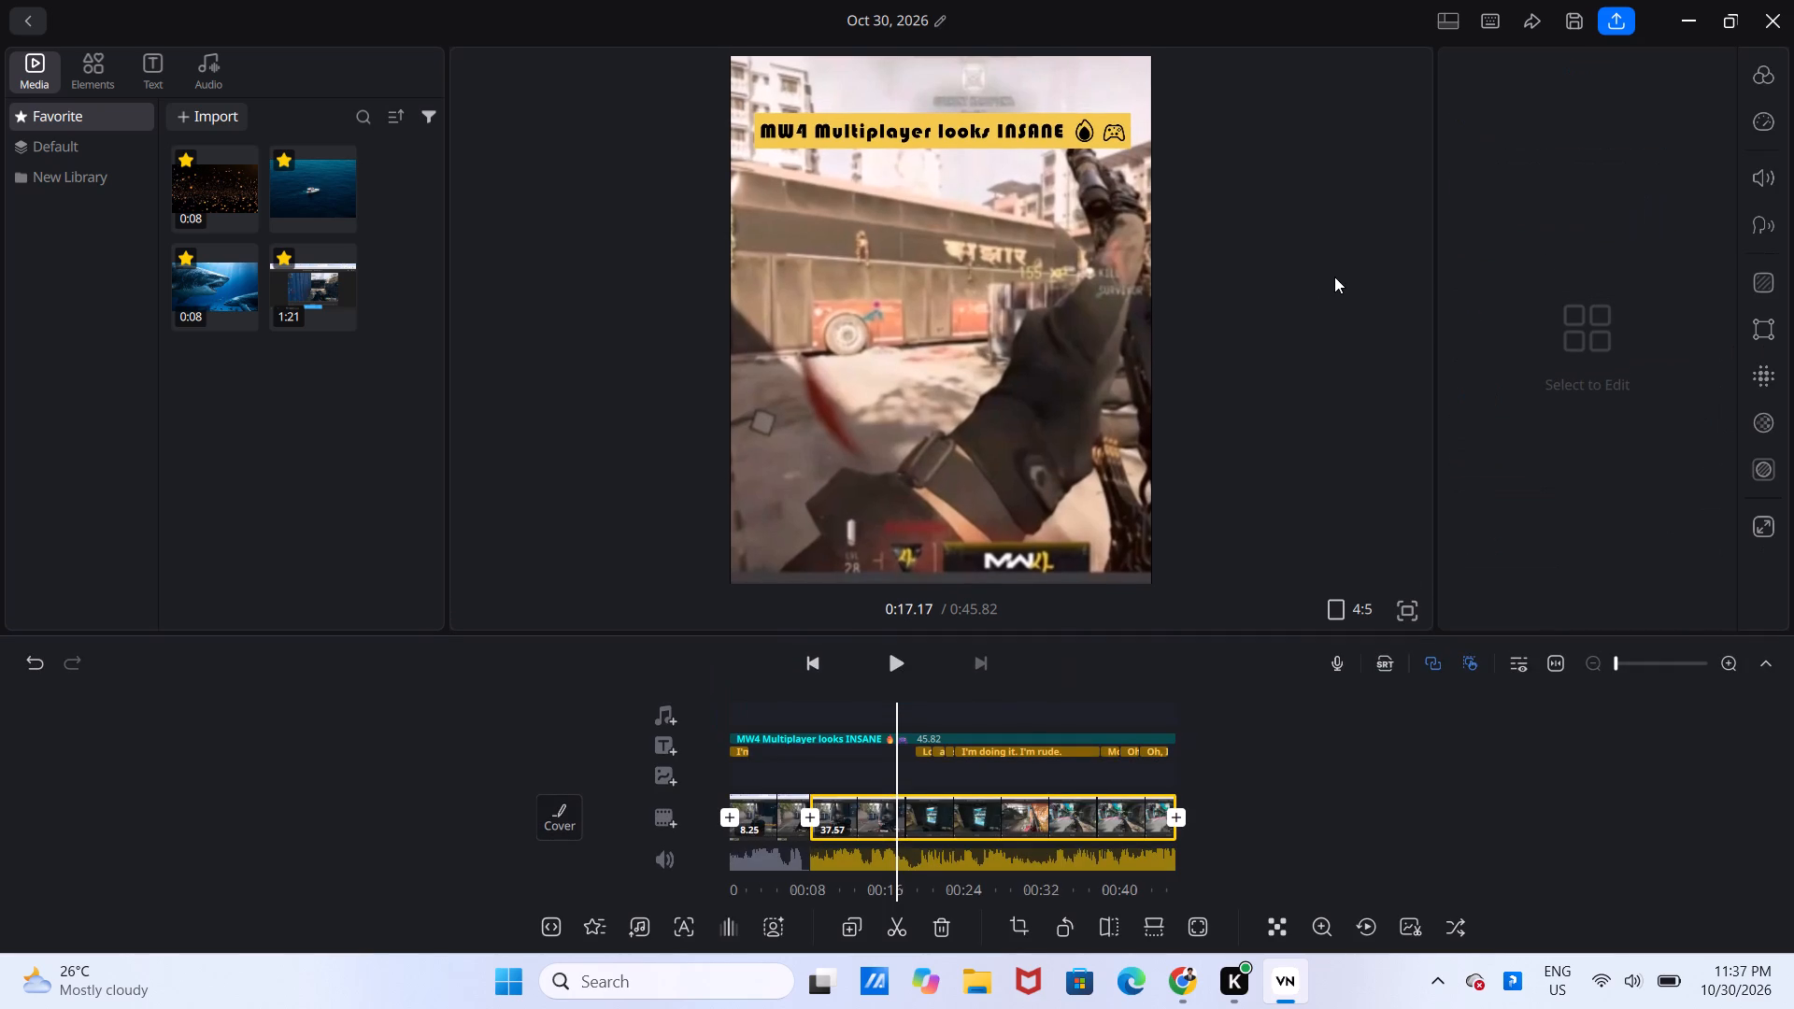
Play roughly the first 15 seconds of the video to review the restyled title.
scroll(1046, 735, "right", 6)
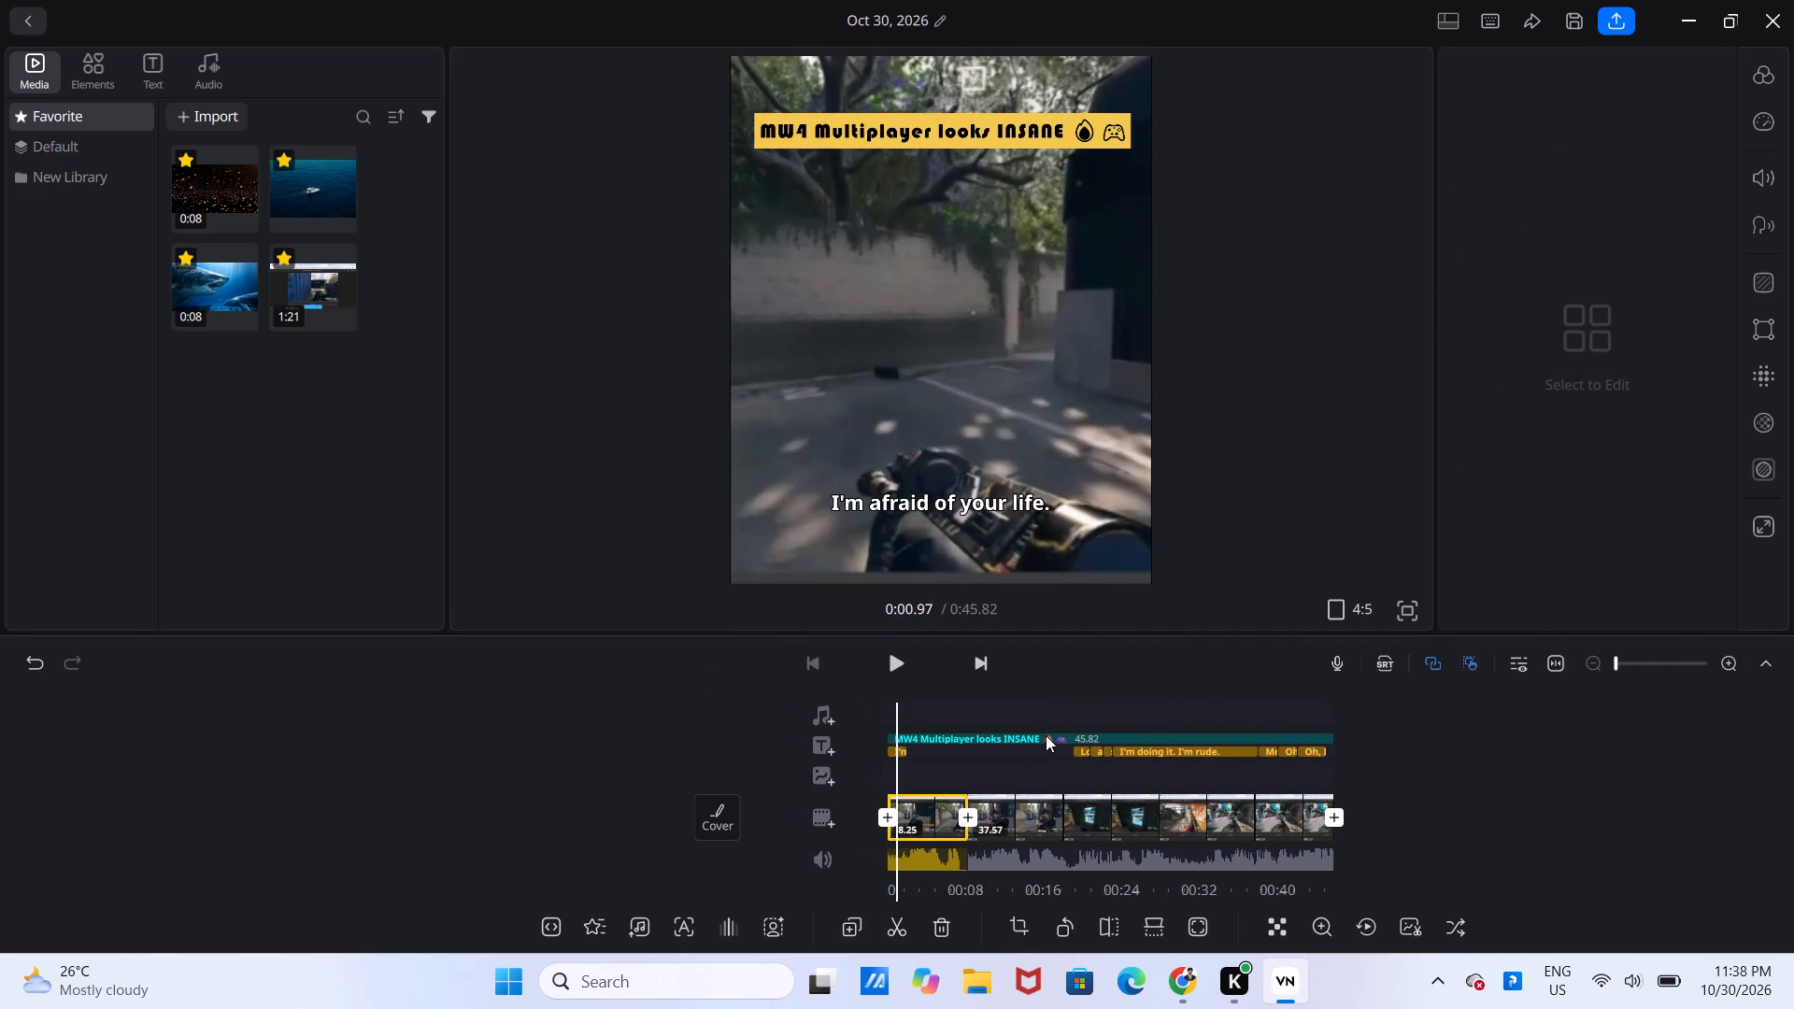
left_click(900, 671)
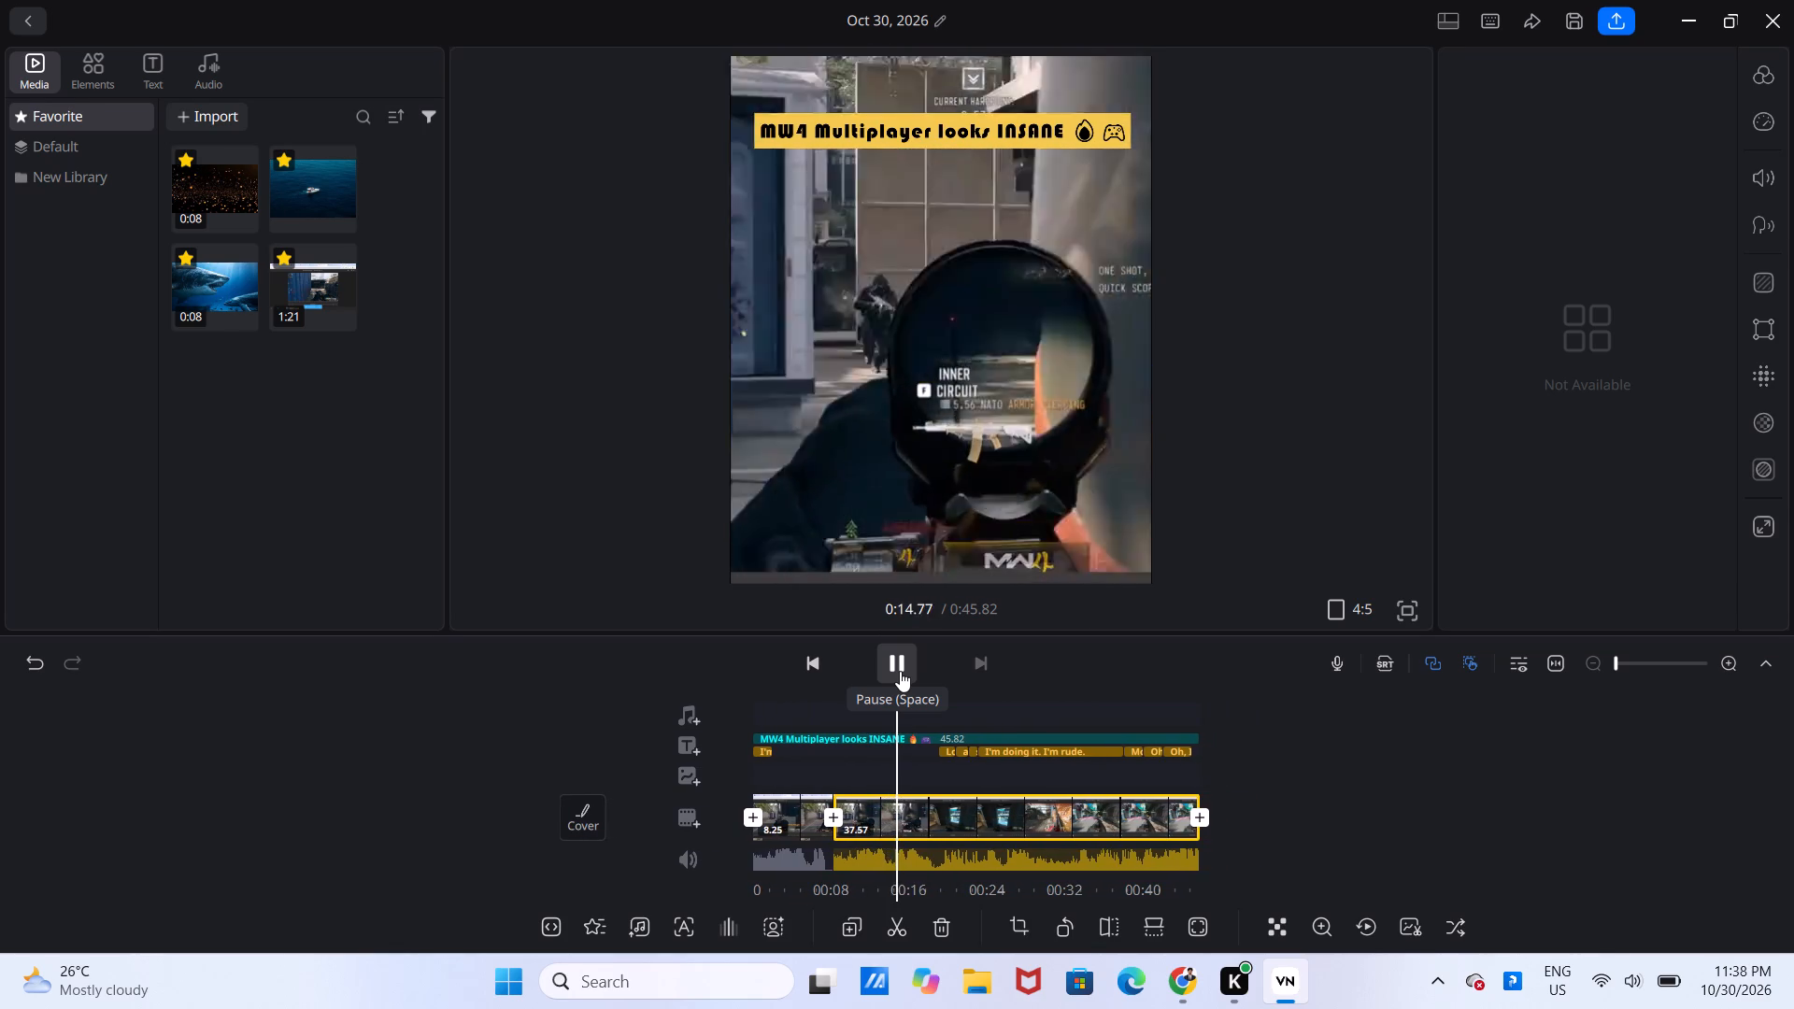
left_click(900, 671)
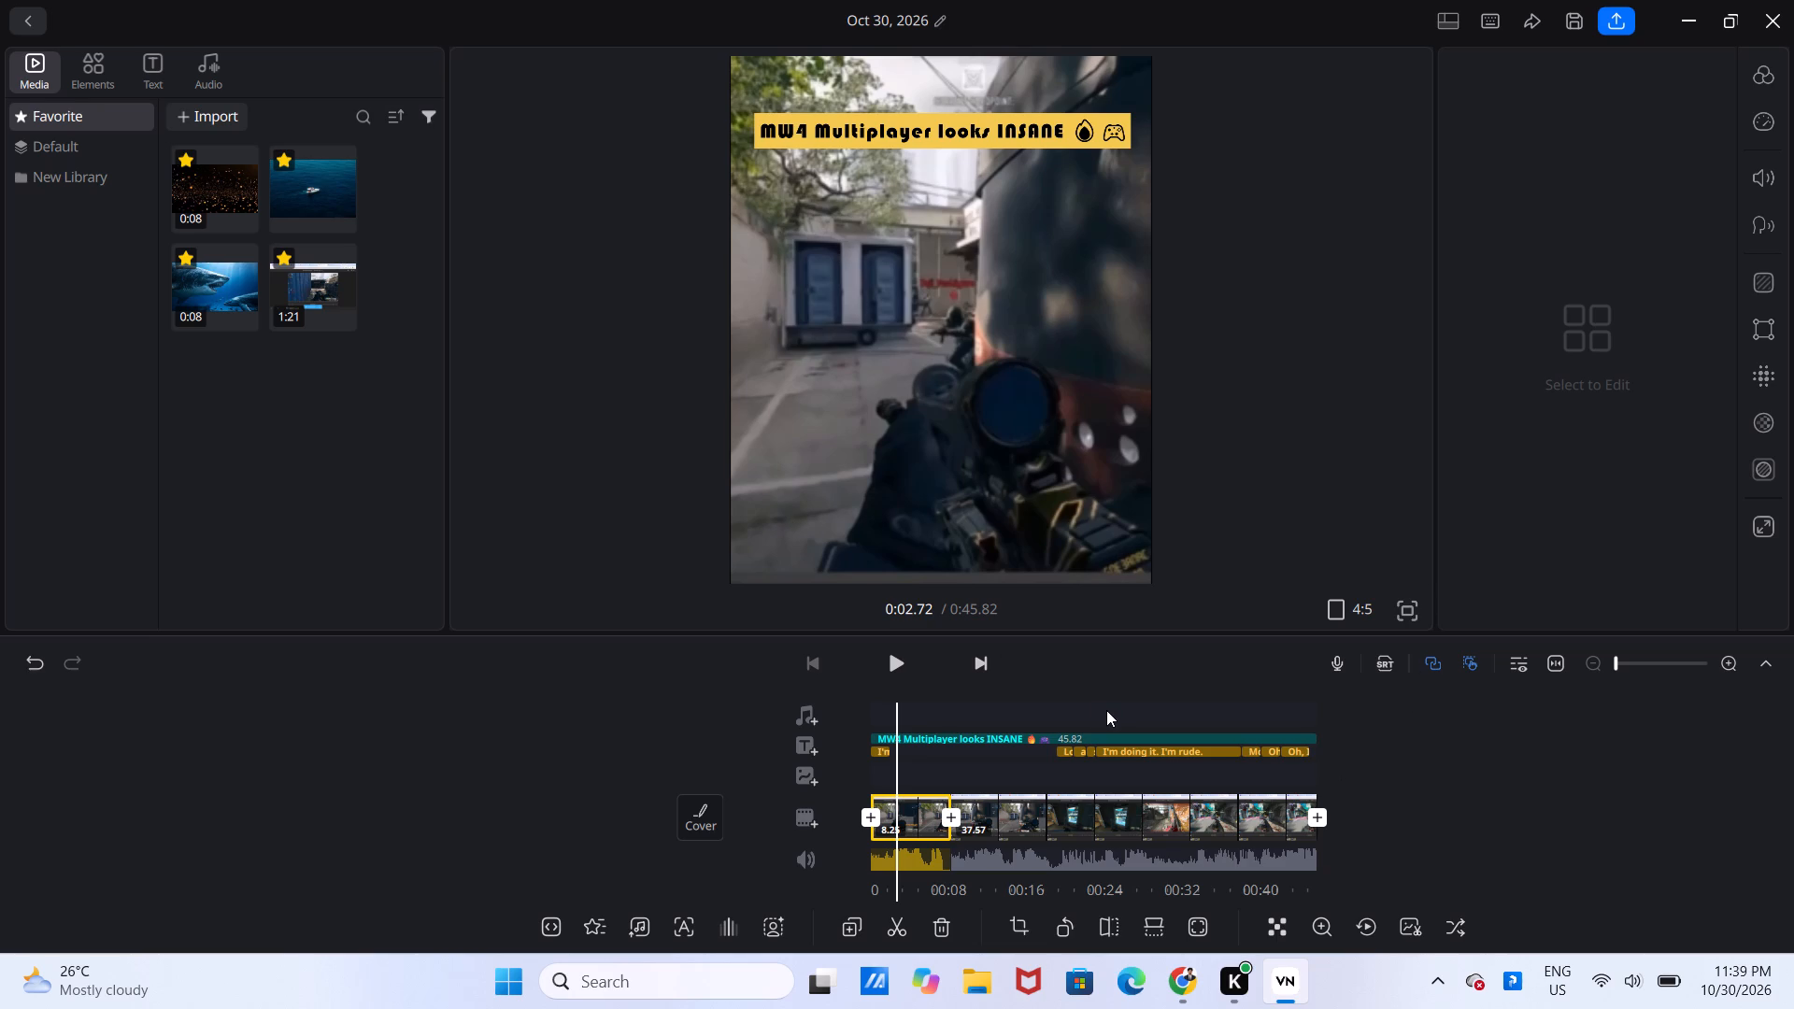
scroll(1251, 857, "right", 1)
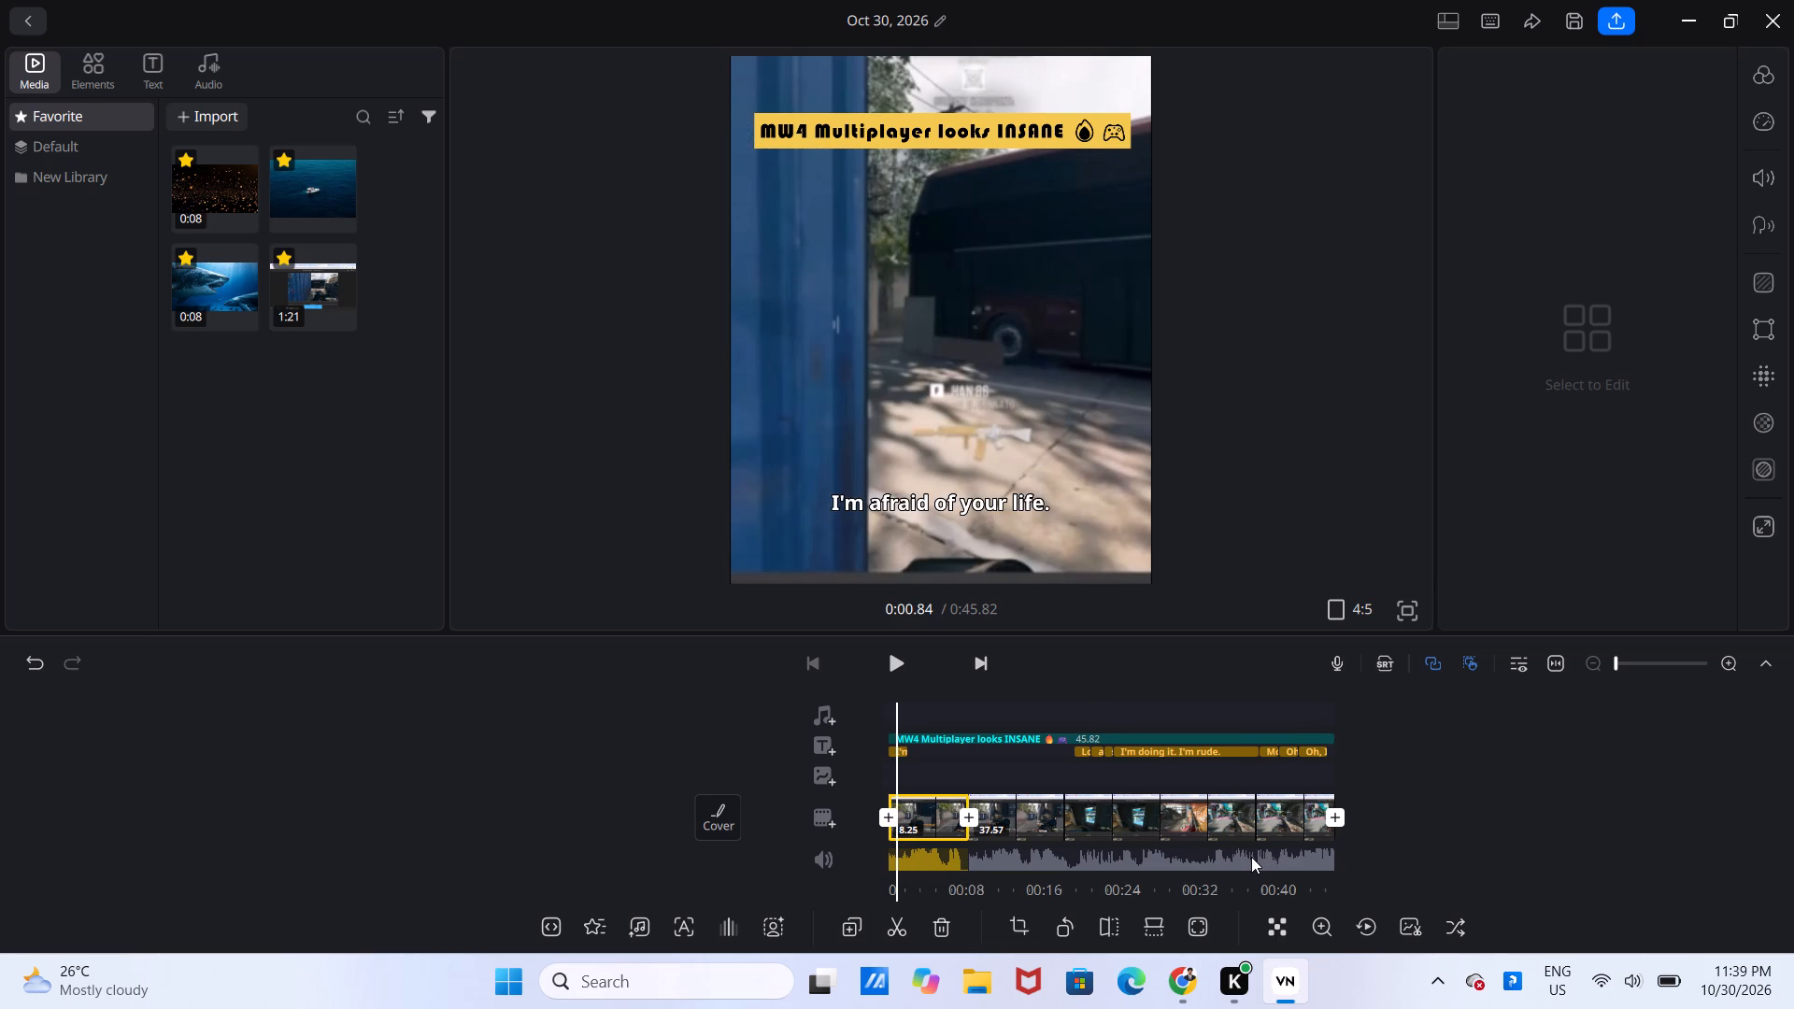
scroll(1251, 857, "right", 1)
scroll(1251, 857, "left", 4)
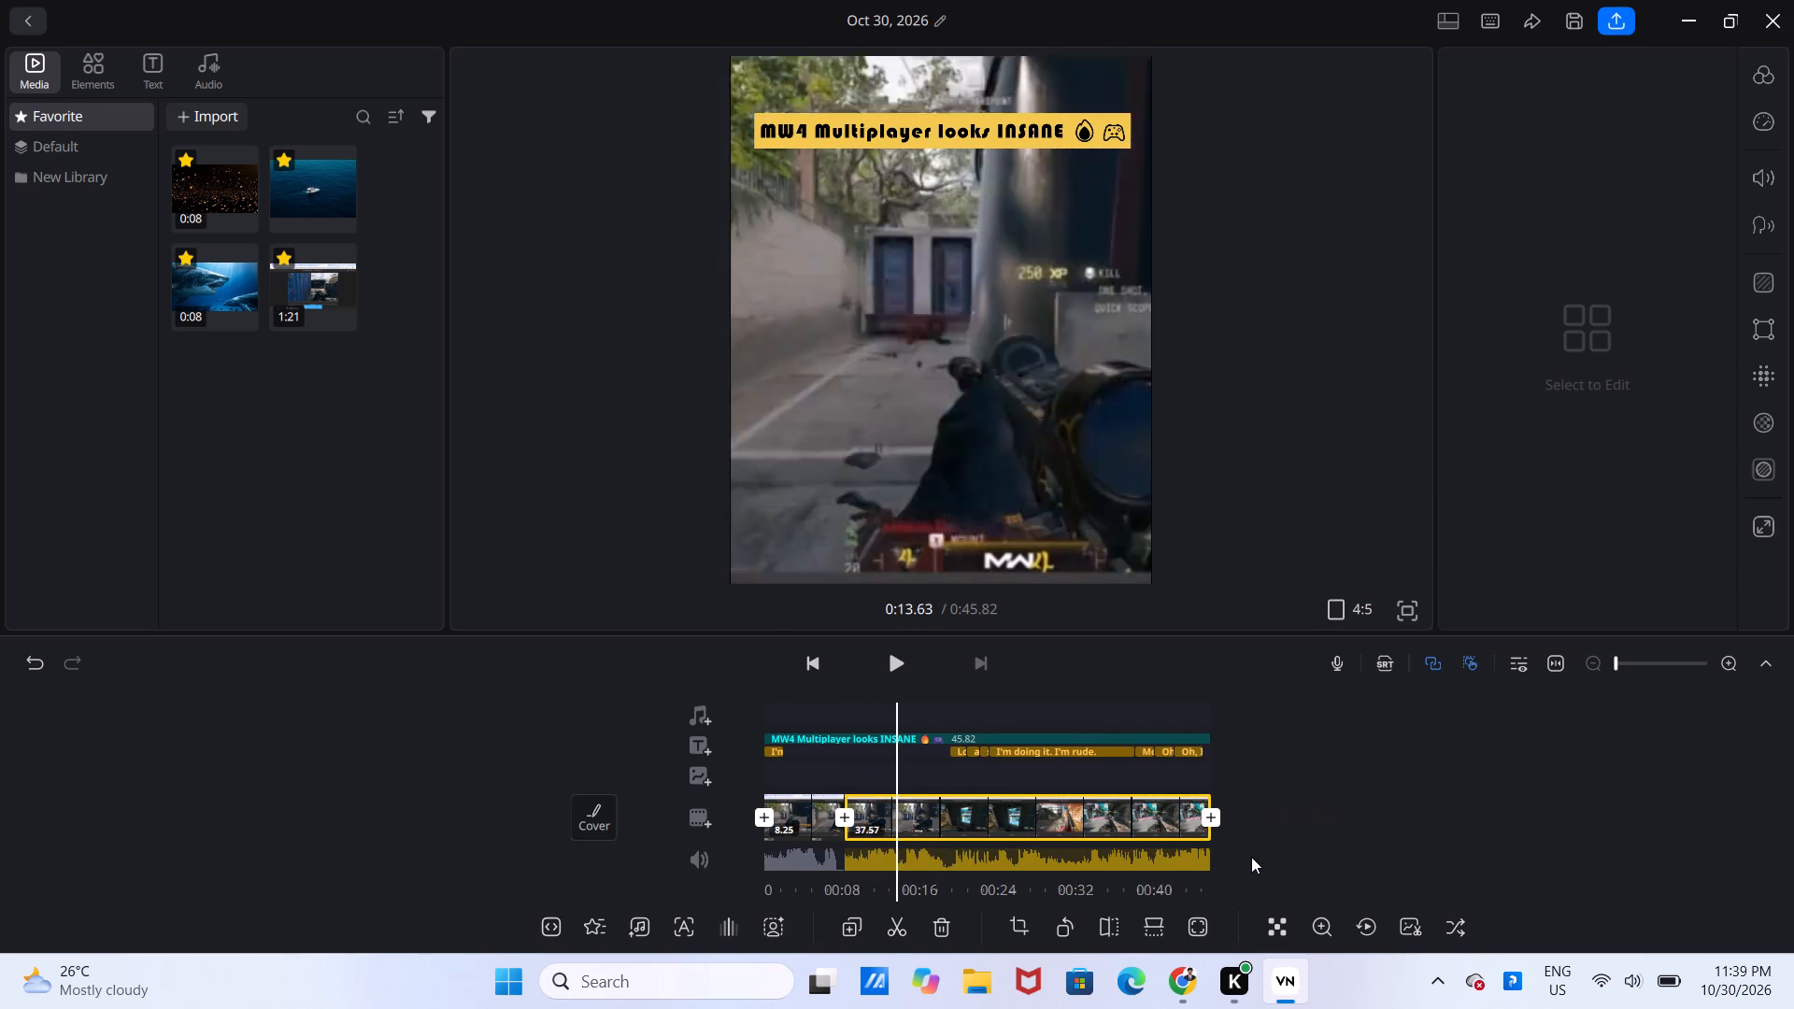
scroll(1251, 857, "left", 1)
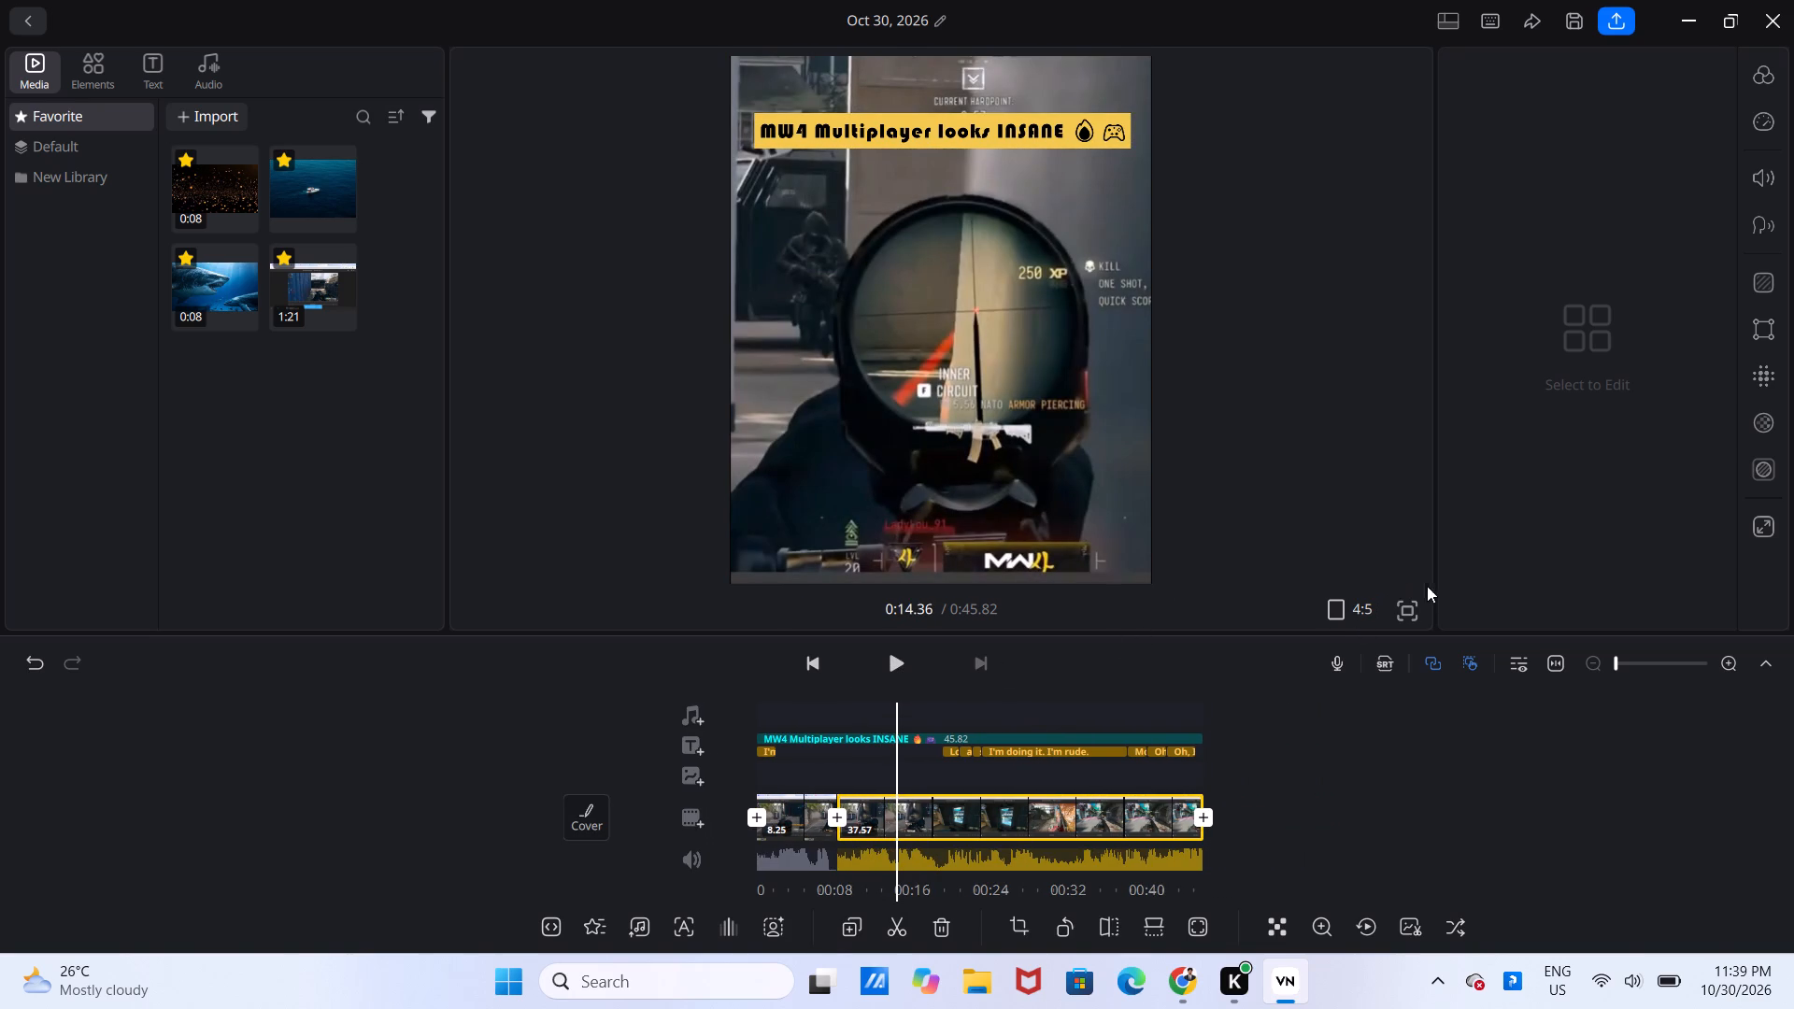
Open the full-screen preview, rewind the video to 0:00 and start playing it from the beginning.
left_click(1337, 601)
left_click(1402, 616)
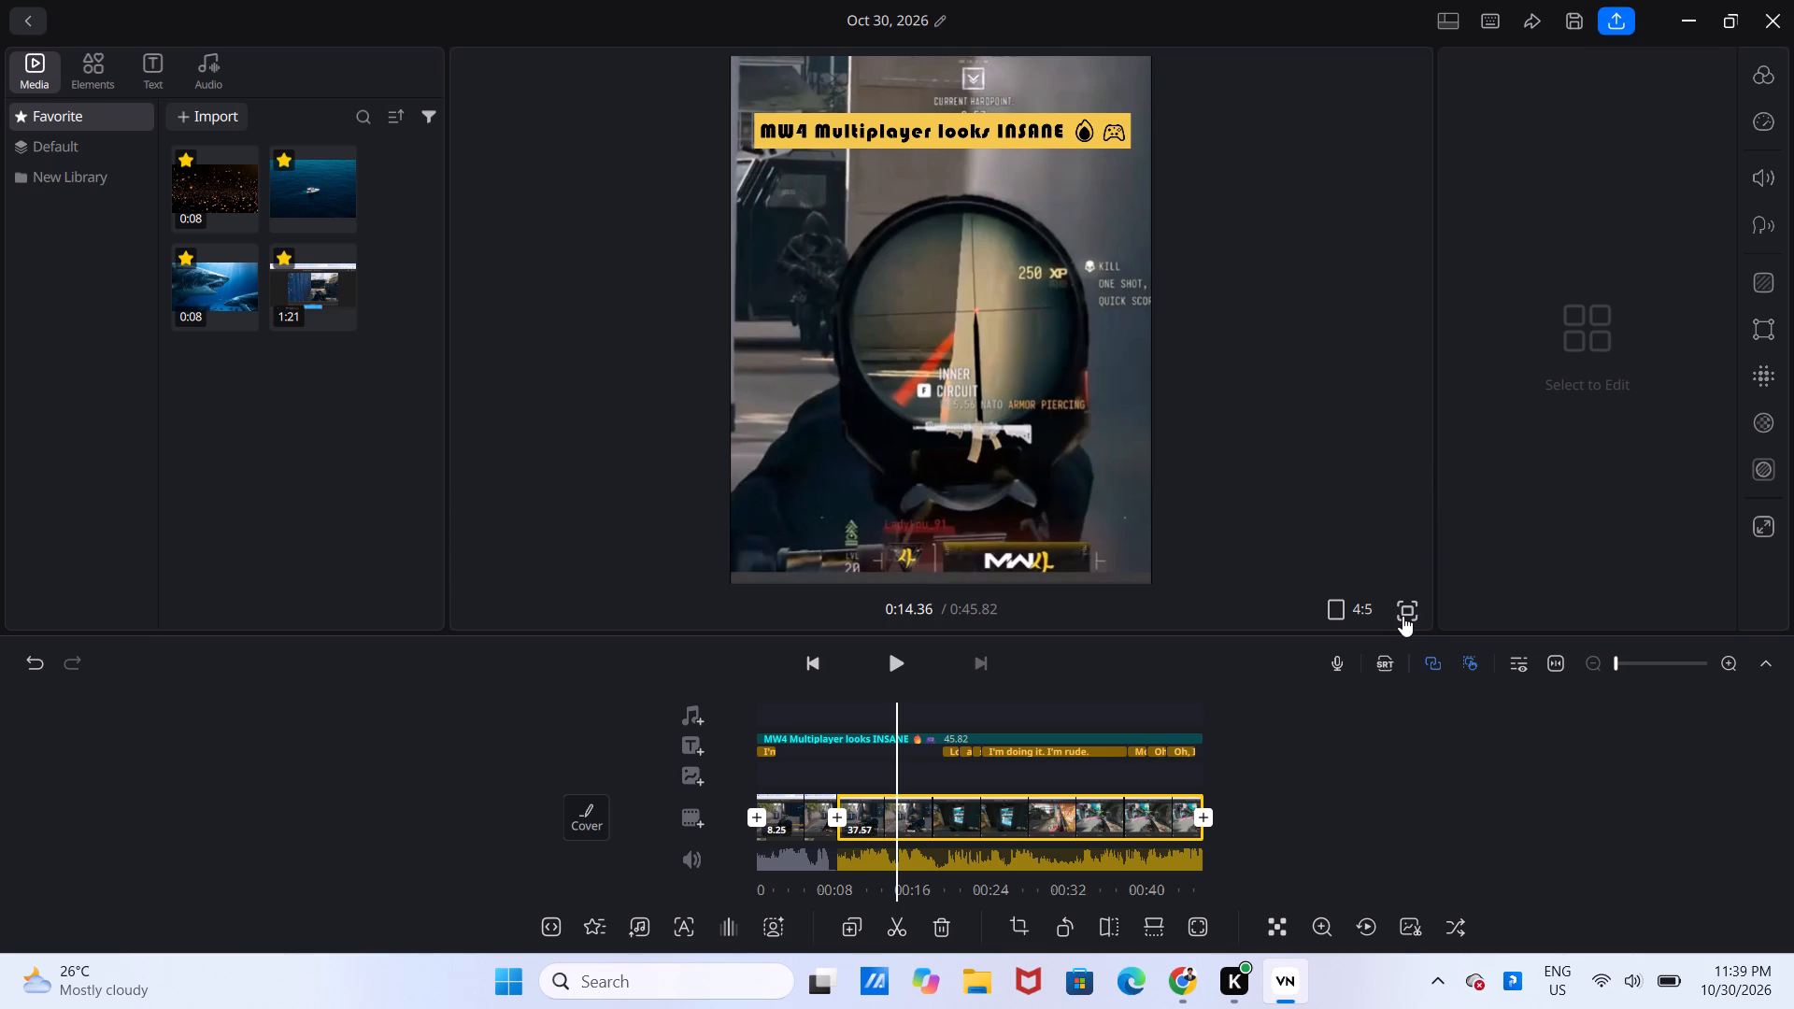
left_click(1402, 616)
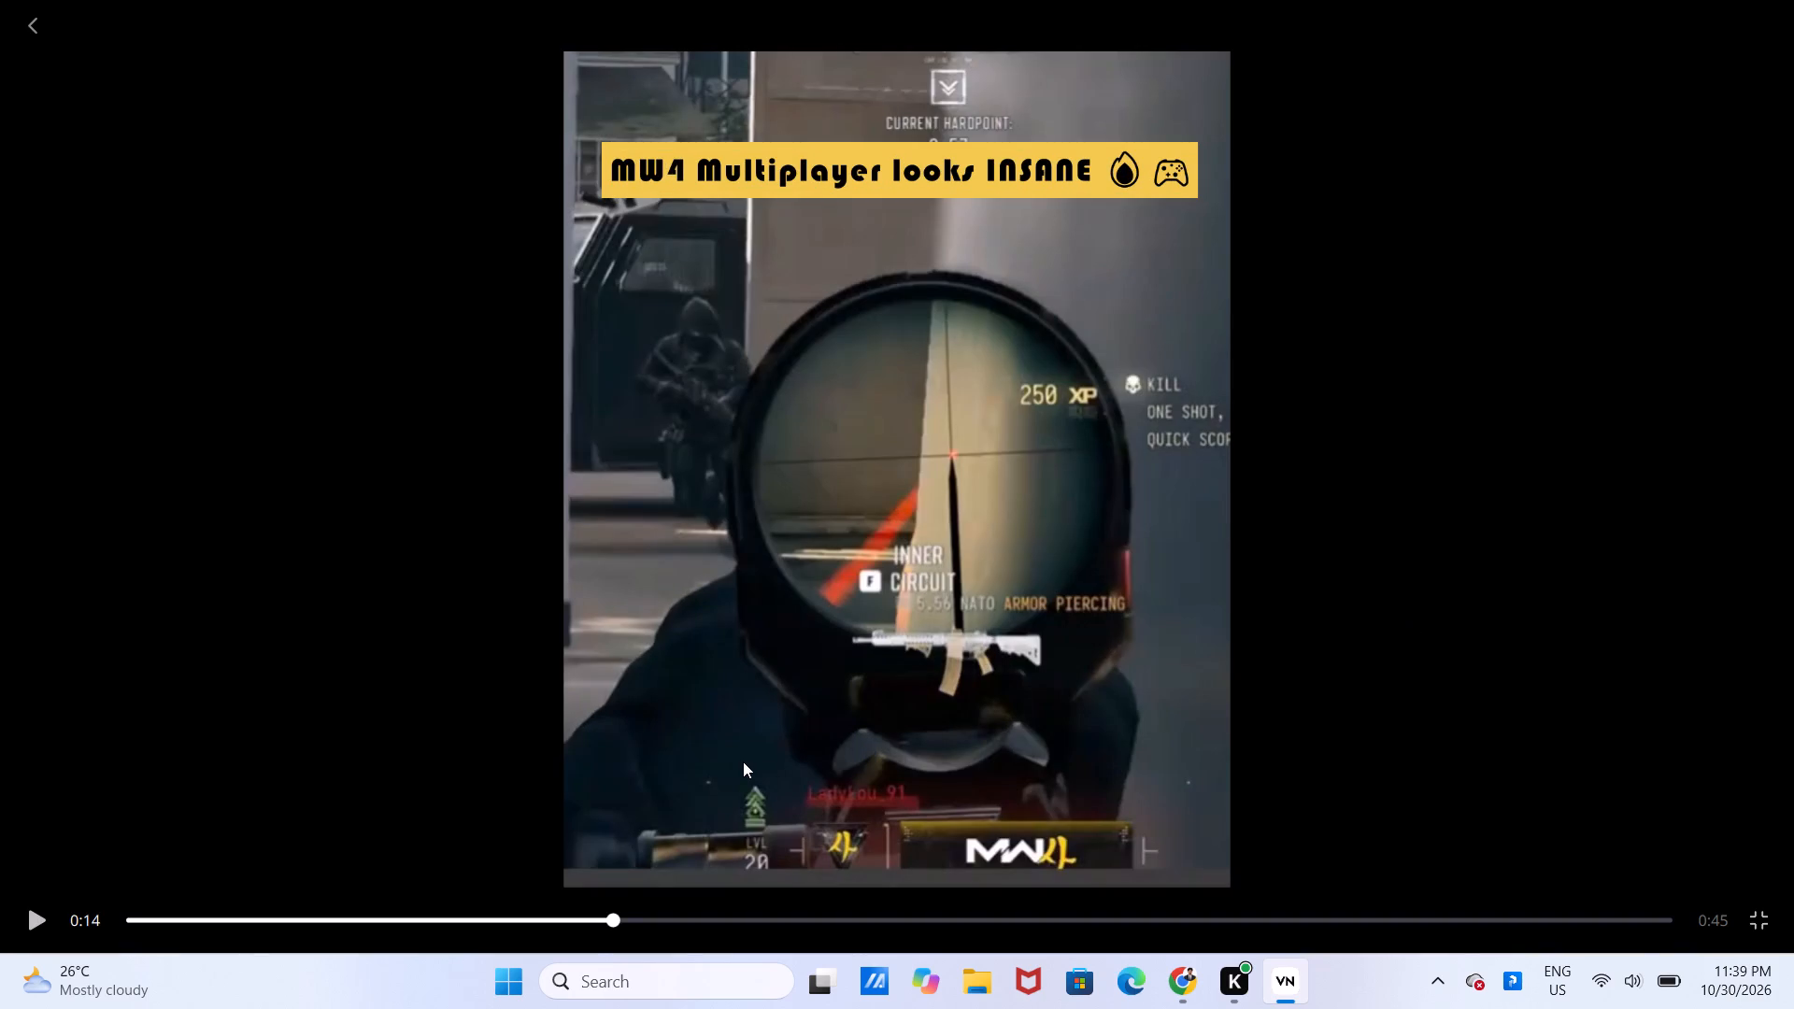
left_click_drag(604, 918, 44, 974)
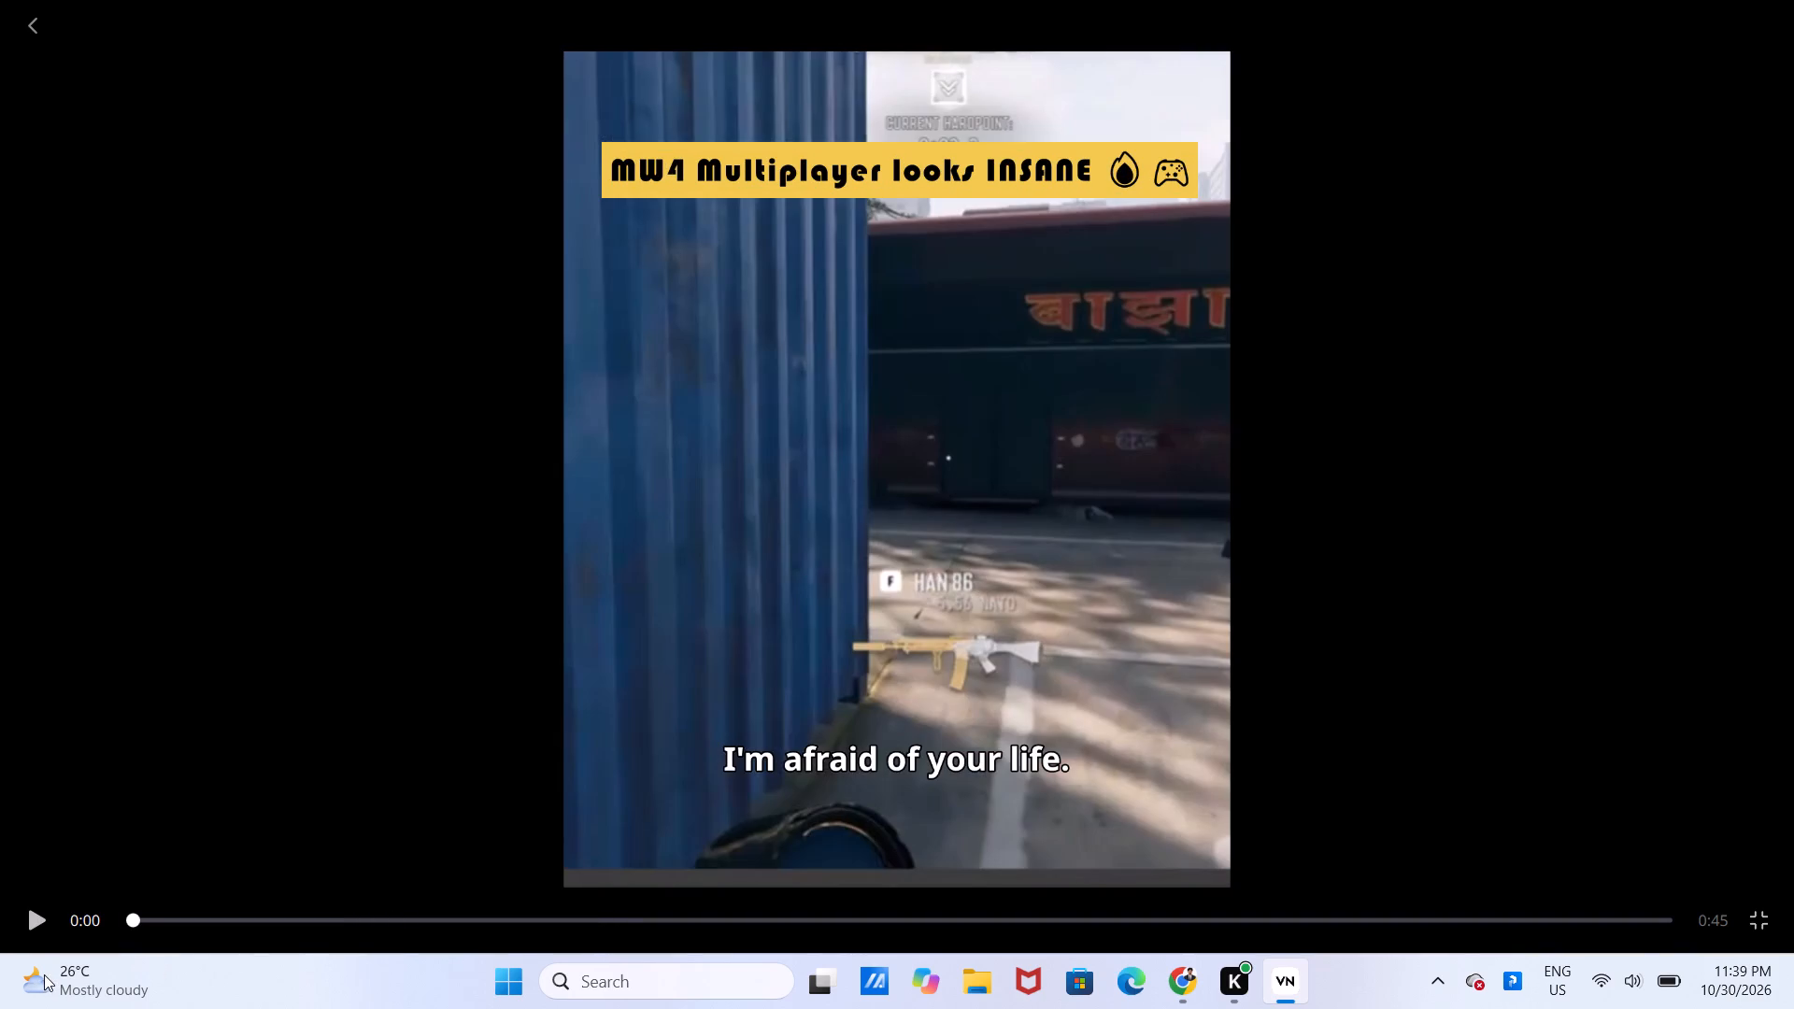
left_click(35, 918)
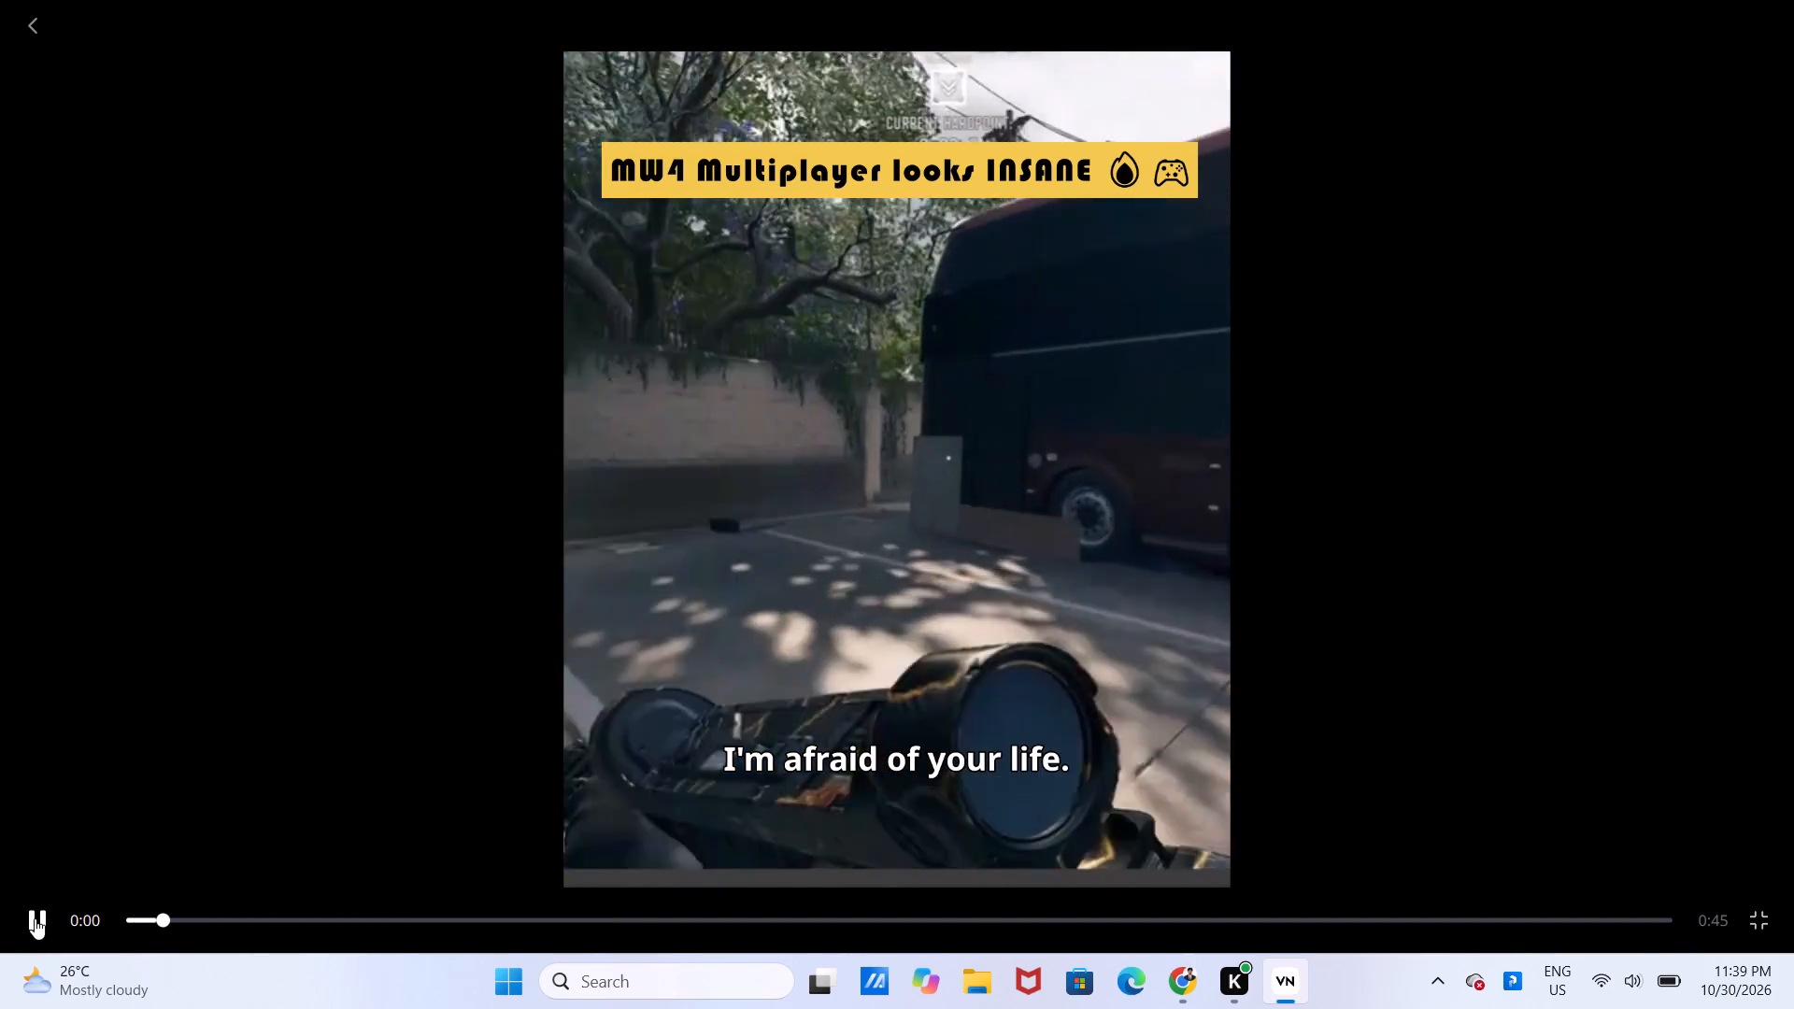
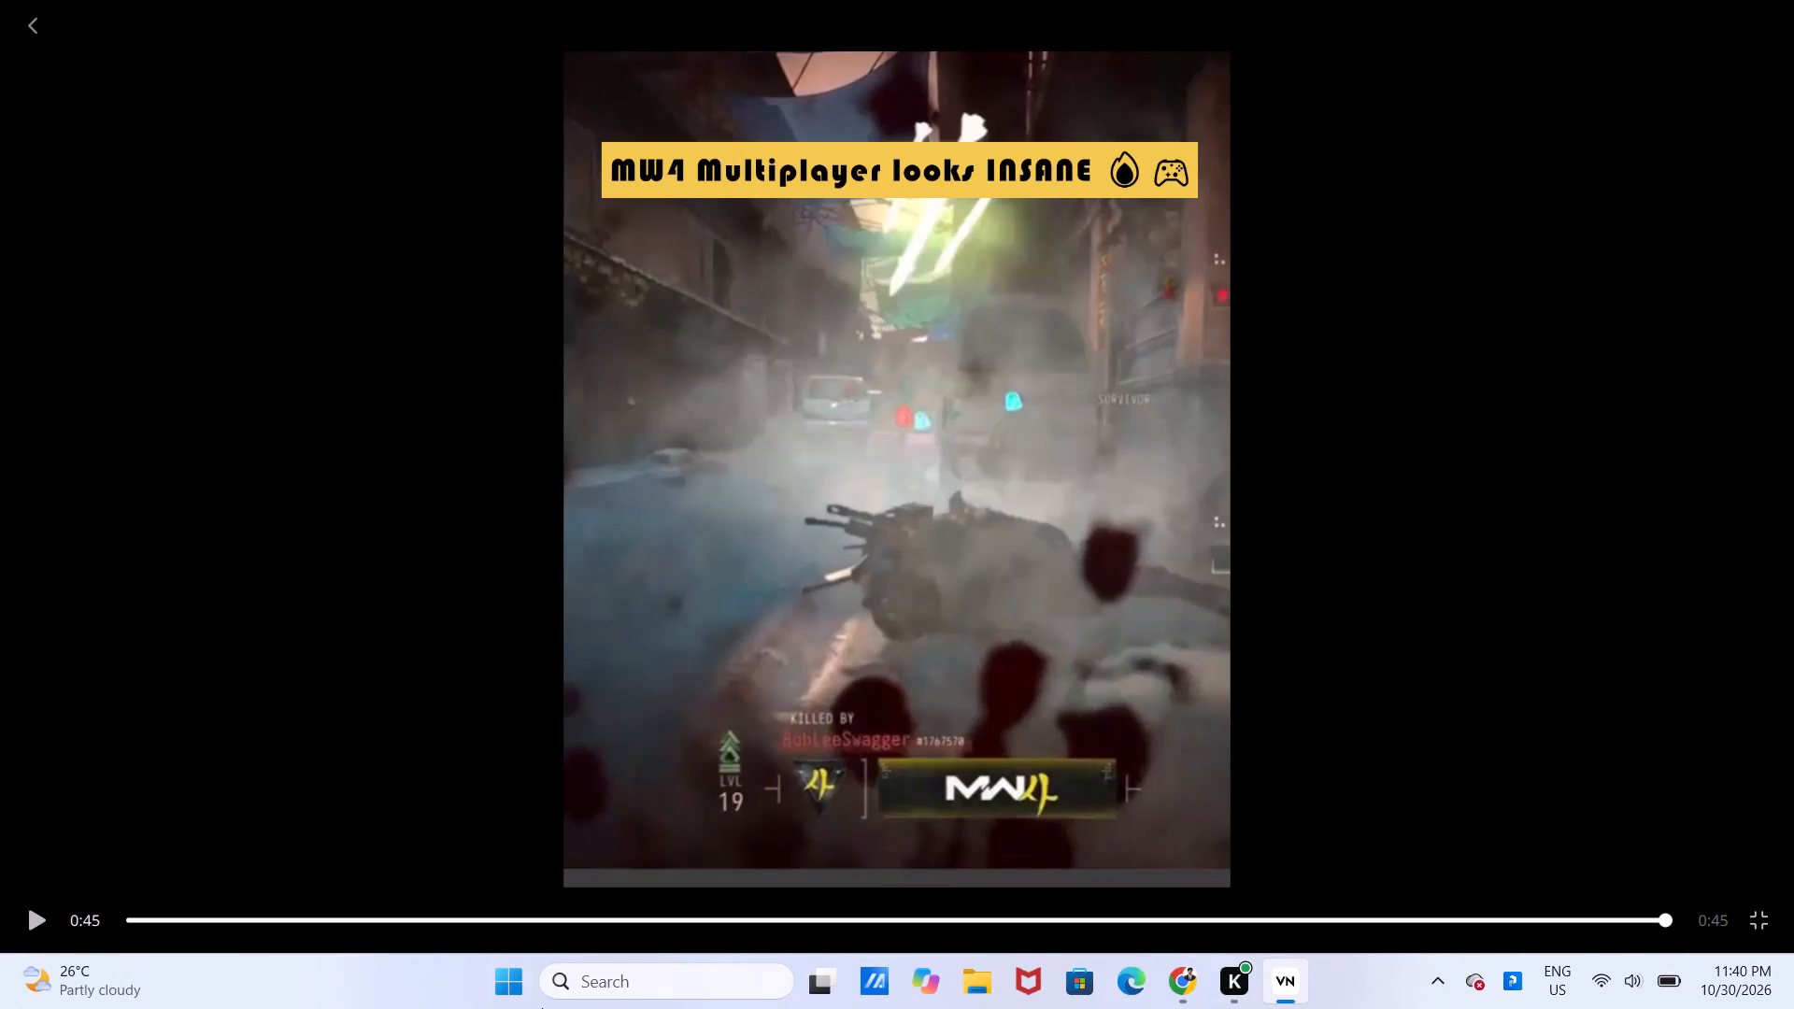
Leave the full-screen preview and open the export settings for the 4:5 video.
left_click(1766, 924)
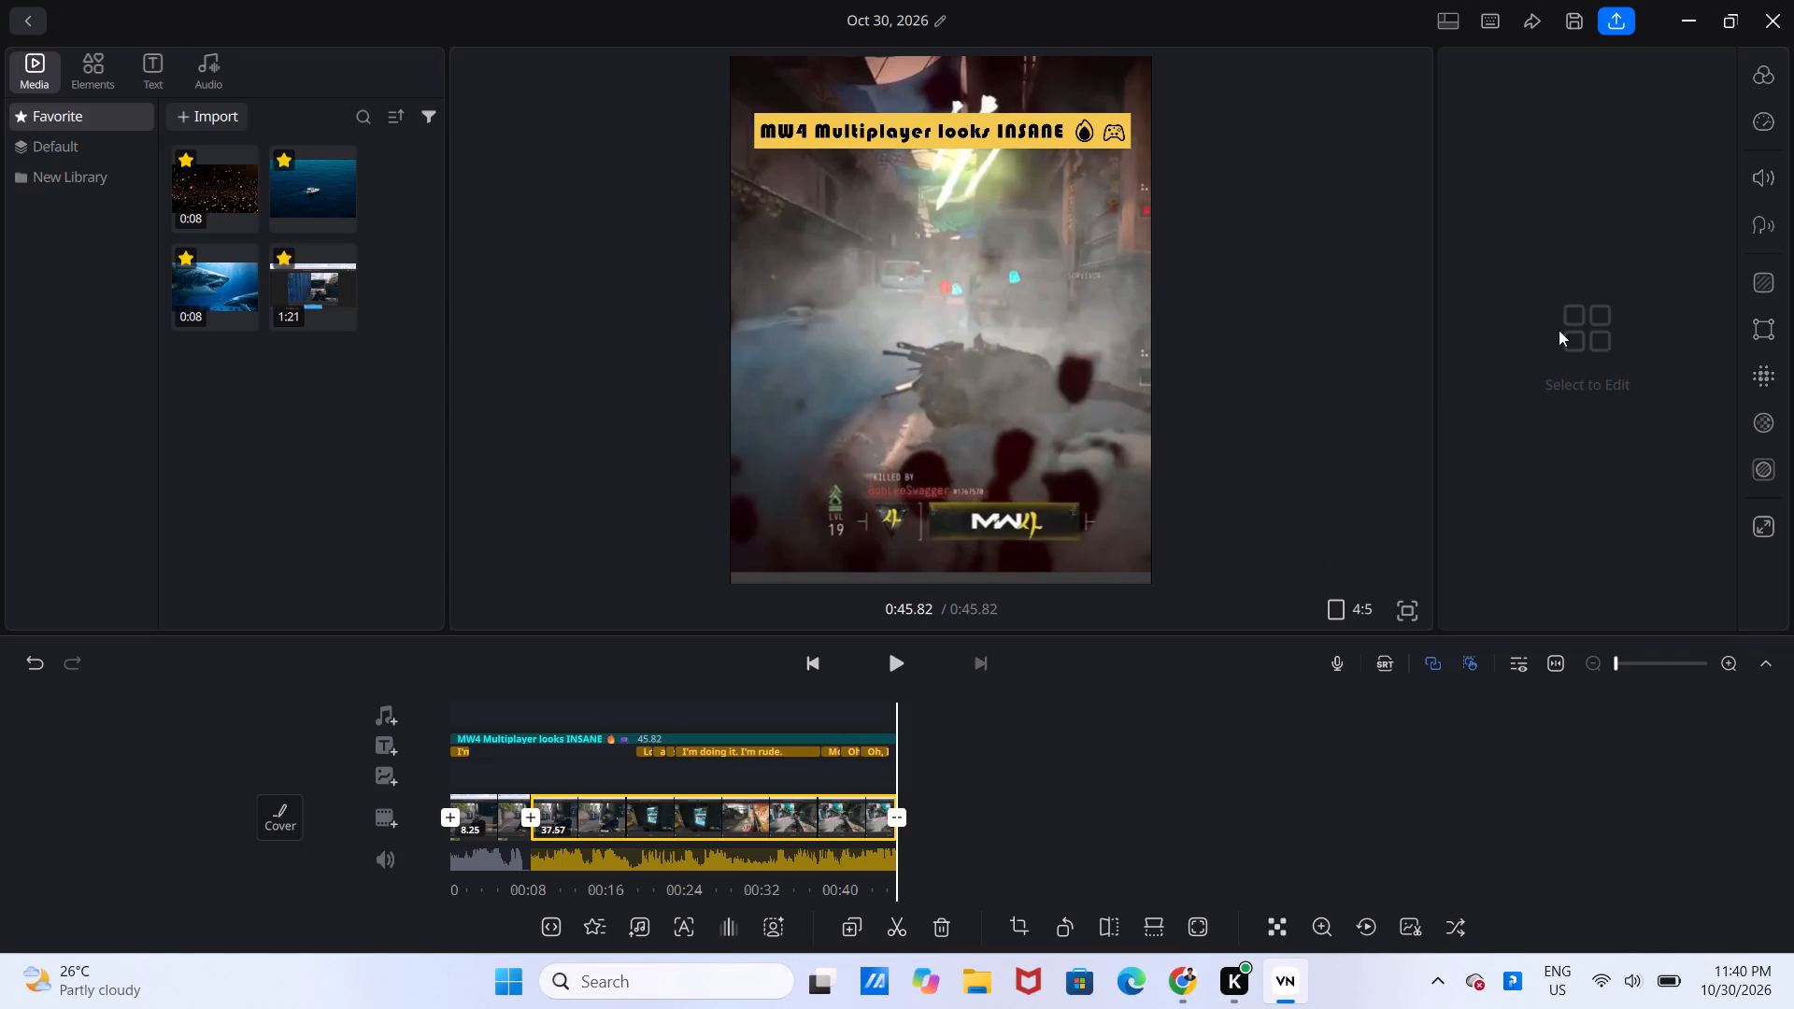
left_click(1622, 16)
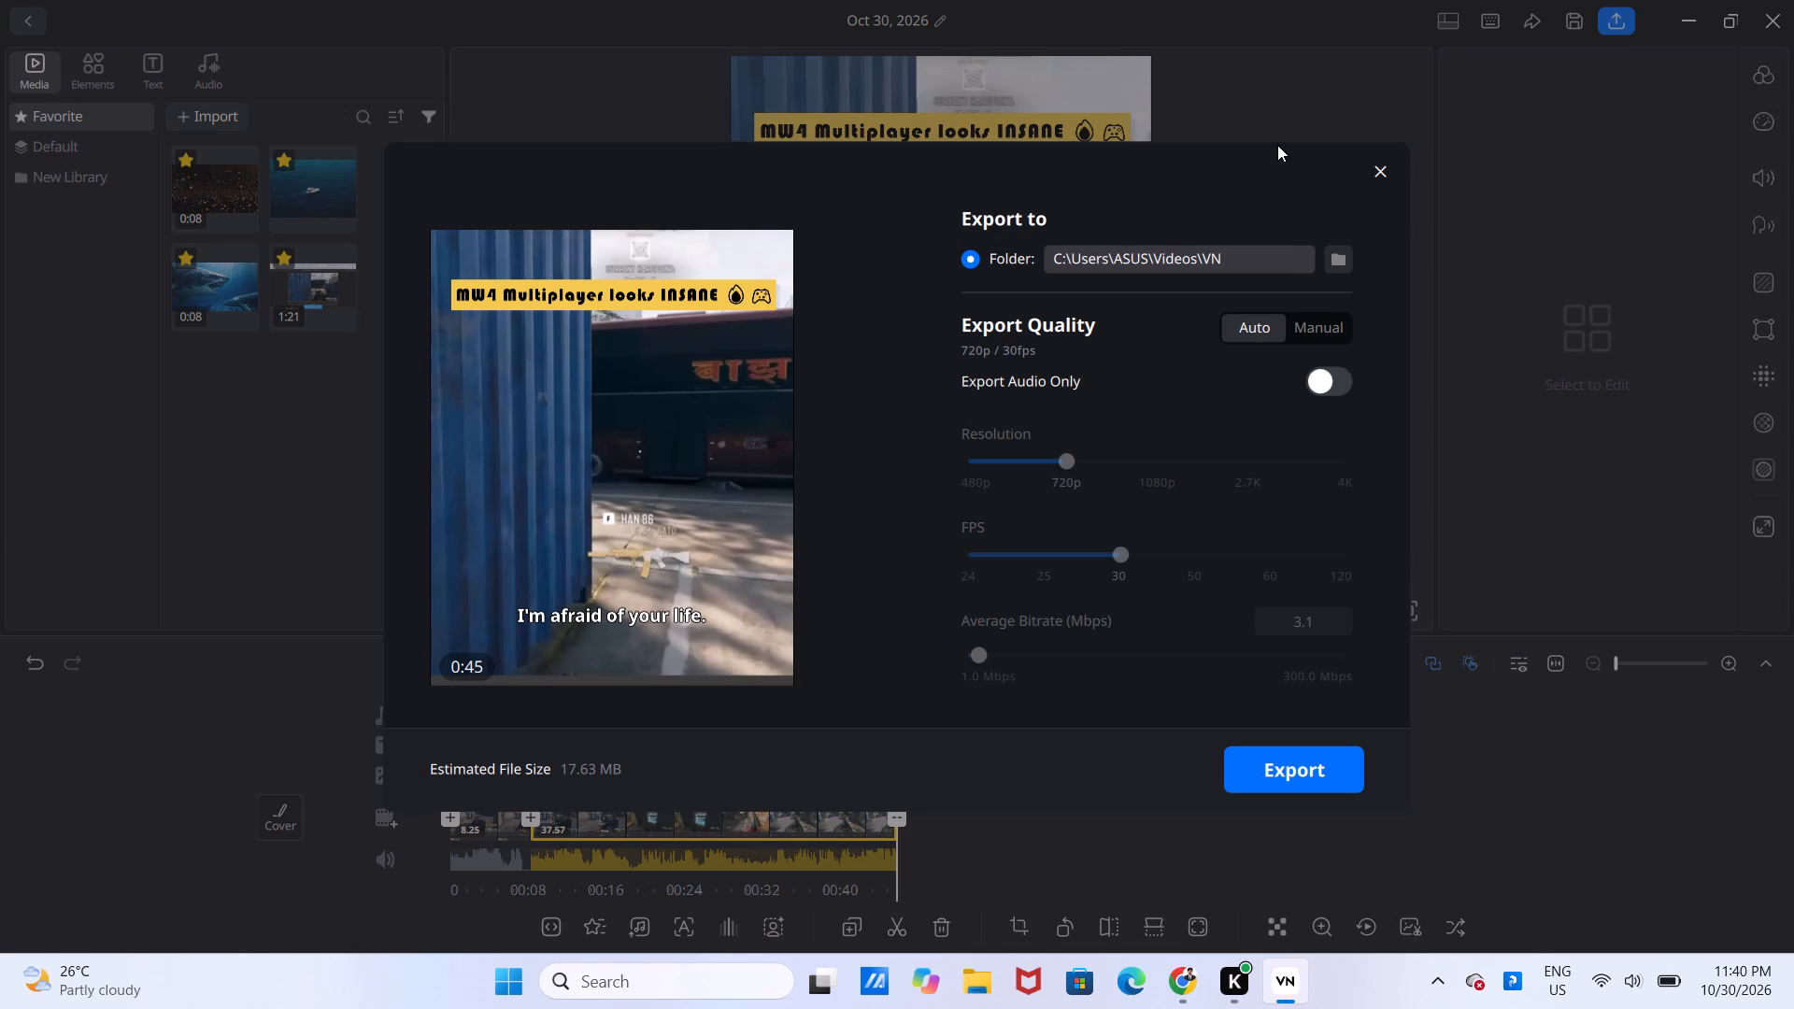
Export the video with manual quality settings at 1080p resolution and 50 fps, keeping the picture as well as the audio.
left_click(1332, 372)
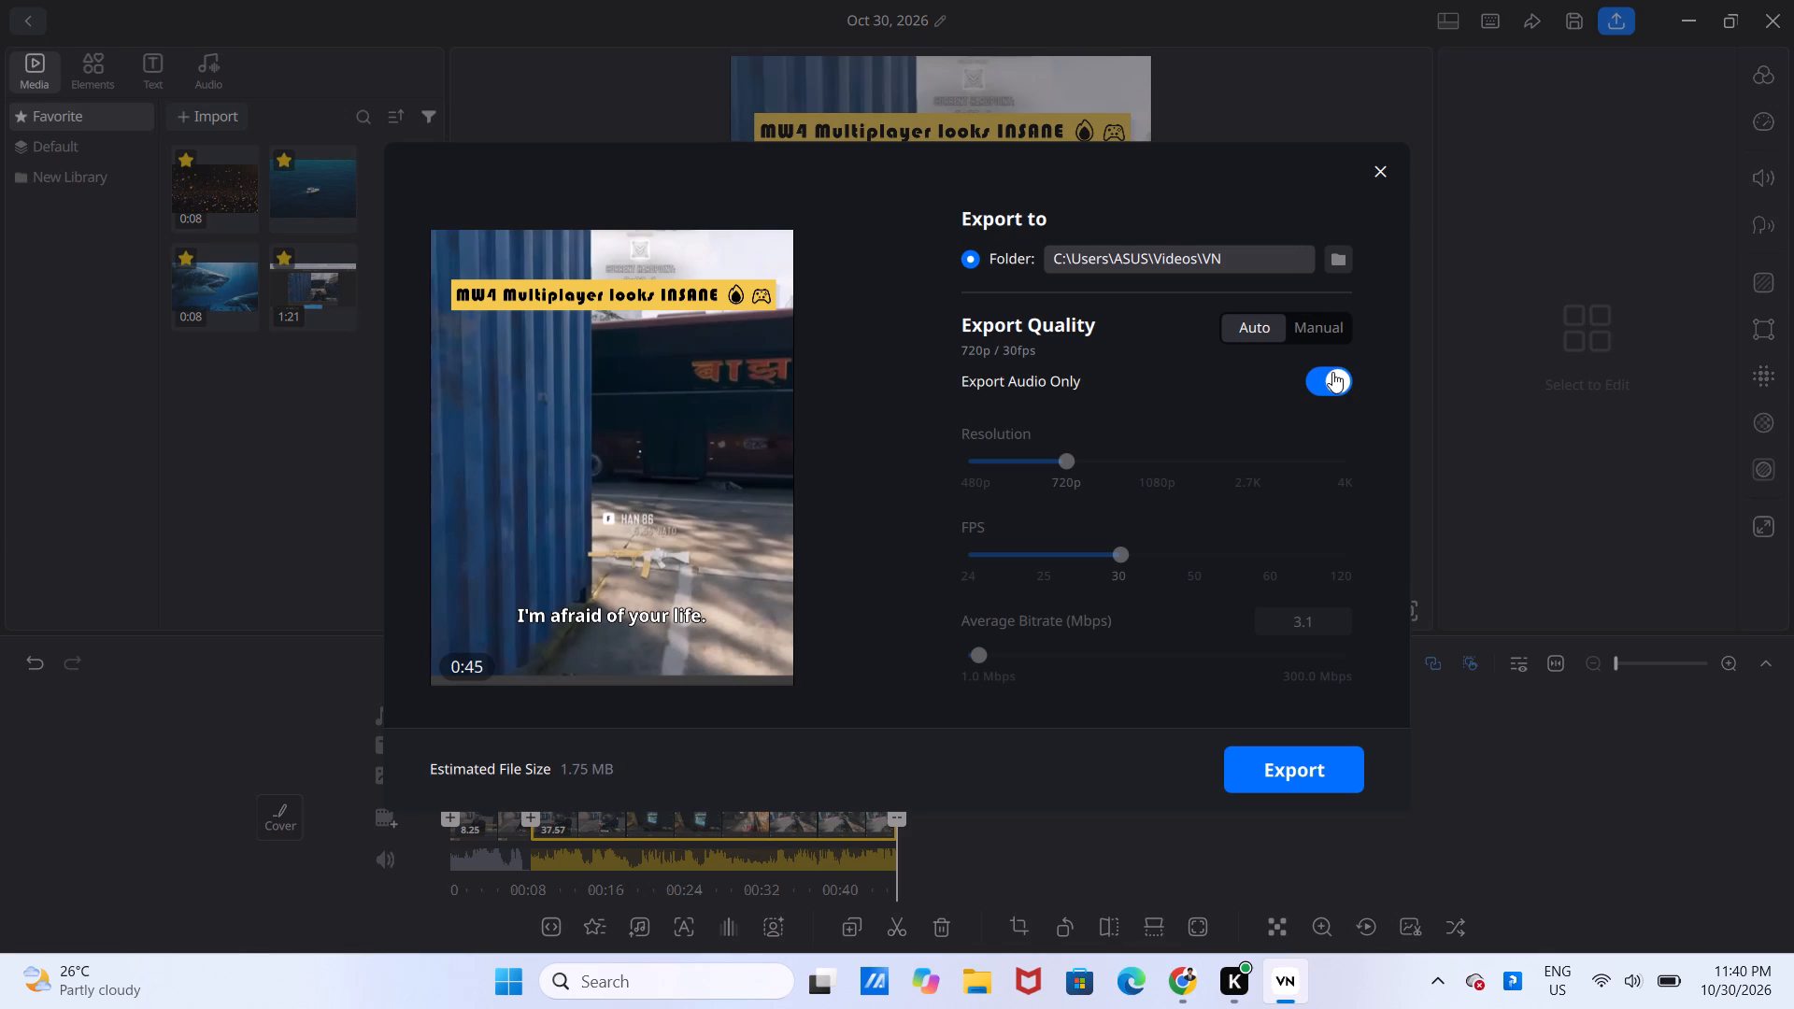
left_click(1332, 372)
left_click(1330, 322)
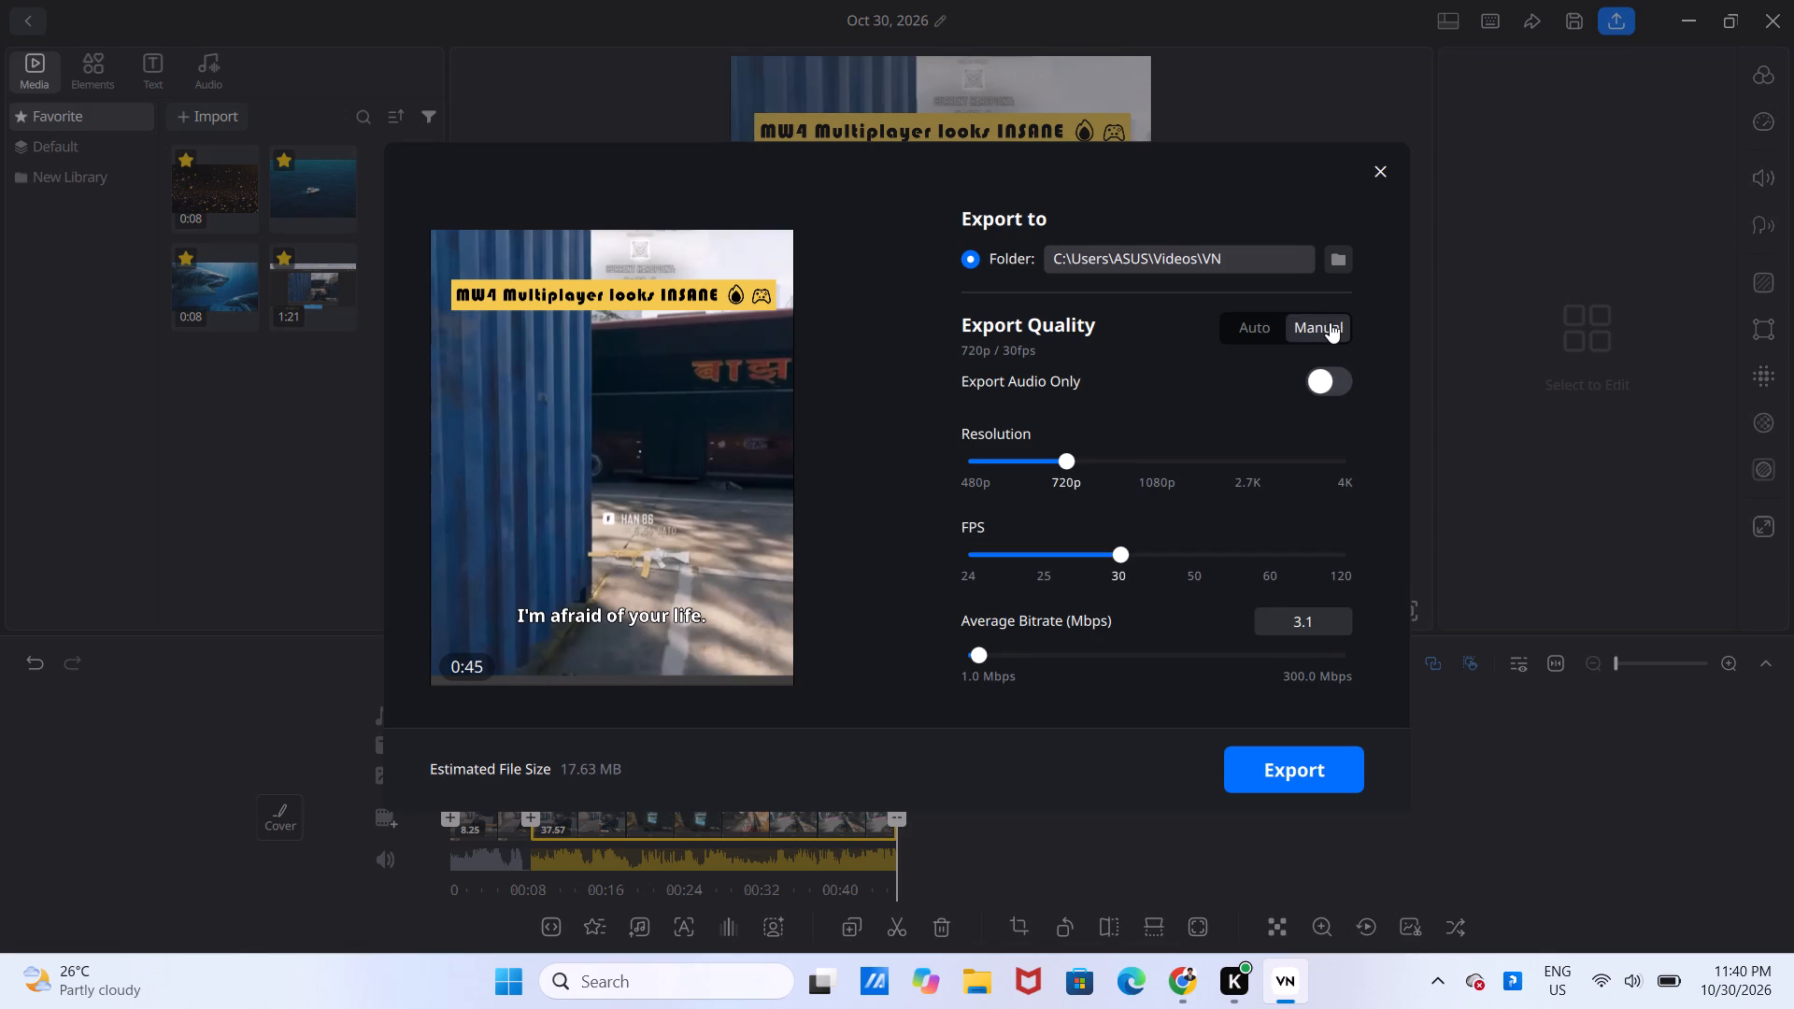
left_click(1163, 459)
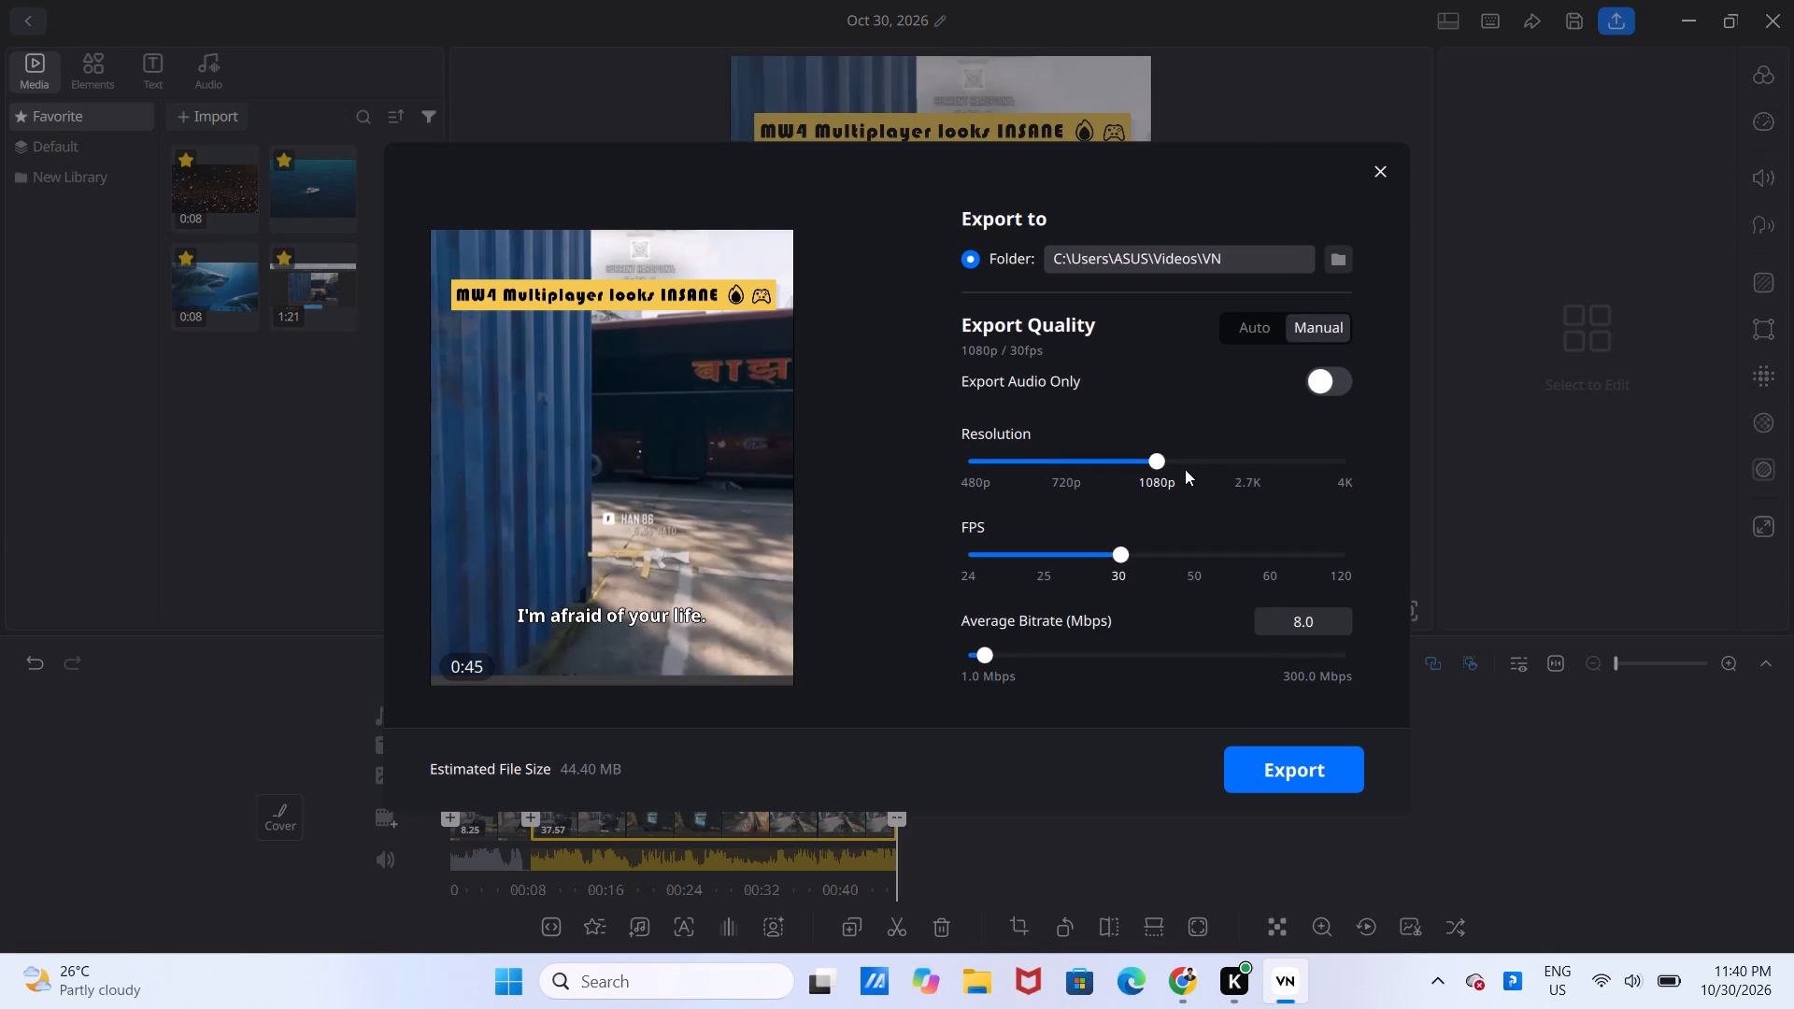
left_click(1202, 550)
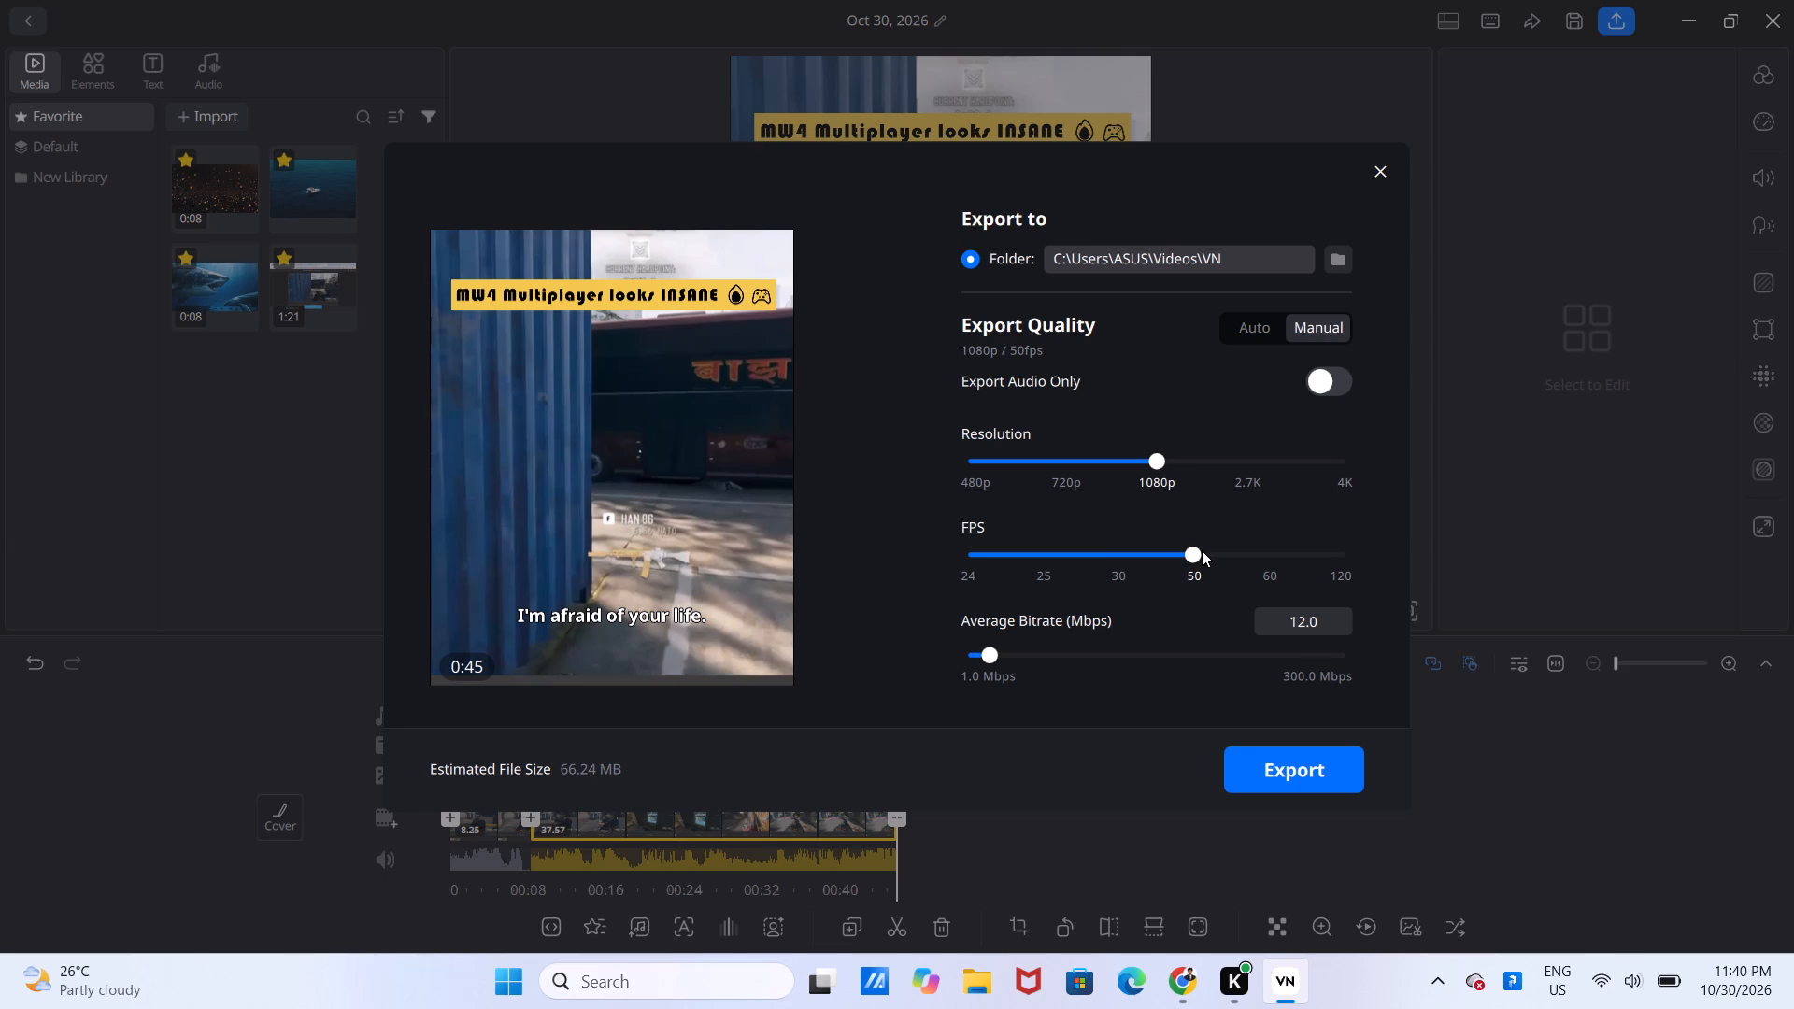
left_click(1292, 757)
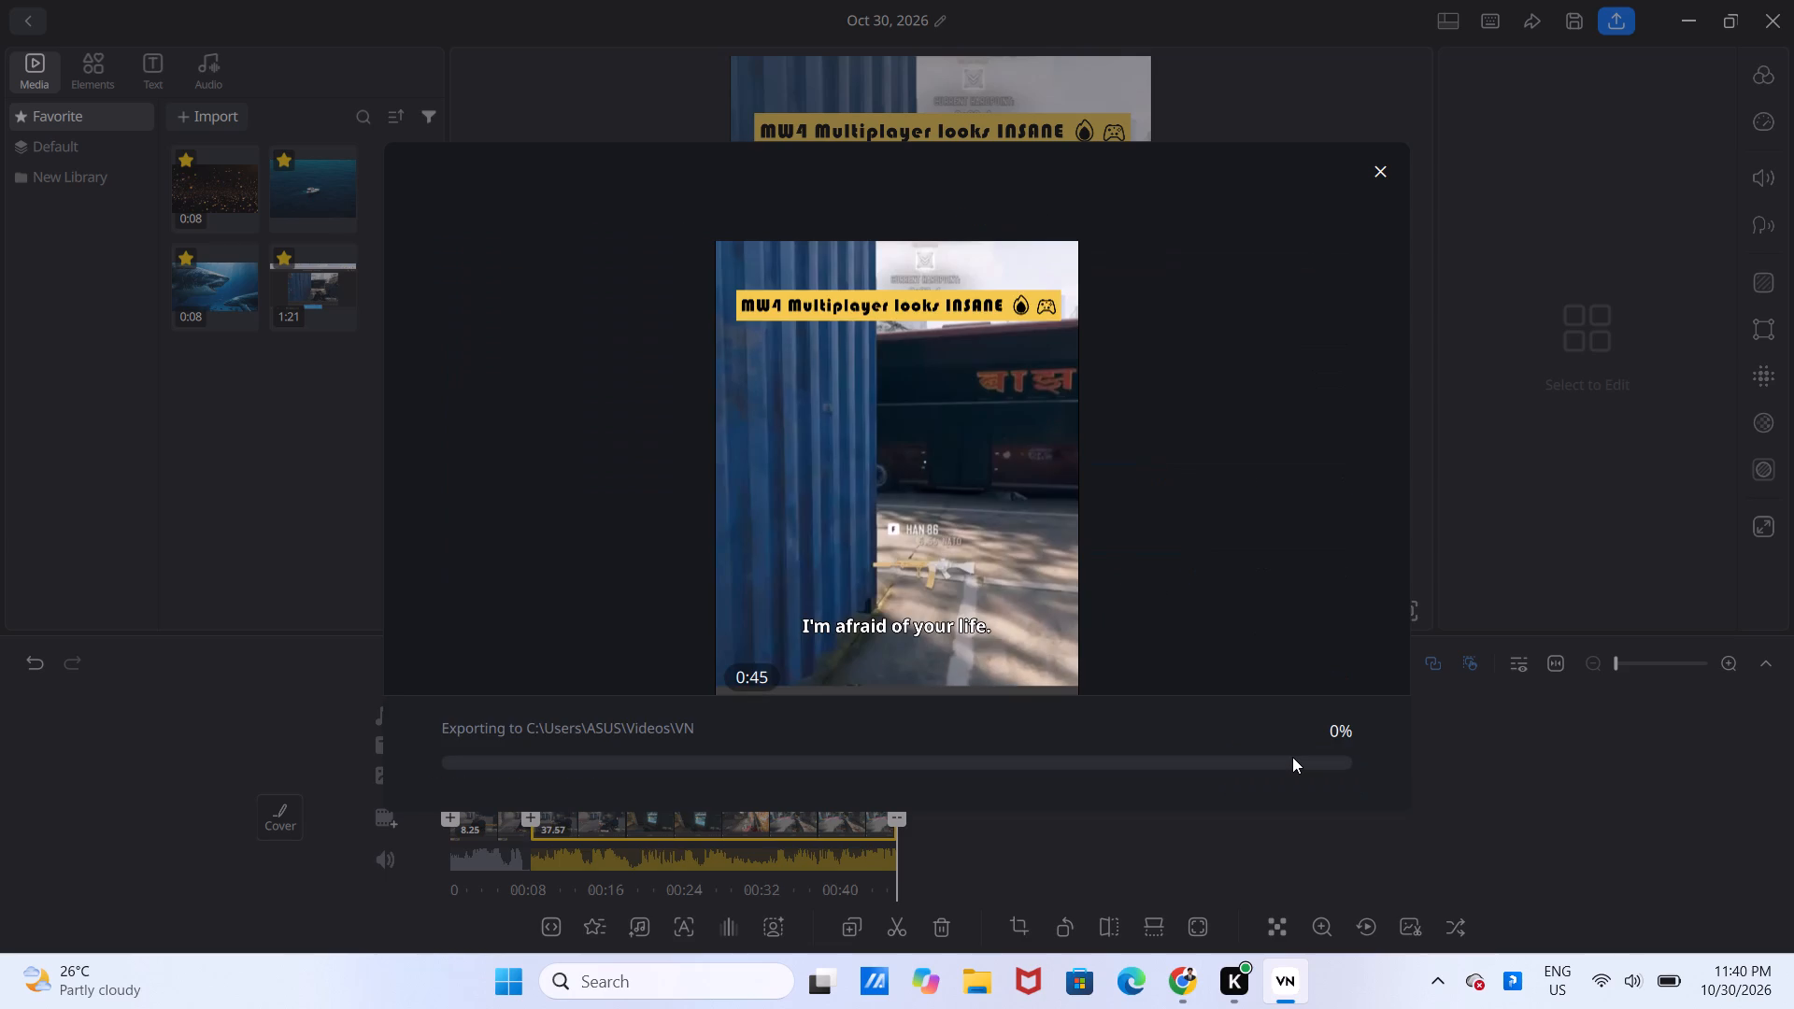
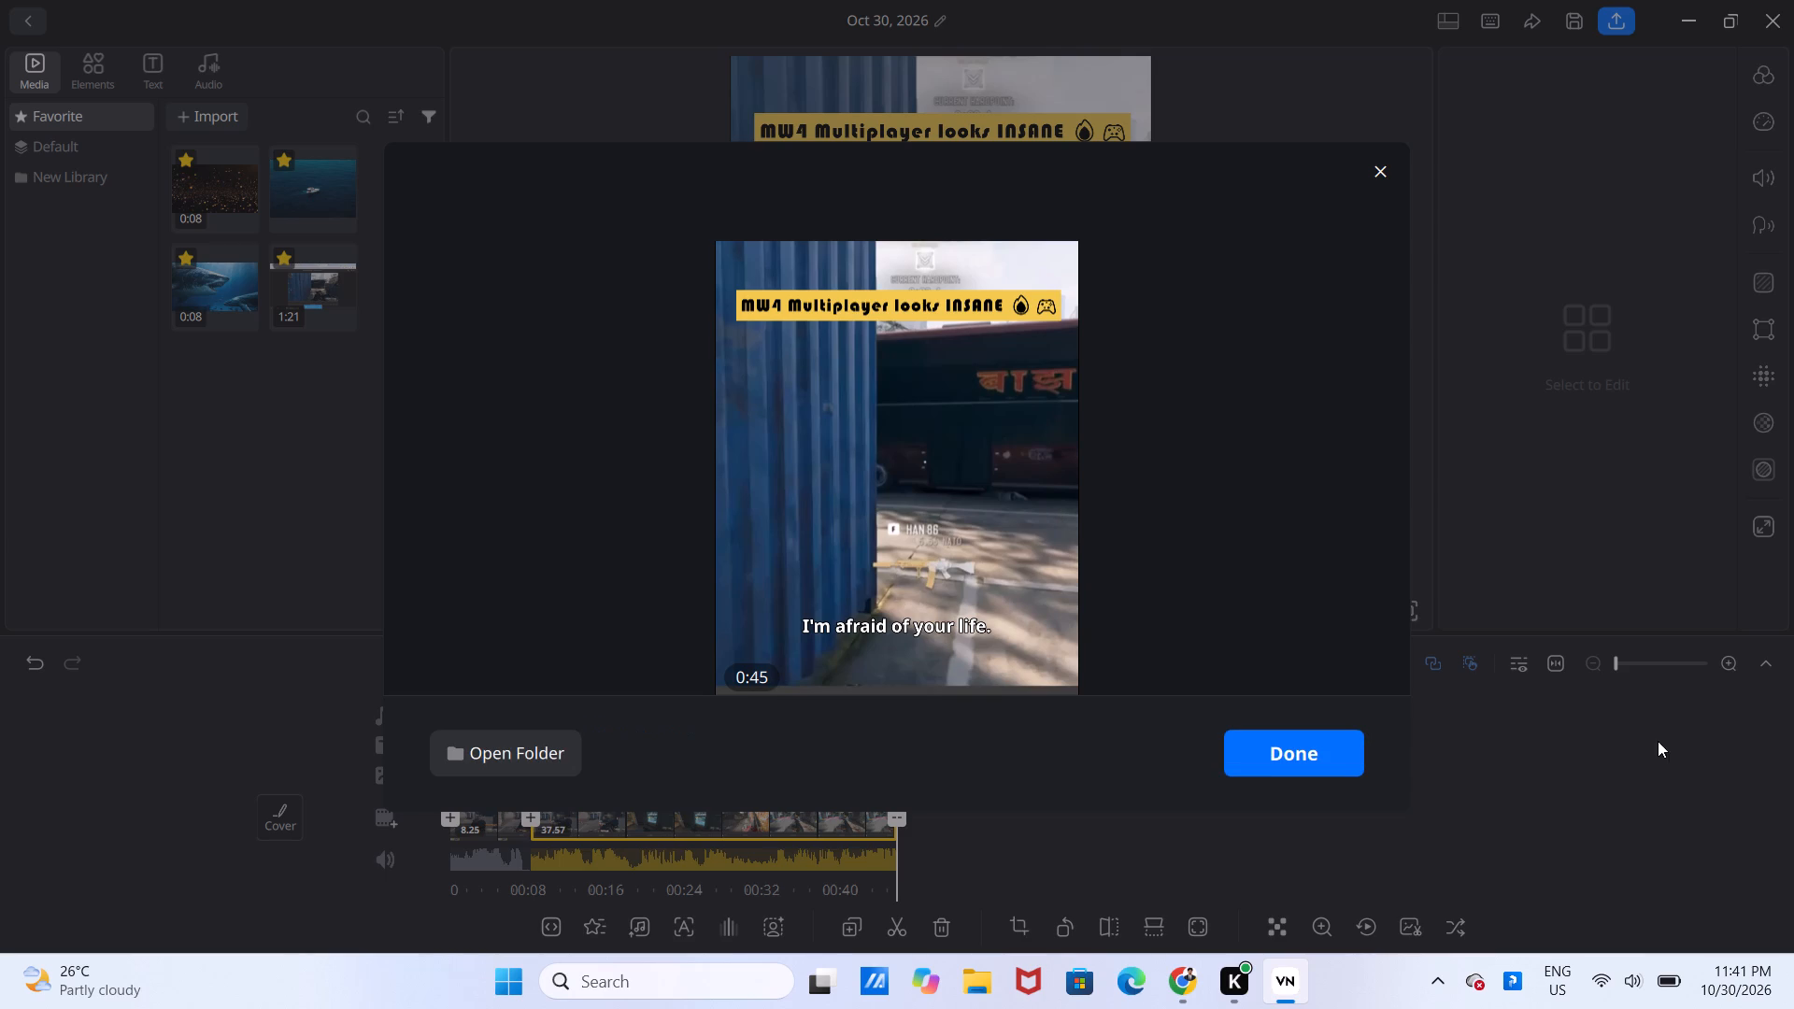
Close the completed export window and return to the VN editor.
left_click(1320, 756)
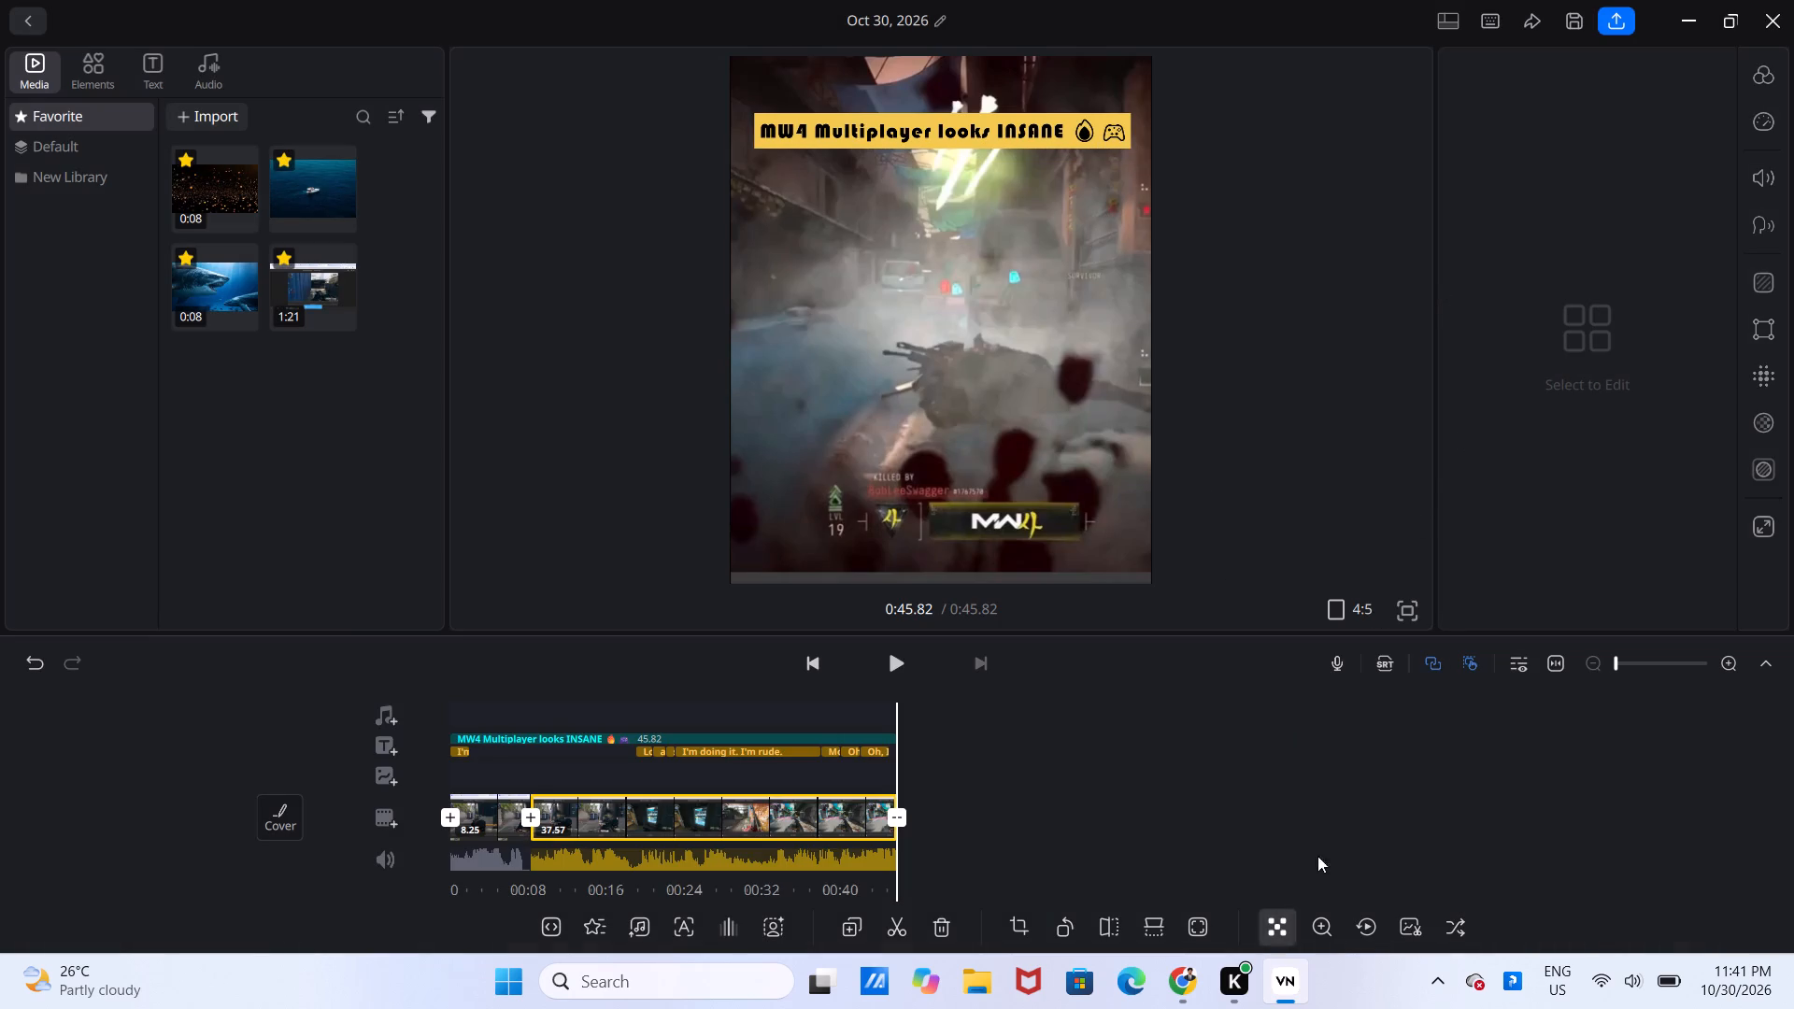
Switch to the Content Rewards page in Chrome and review the Call of Duty MW4 Multiplayer Launch Clipping campaign's payouts, budget and brief.
left_click(1696, 24)
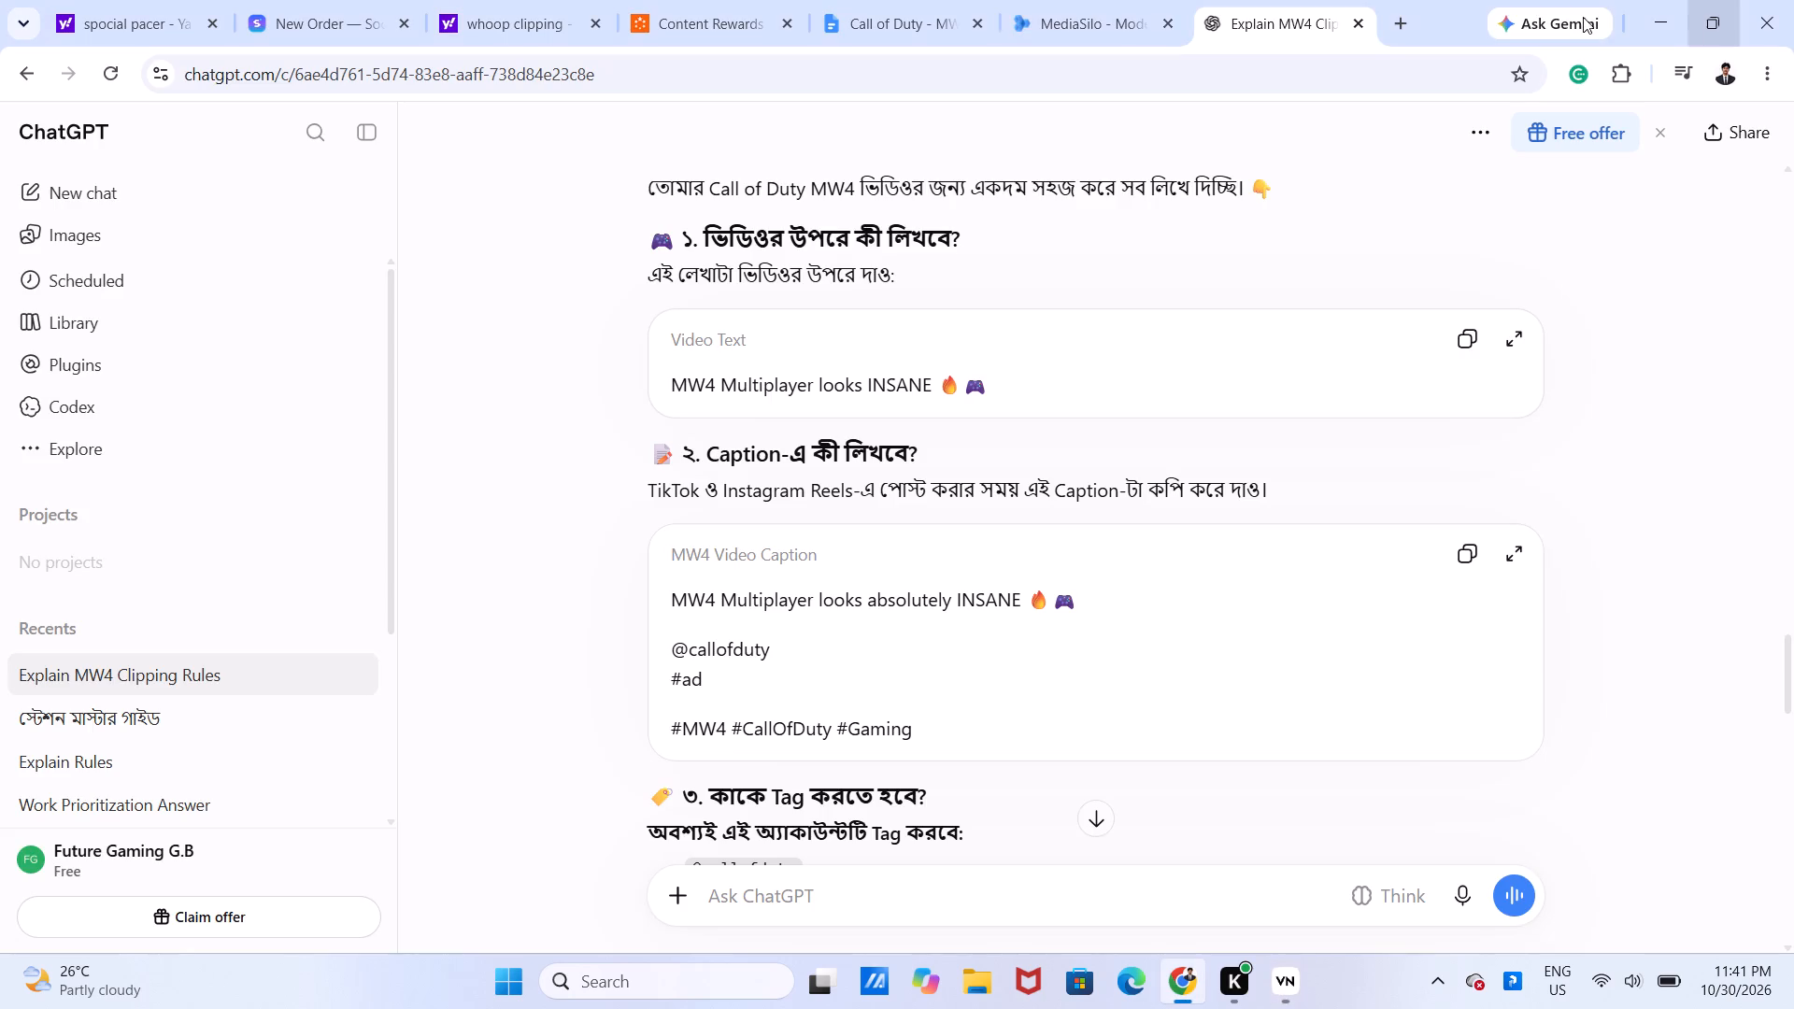
left_click(701, 0)
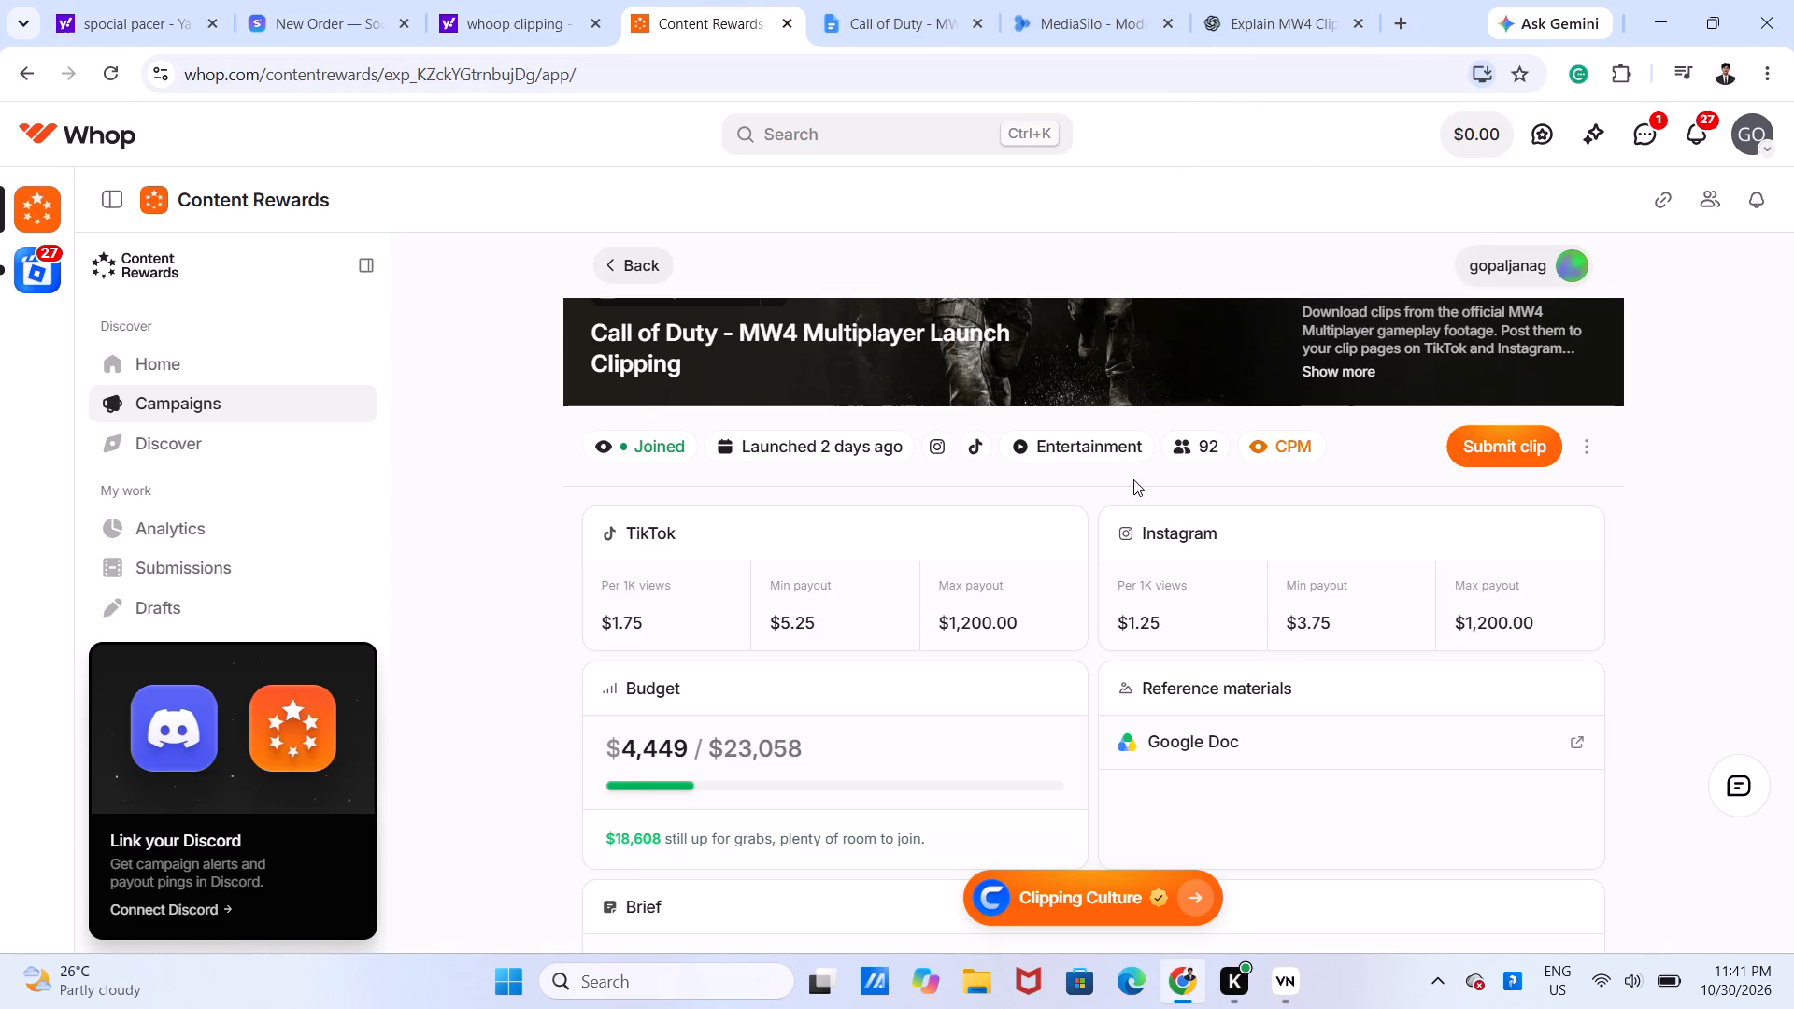
scroll(1132, 480, "down", 2)
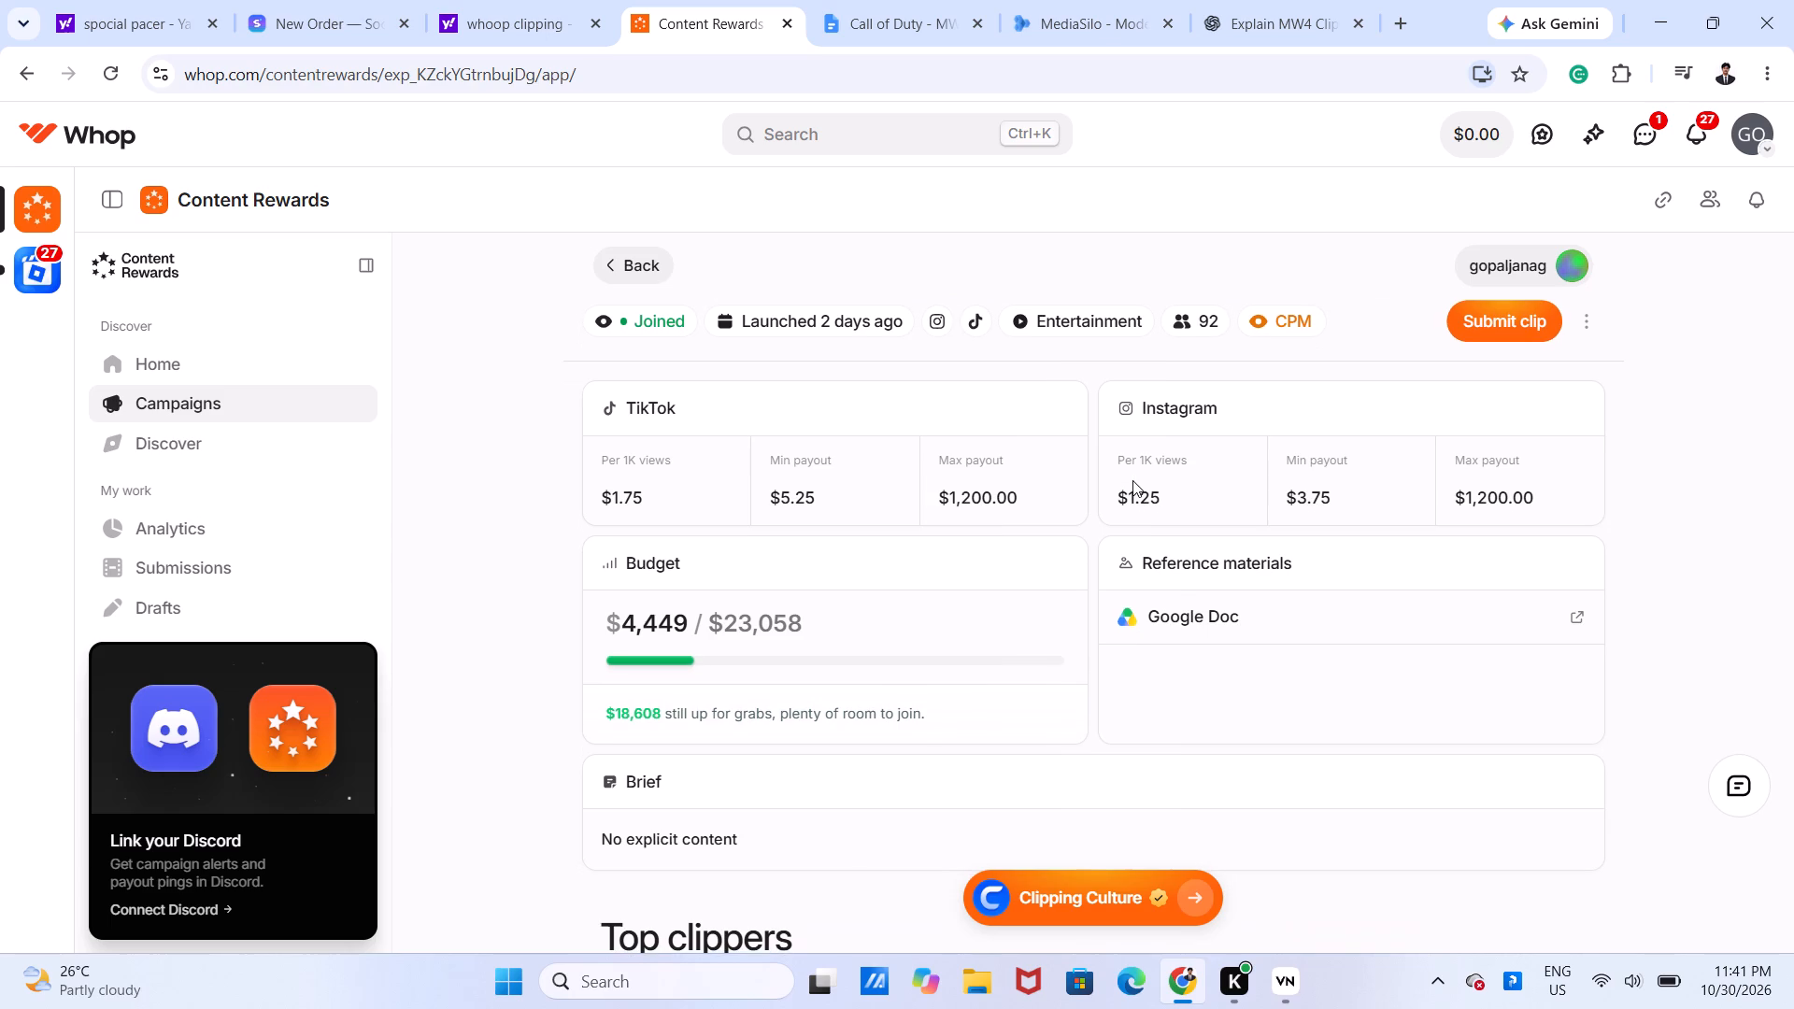